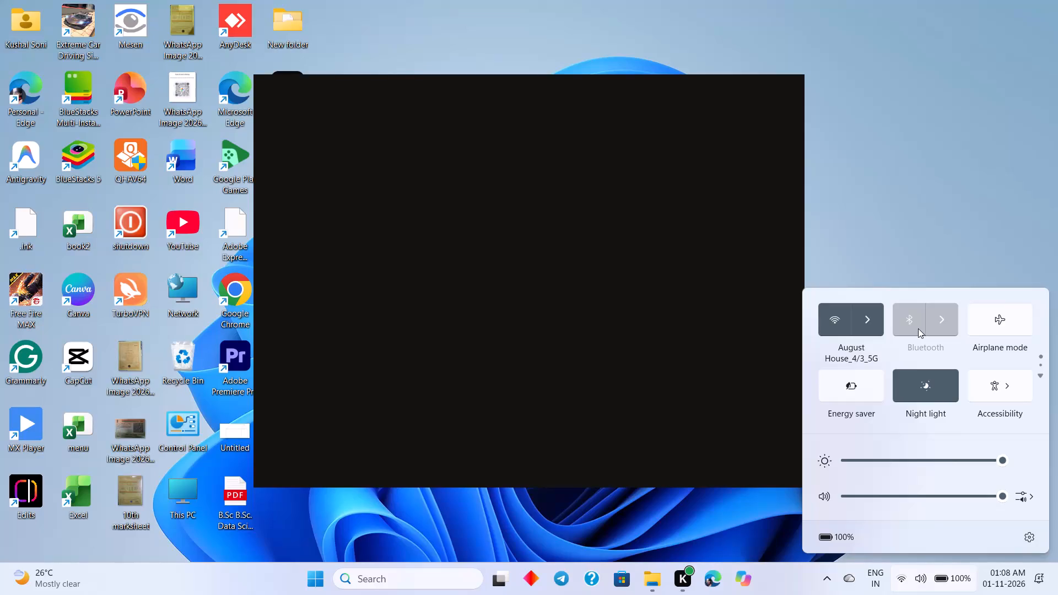
Dismiss the quick settings flyout and open Google Chrome from the desktop.
left_click(916, 213)
double_click(237, 284)
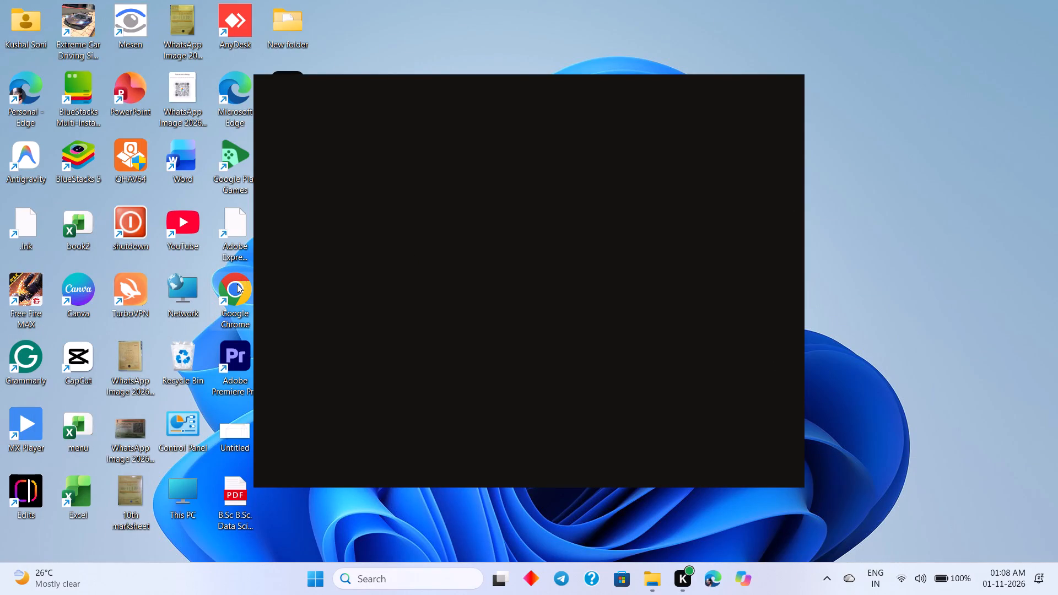
Enter "pushya" as the search query in the Google search box on the new tab page.
left_click(302, 275)
left_click(325, 284)
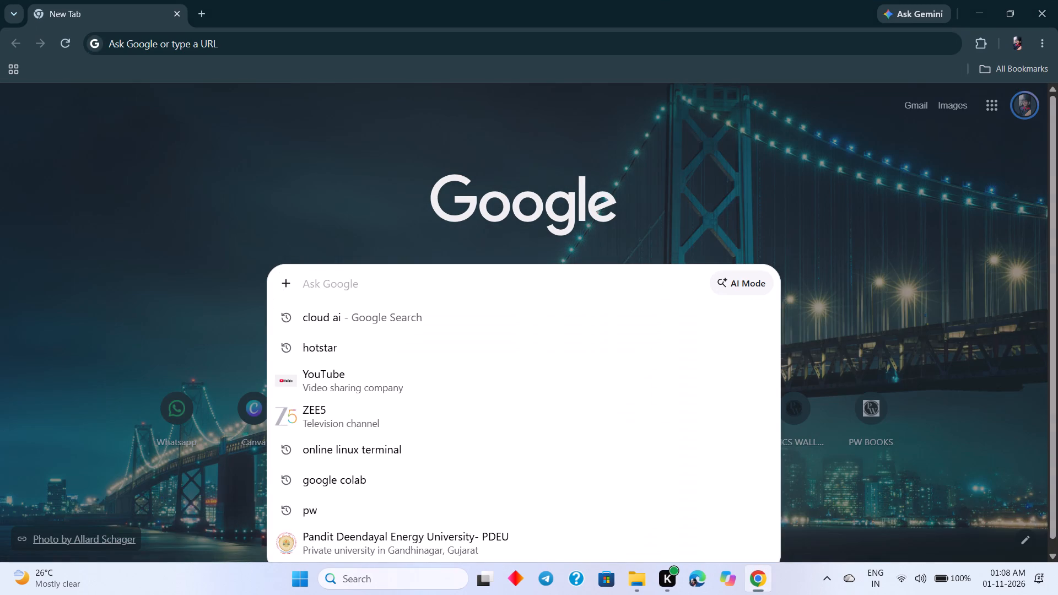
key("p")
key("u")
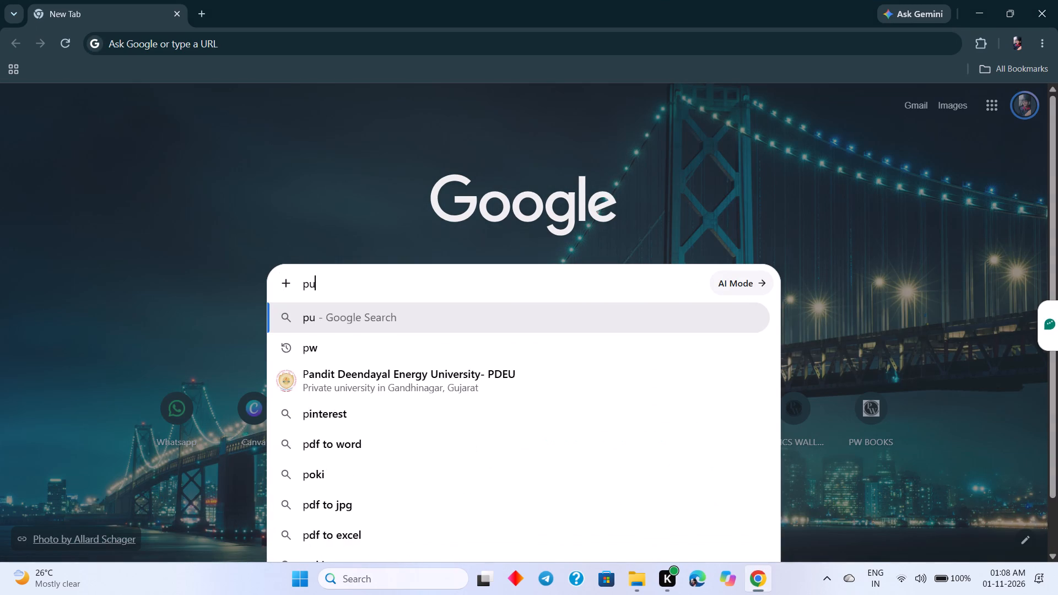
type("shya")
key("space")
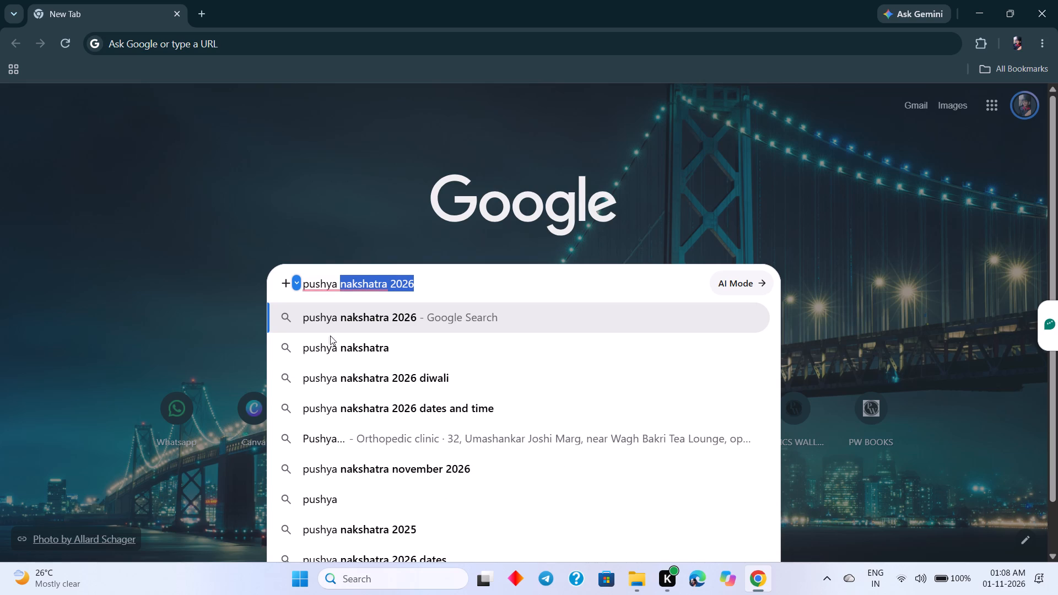
Search Google Images for pushya nakshatra and narrow the image results to Design.
left_click(348, 351)
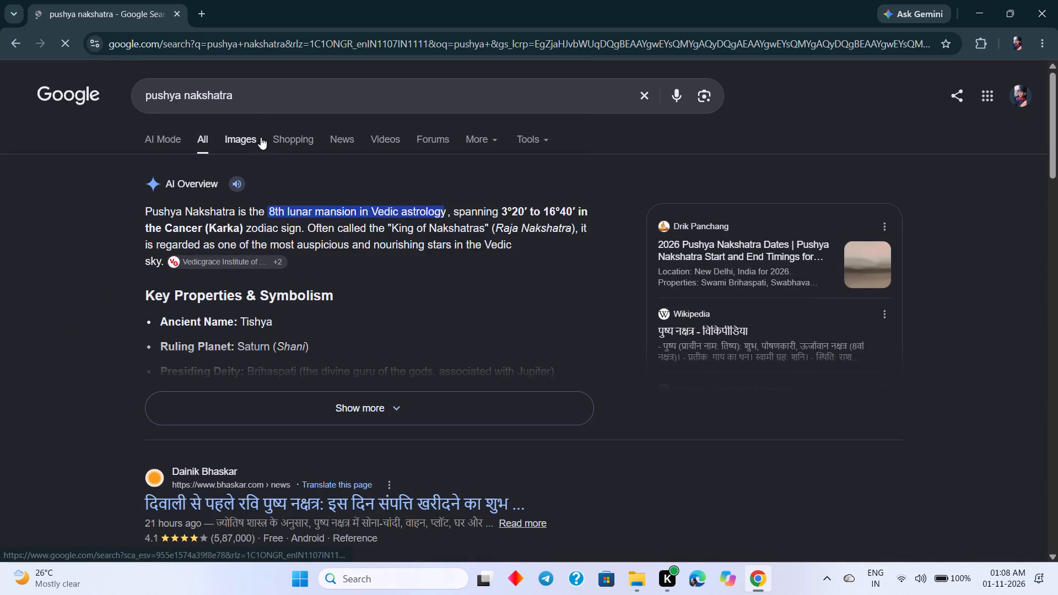
left_click(259, 137)
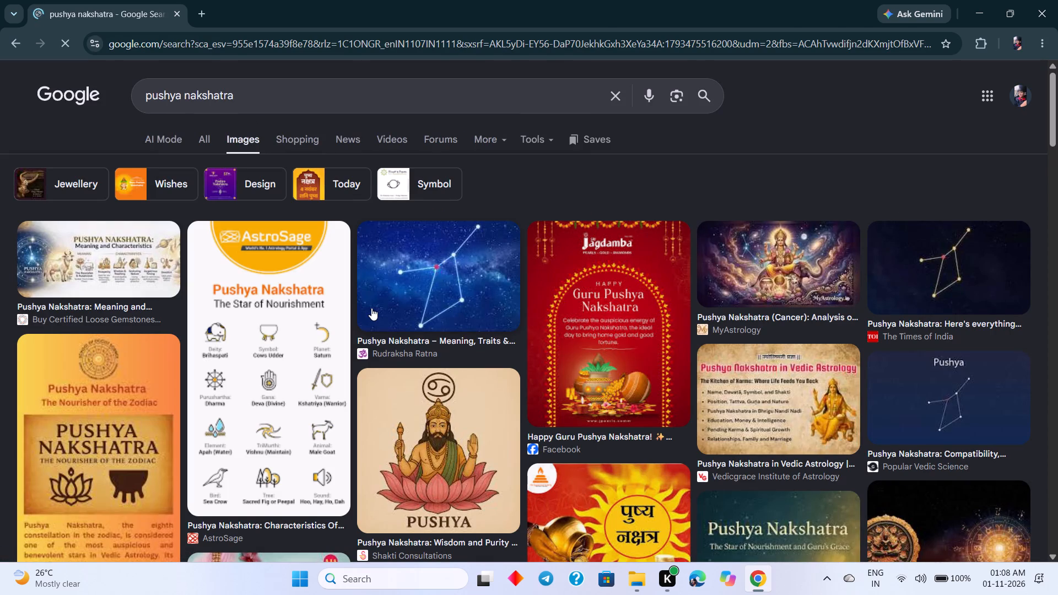
scroll(373, 305, "down", 14)
scroll(372, 300, "down", 7)
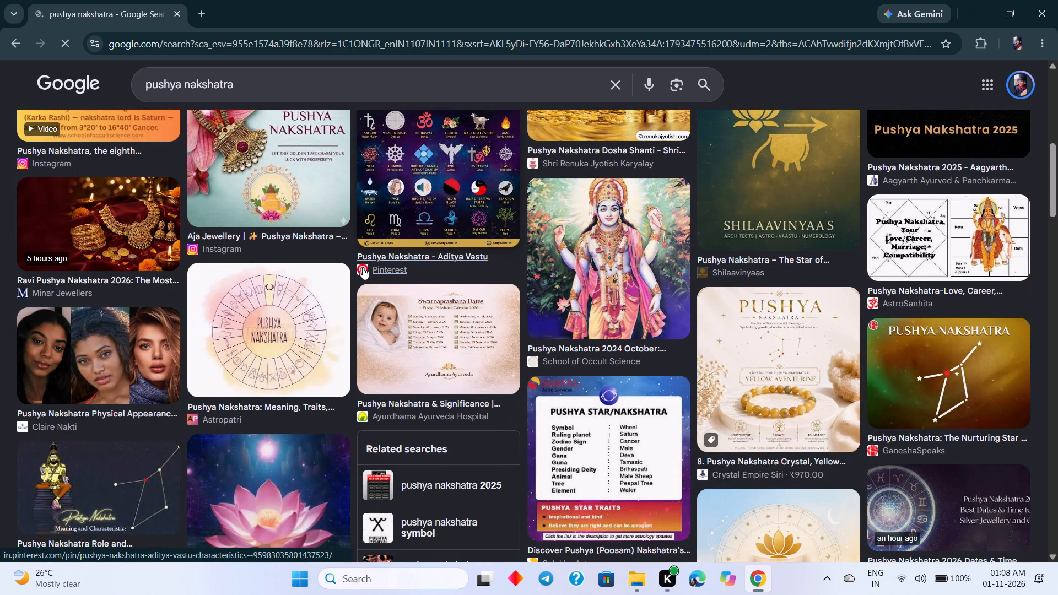
scroll(361, 264, "up", 15)
scroll(361, 263, "up", 6)
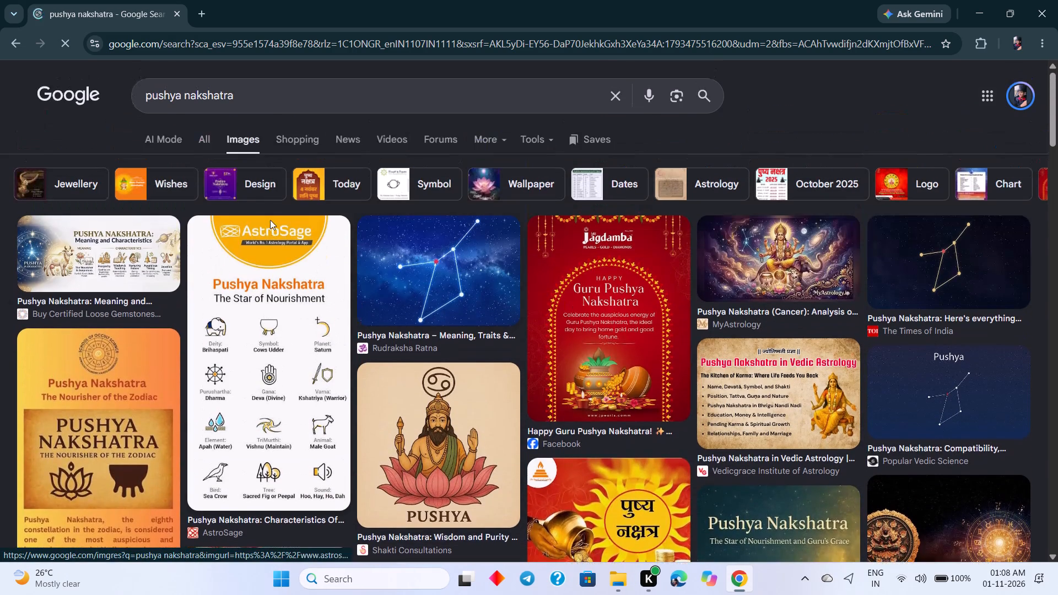
left_click(213, 181)
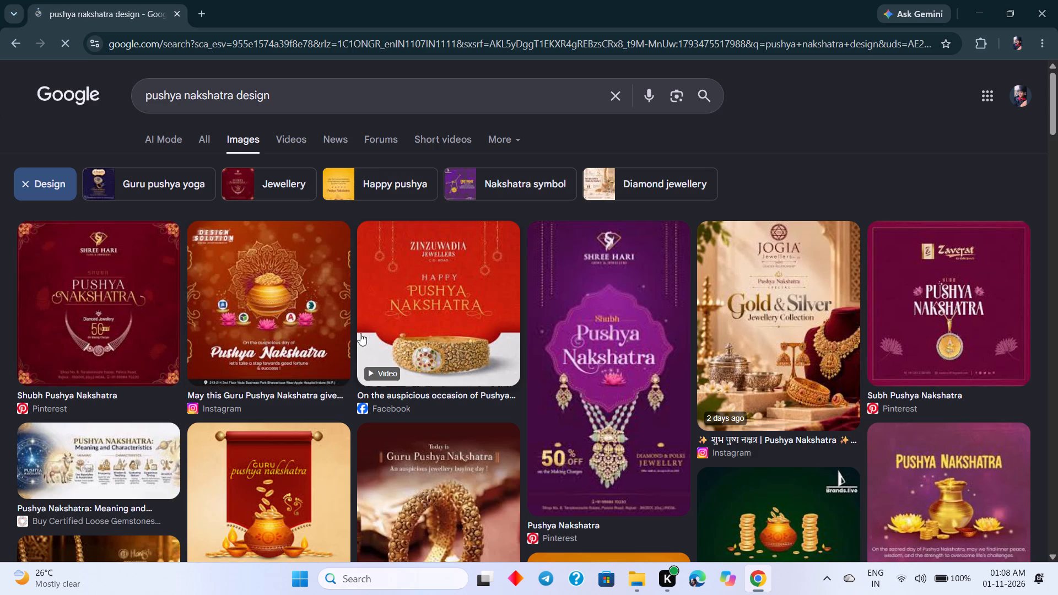
Browse the pushya nakshatra design image results for jewellery poster references.
scroll(359, 333, "down", 15)
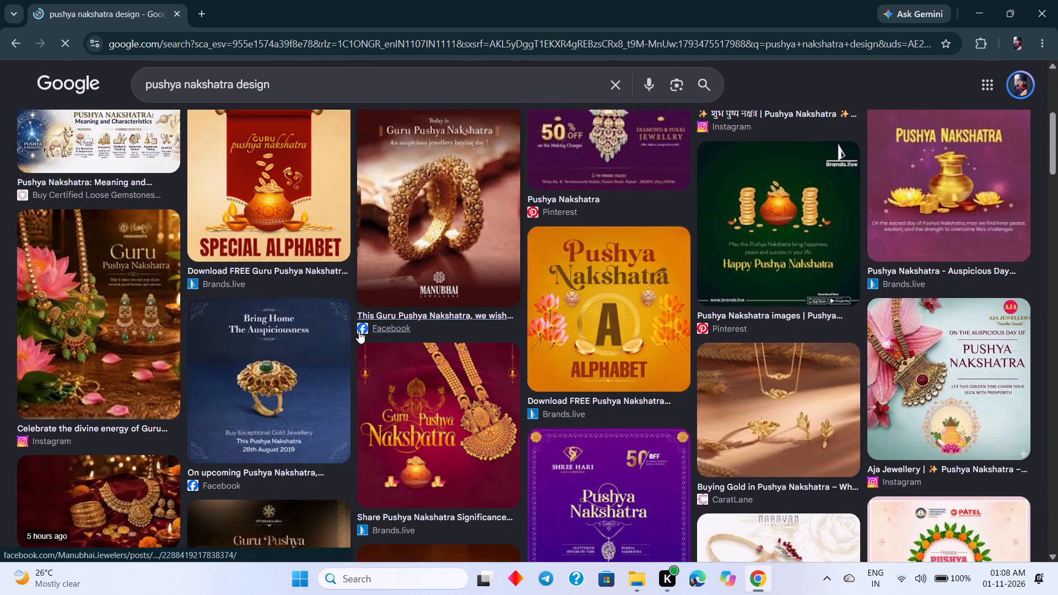
scroll(359, 331, "down", 16)
scroll(359, 331, "down", 14)
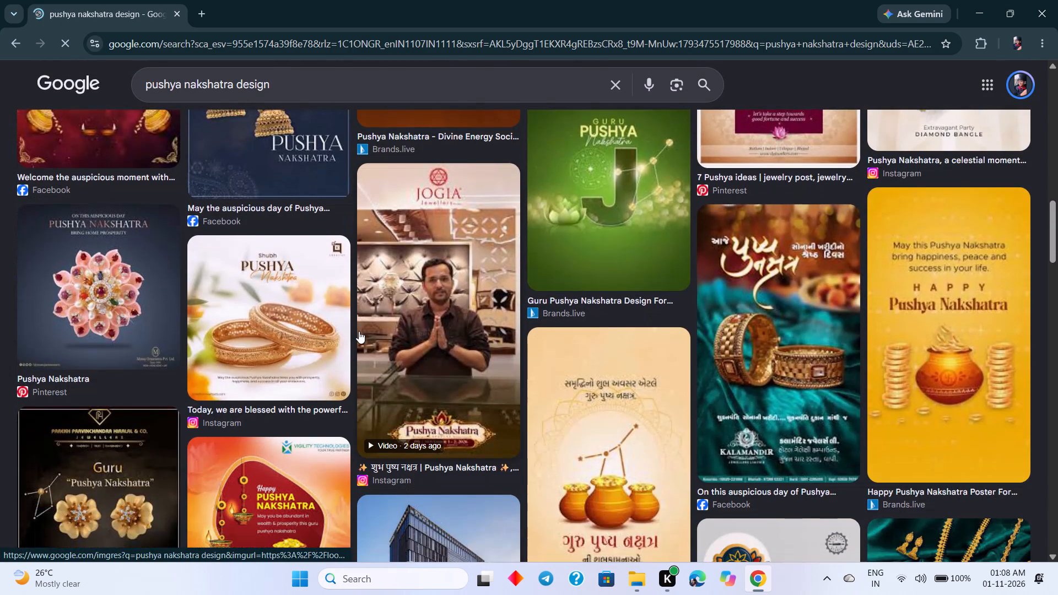
scroll(359, 331, "down", 7)
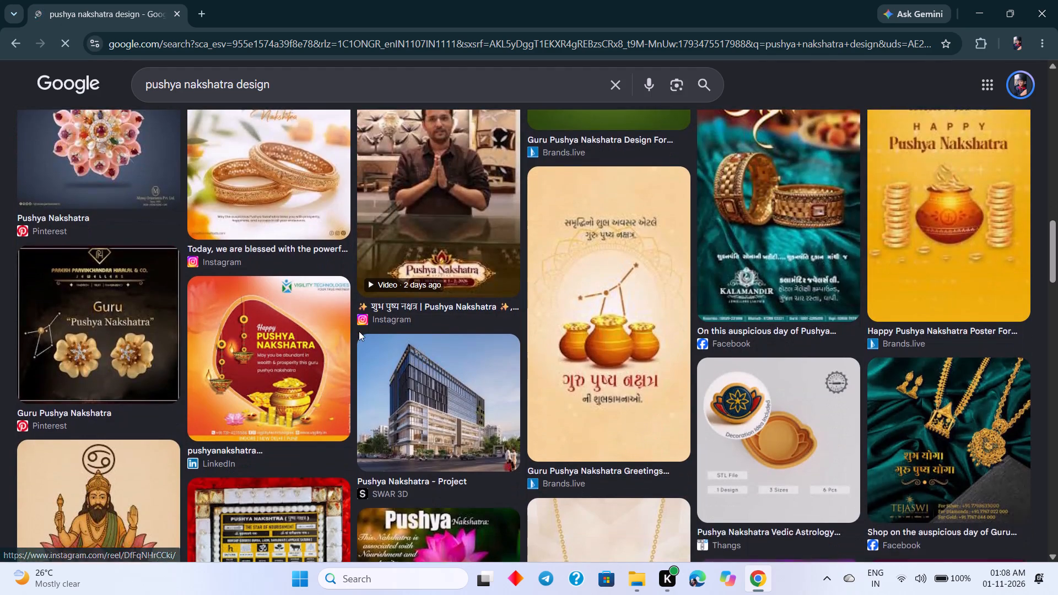
scroll(359, 331, "down", 3)
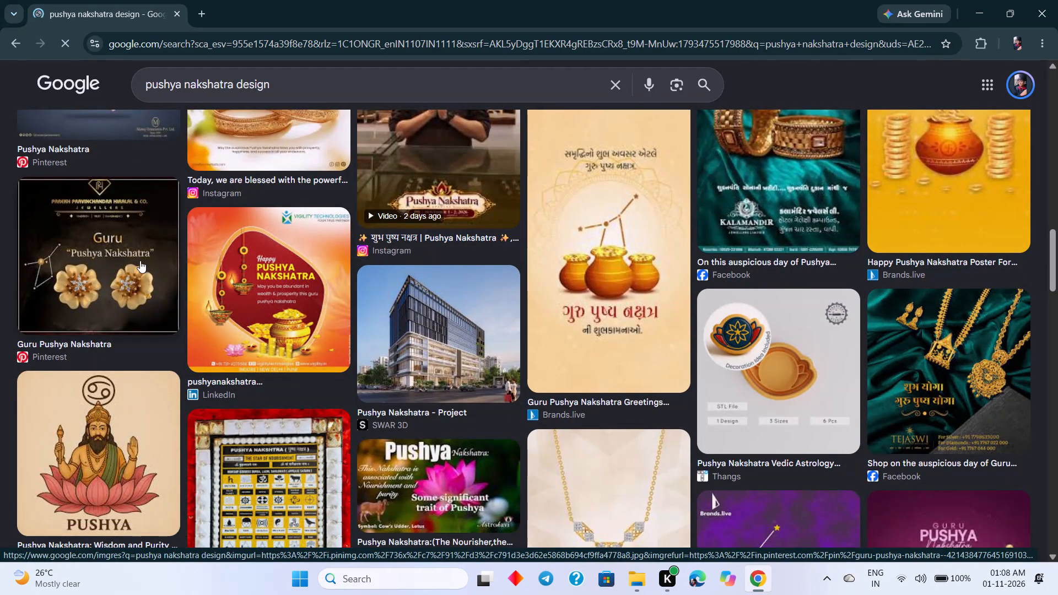
Open the Guru Pushya Nakshatra poster with two gold flower earrings and examine its related images.
left_click(140, 261)
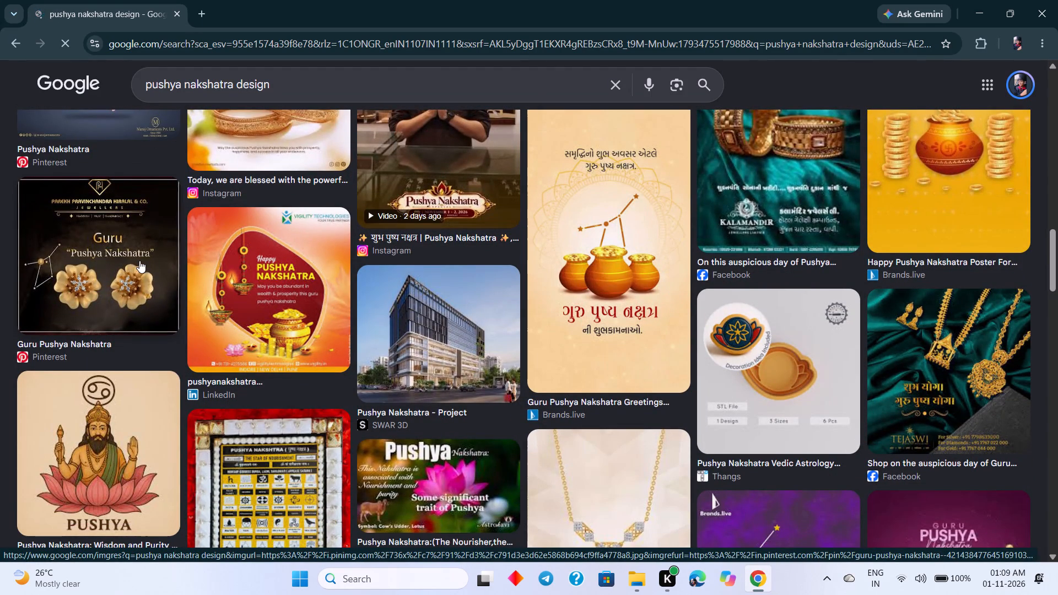
scroll(301, 315, "down", 15)
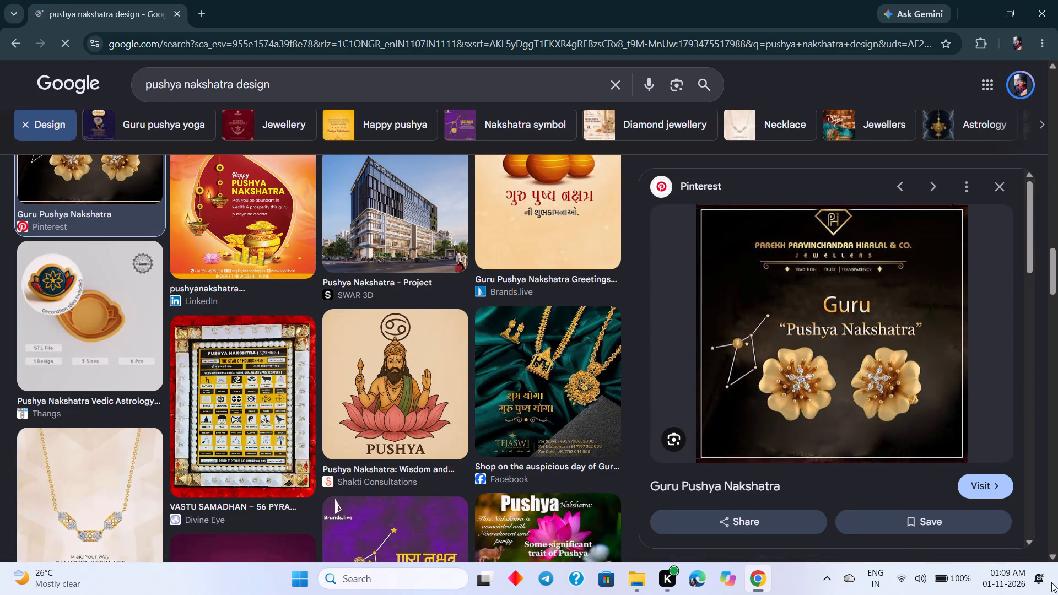
scroll(980, 453, "down", 11)
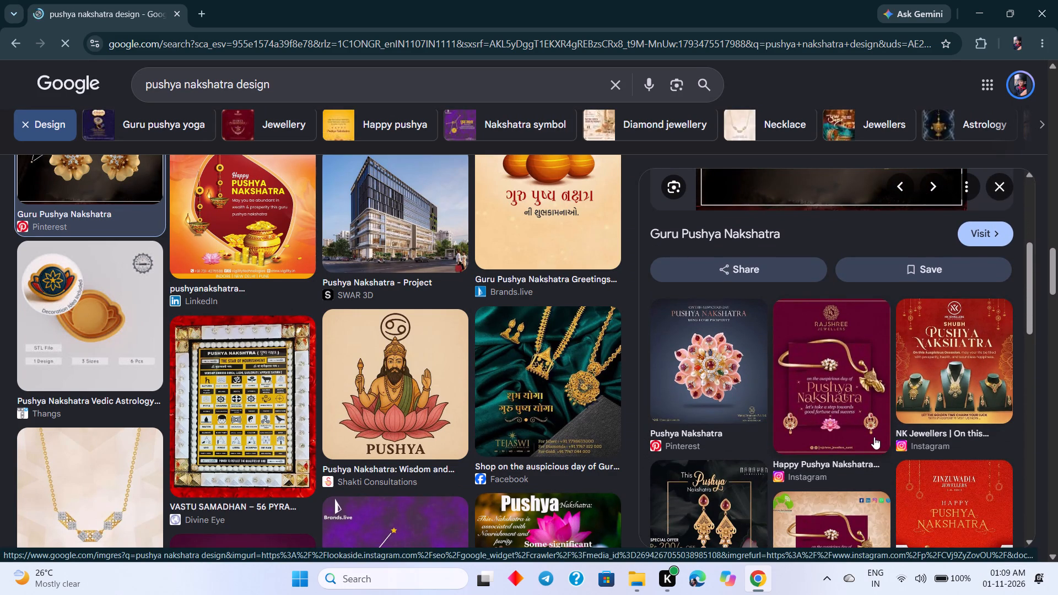
scroll(881, 436, "down", 8)
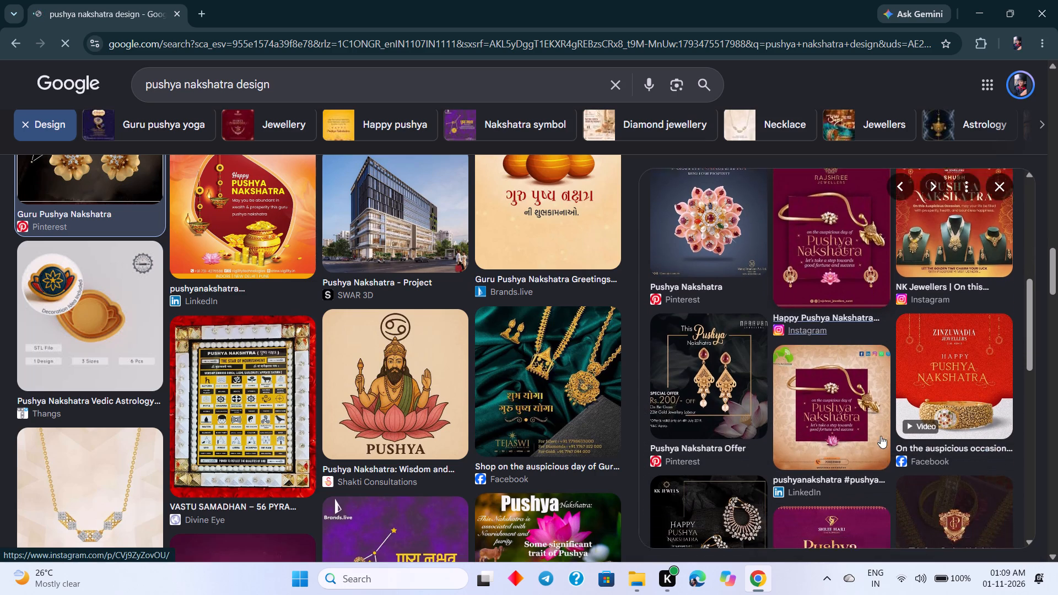
scroll(881, 436, "up", 2)
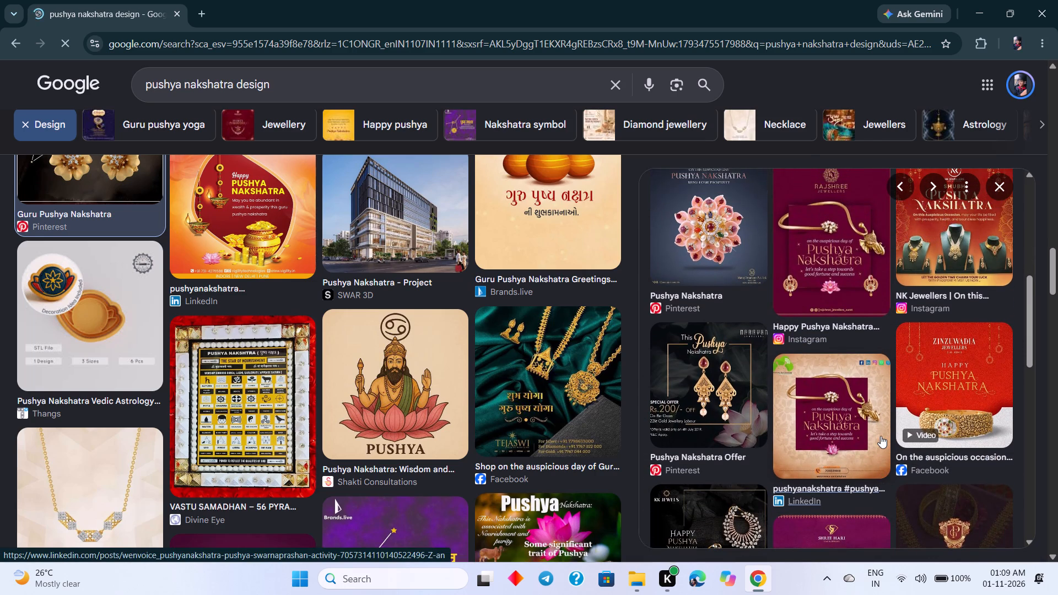
Open the black KK Jewels Happy Pushya Nakshatra poster with two curved earrings from the related images.
scroll(881, 436, "down", 7)
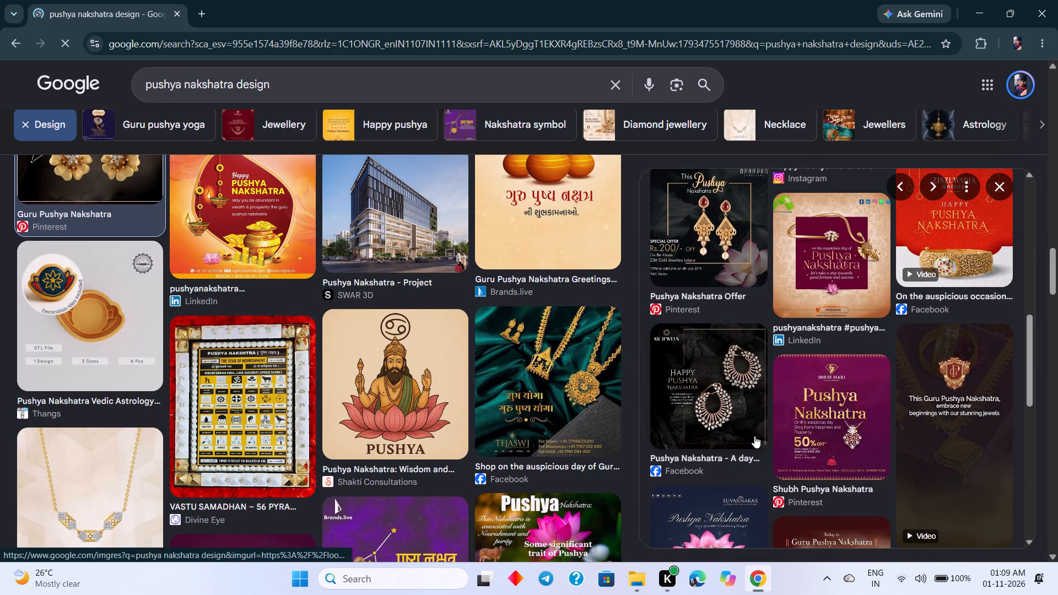
left_click(737, 412)
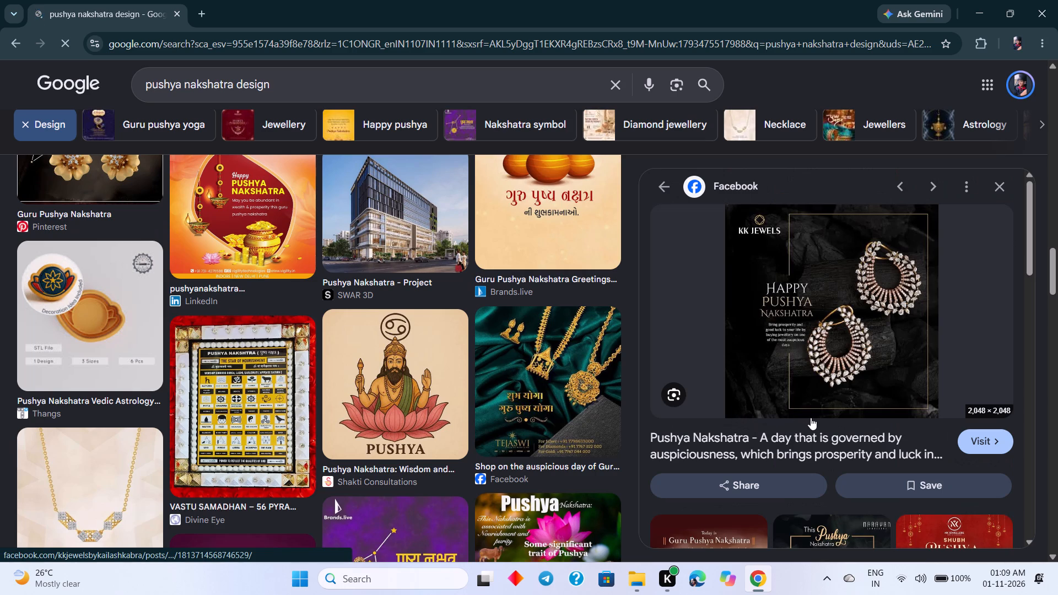
Examine the related jewellery posters shown beneath the KK Jewels Pushya Nakshatra poster for design references.
scroll(821, 411, "down", 8)
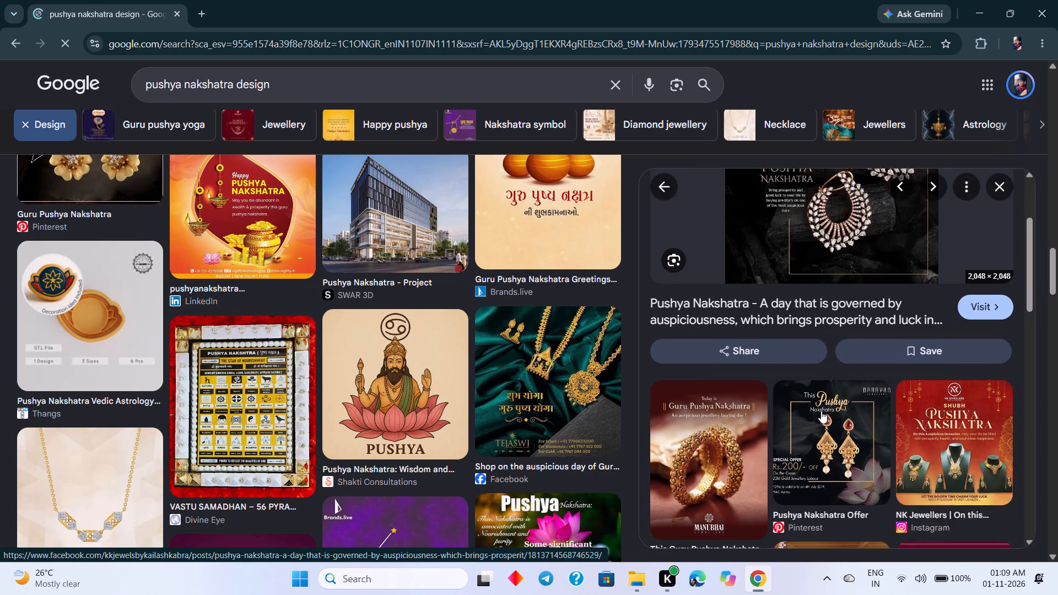
scroll(821, 411, "down", 6)
scroll(821, 411, "up", 6)
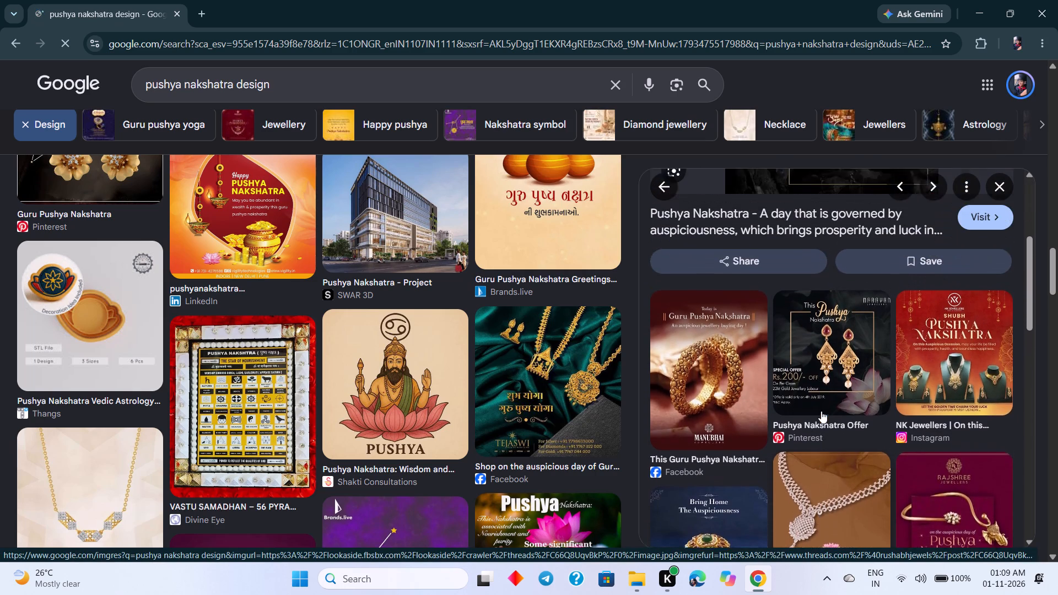
scroll(821, 411, "up", 8)
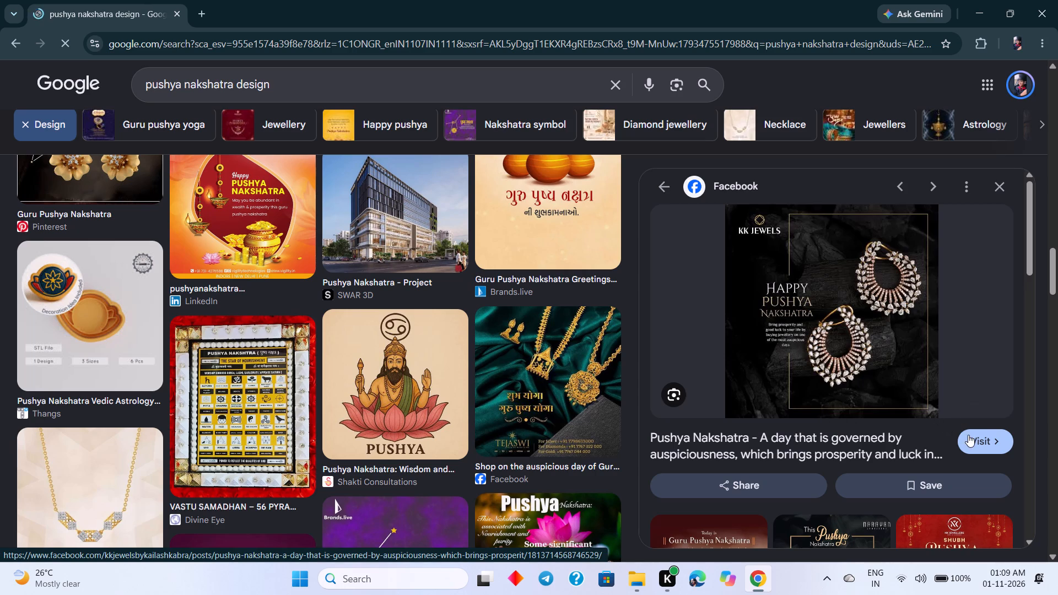
scroll(848, 397, "down", 5)
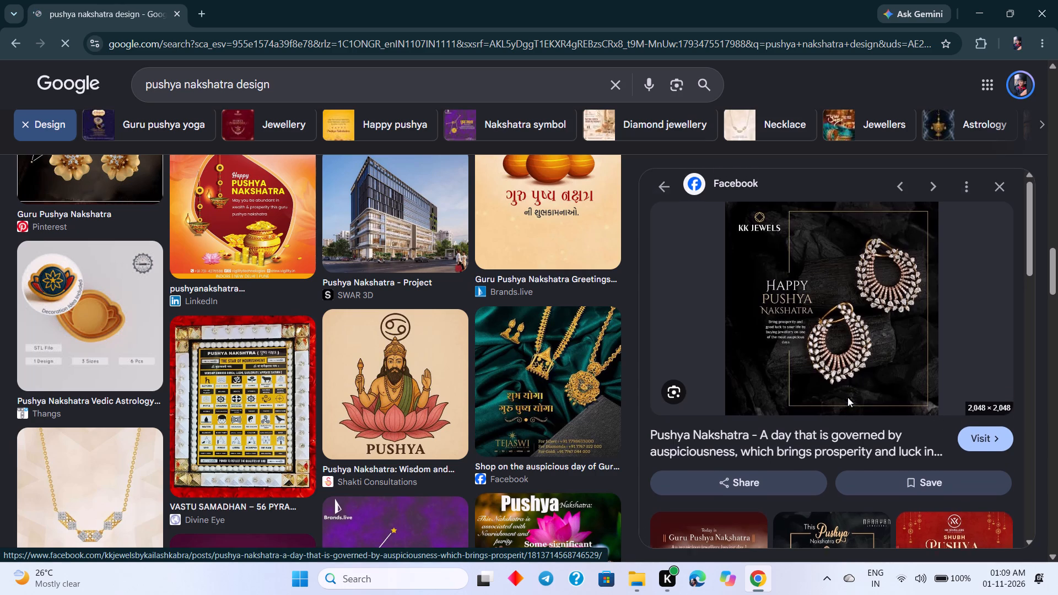
scroll(848, 397, "down", 18)
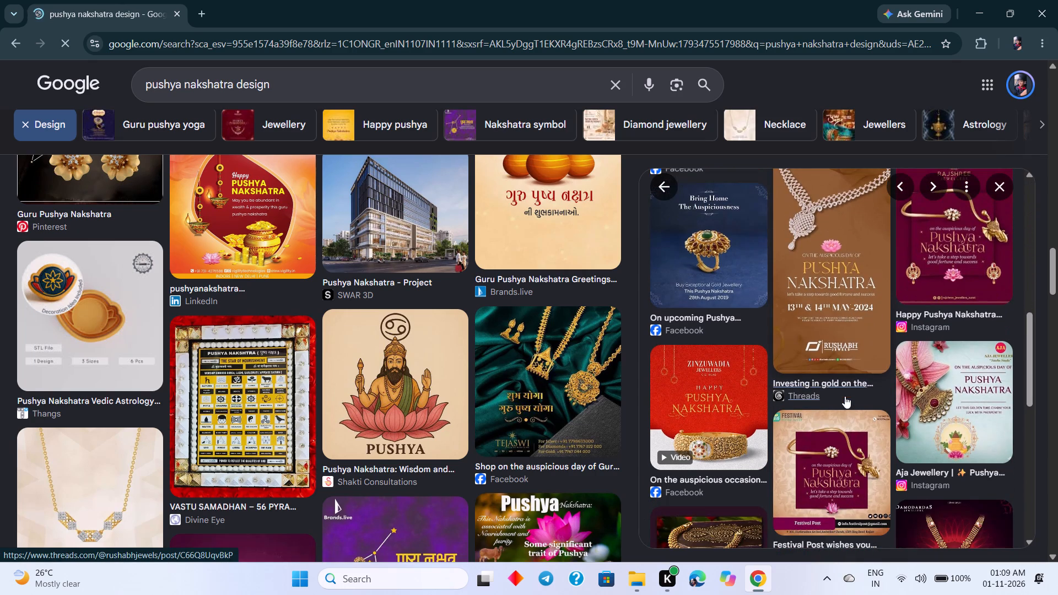
scroll(845, 396, "up", 7)
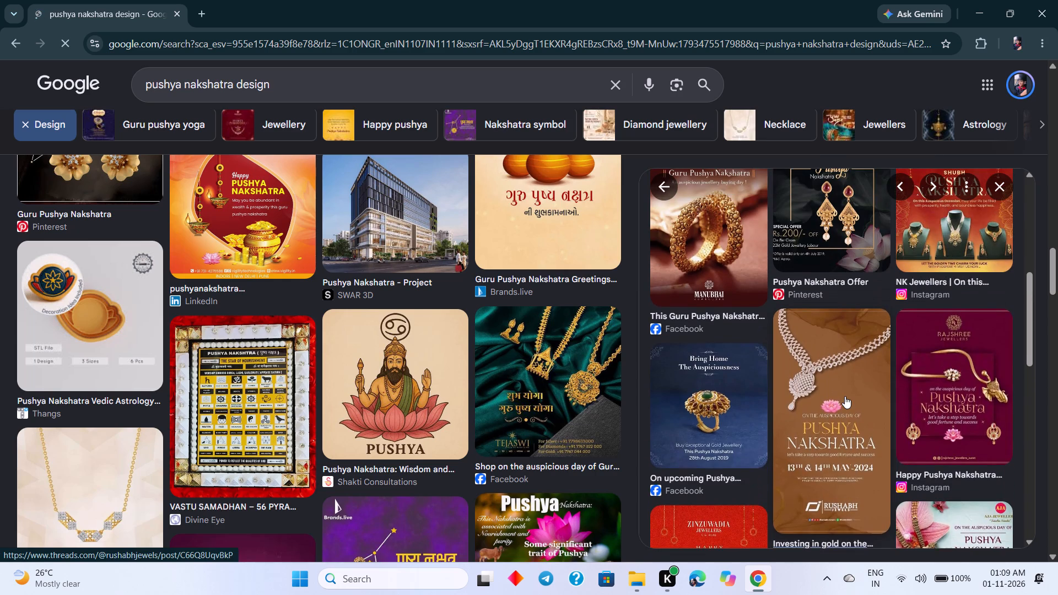
scroll(845, 396, "up", 2)
scroll(845, 396, "down", 13)
scroll(845, 396, "down", 16)
scroll(845, 396, "up", 20)
scroll(845, 396, "up", 7)
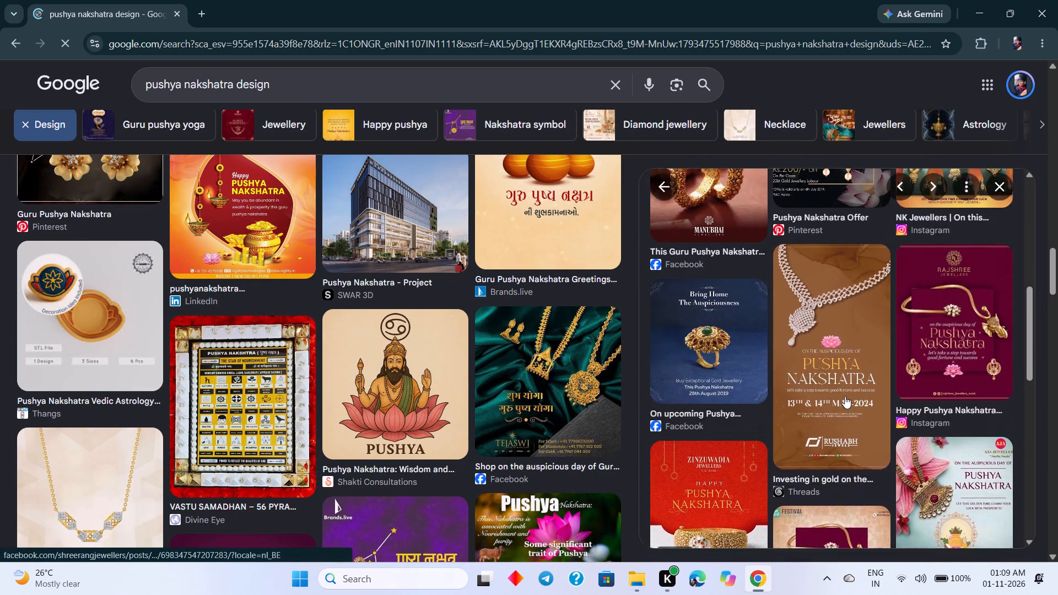
Copy the KK Jewels Happy Pushya Nakshatra poster image to the clipboard.
scroll(845, 396, "up", 12)
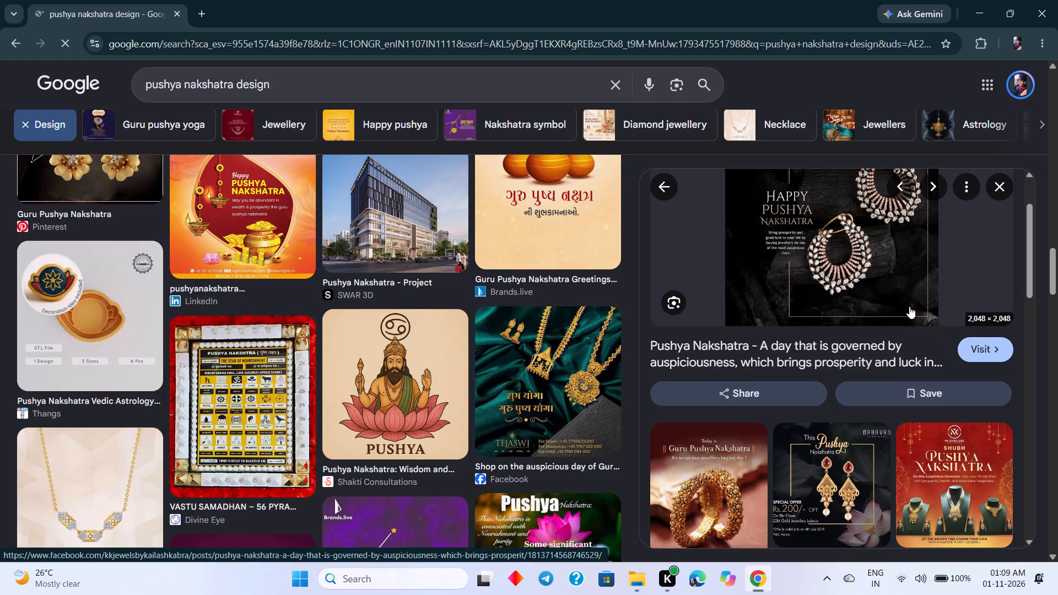
right_click(901, 303)
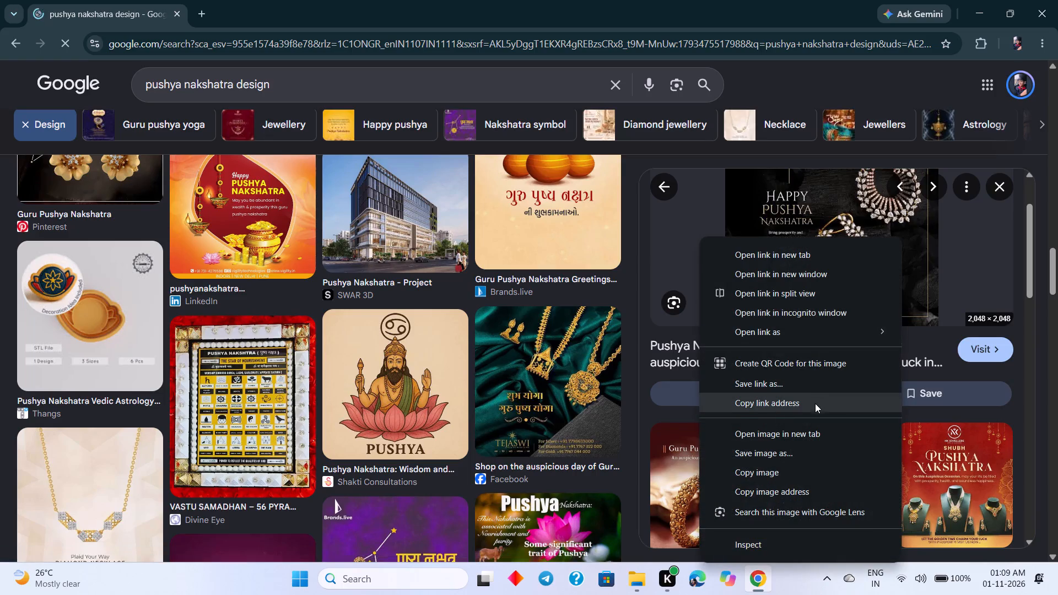
left_click(792, 470)
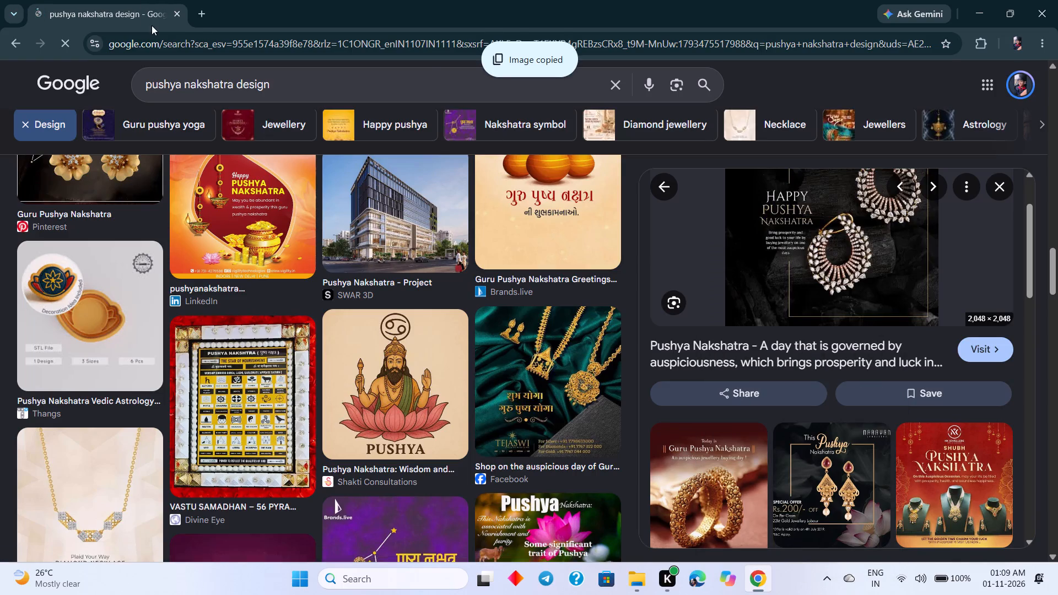
Open a new tab and bring up the list of other Chrome profiles.
left_click(204, 14)
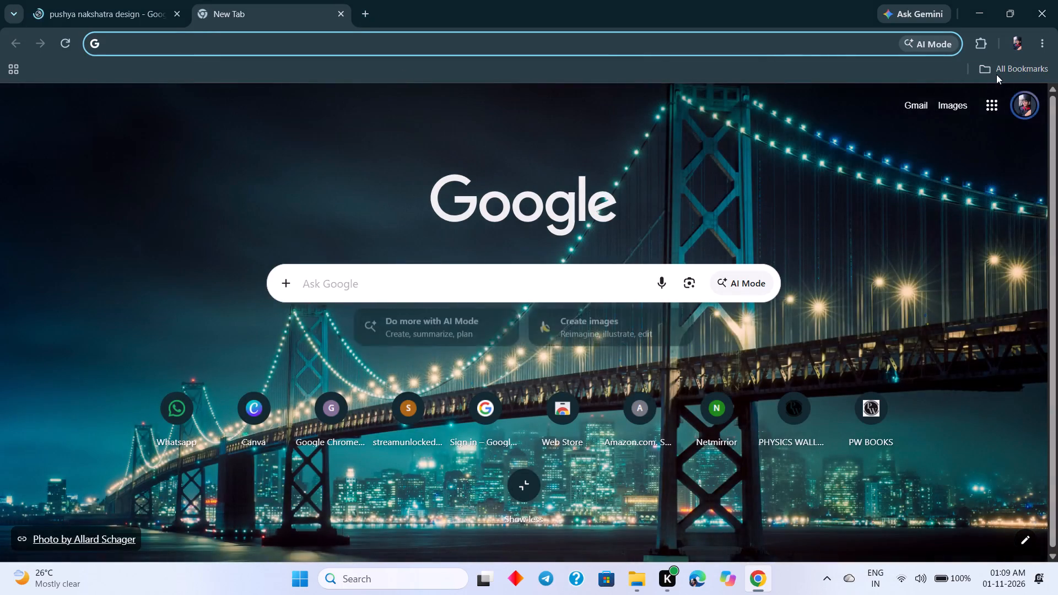
left_click(1014, 34)
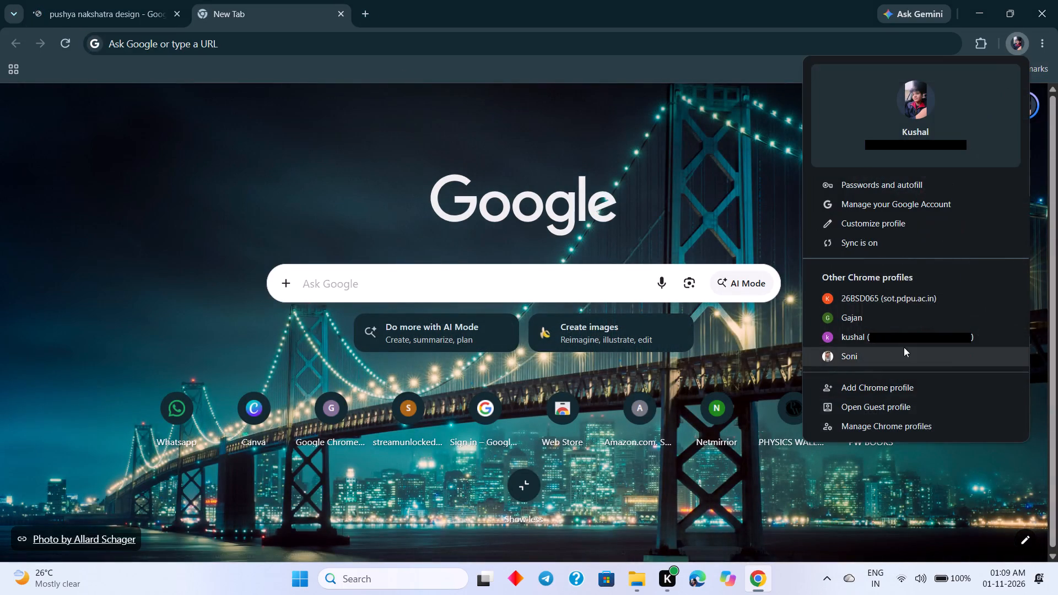
Switch to the Soni Chrome profile and open Canva from its new tab page.
left_click(904, 348)
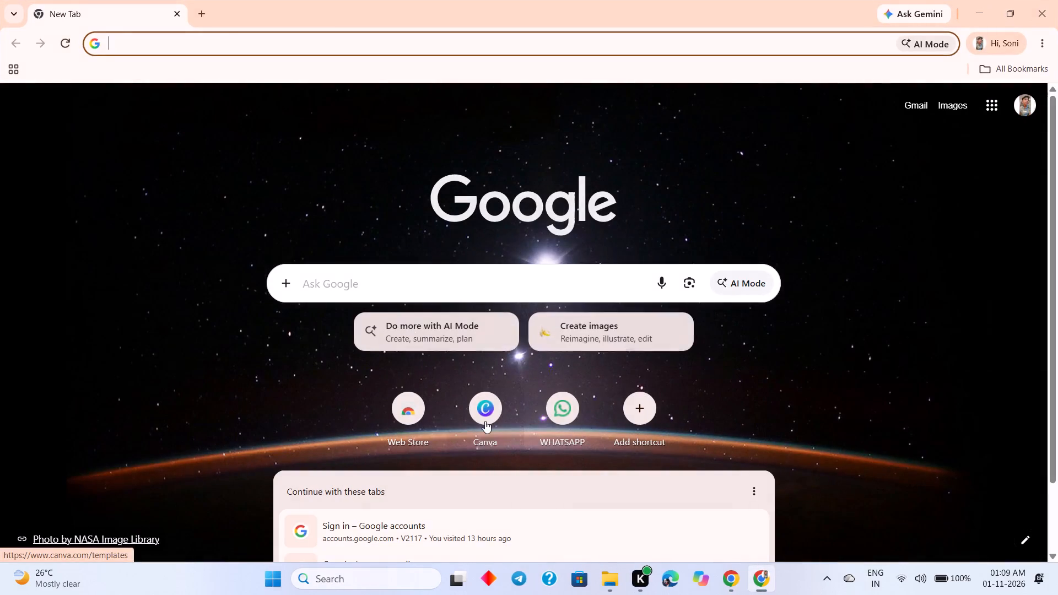
double_click(484, 420)
Turn on Energy saver in the Windows quick settings.
left_click(934, 593)
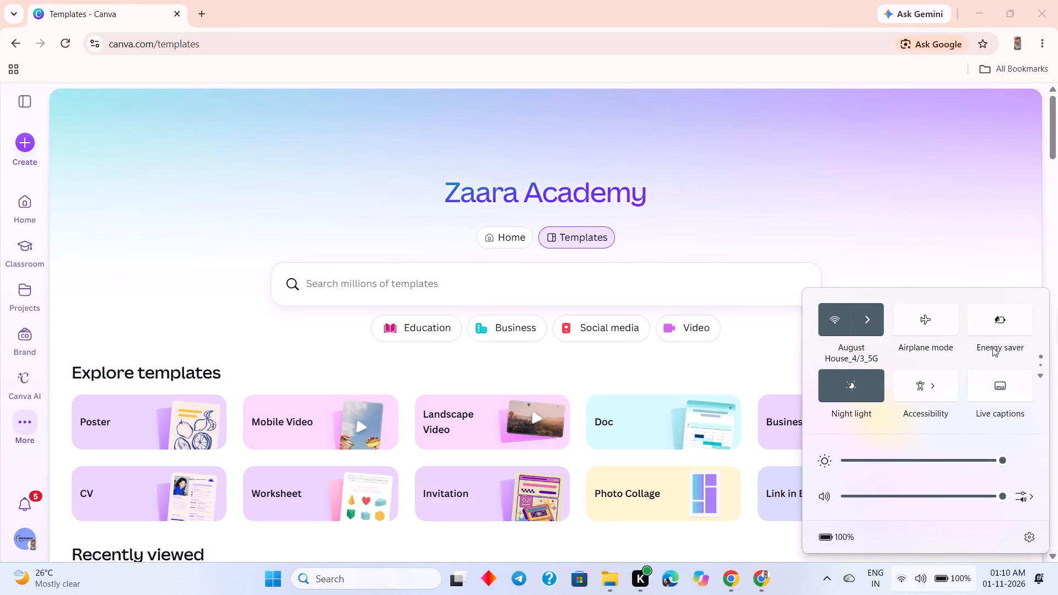
left_click(988, 323)
left_click(850, 226)
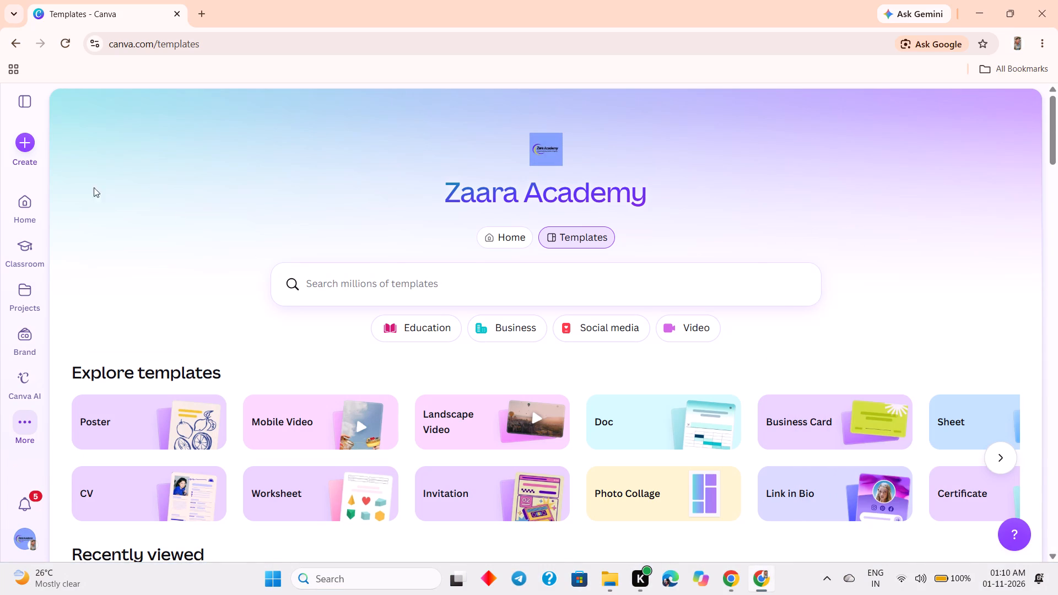
Create a blank Instagram Post (4:5) design.
left_click(25, 154)
left_click(25, 147)
left_click(343, 269)
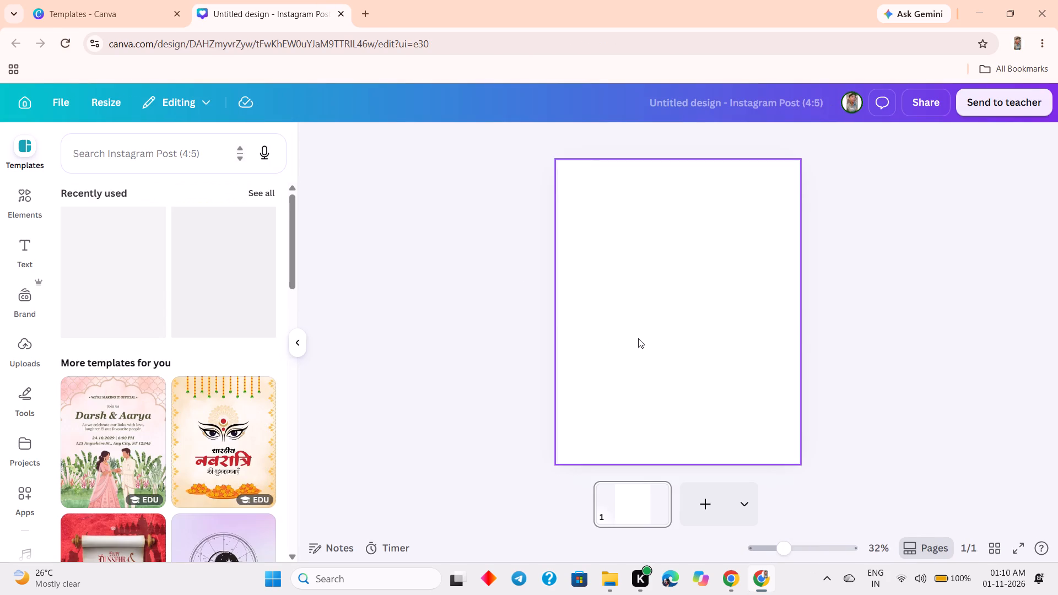
Paste the copied KK Jewels Happy Pushya Nakshatra poster onto the blank page and resize the page to match the image.
key("ctrl+v")
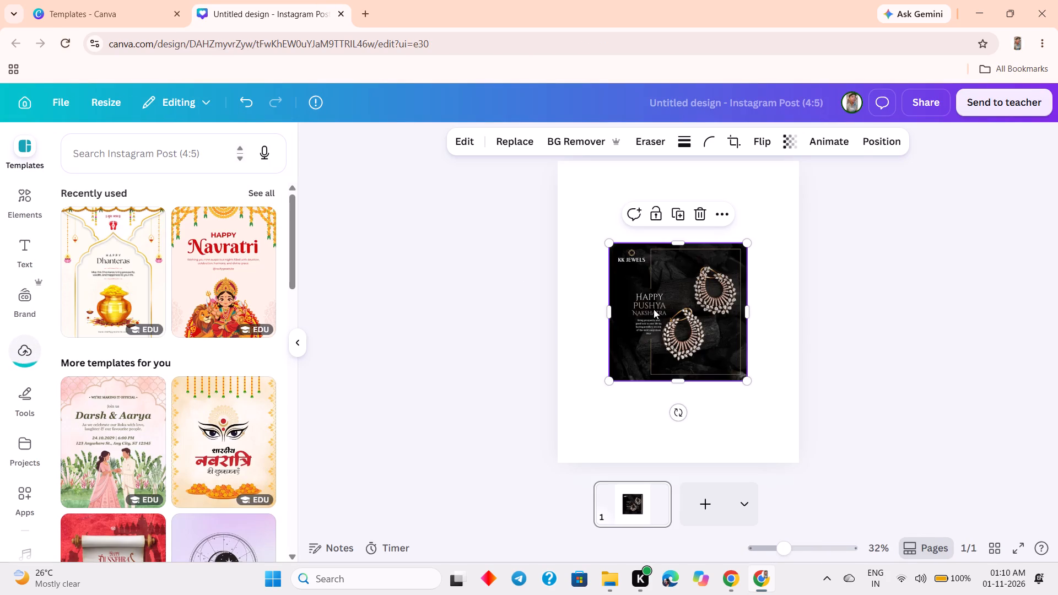
right_click(654, 309)
left_click(677, 248)
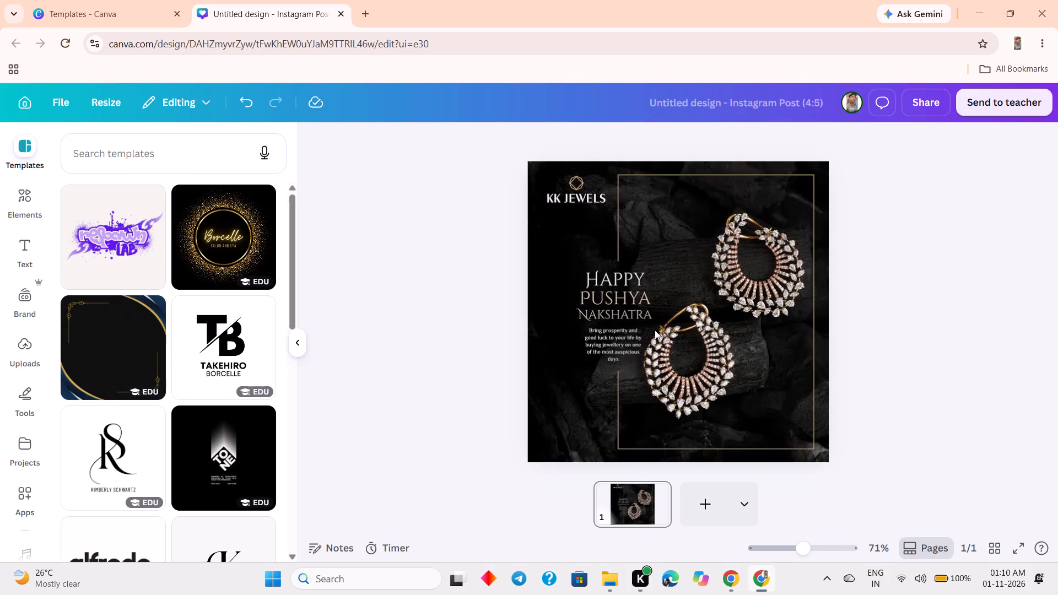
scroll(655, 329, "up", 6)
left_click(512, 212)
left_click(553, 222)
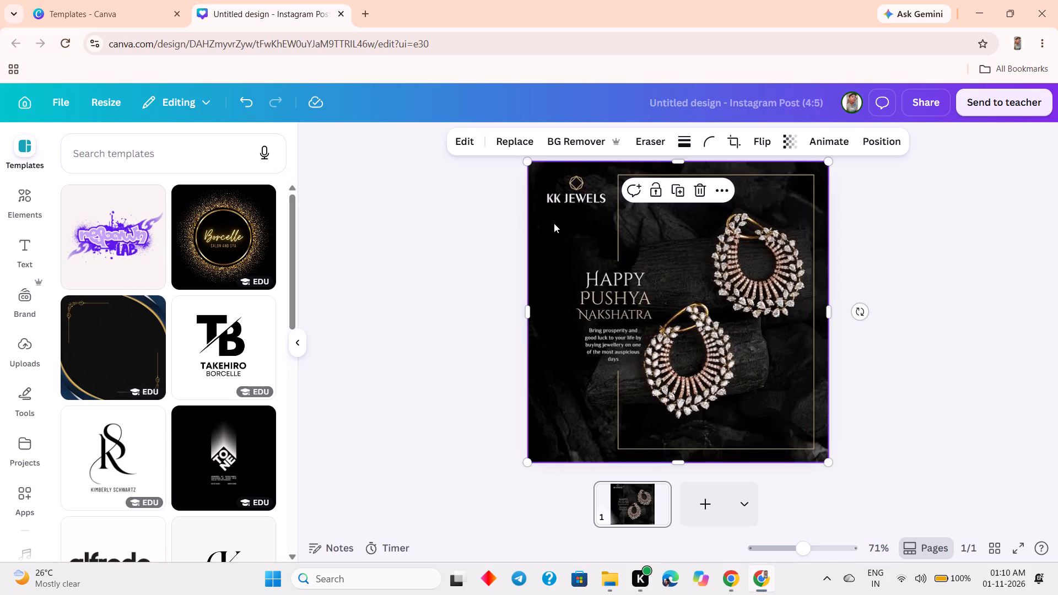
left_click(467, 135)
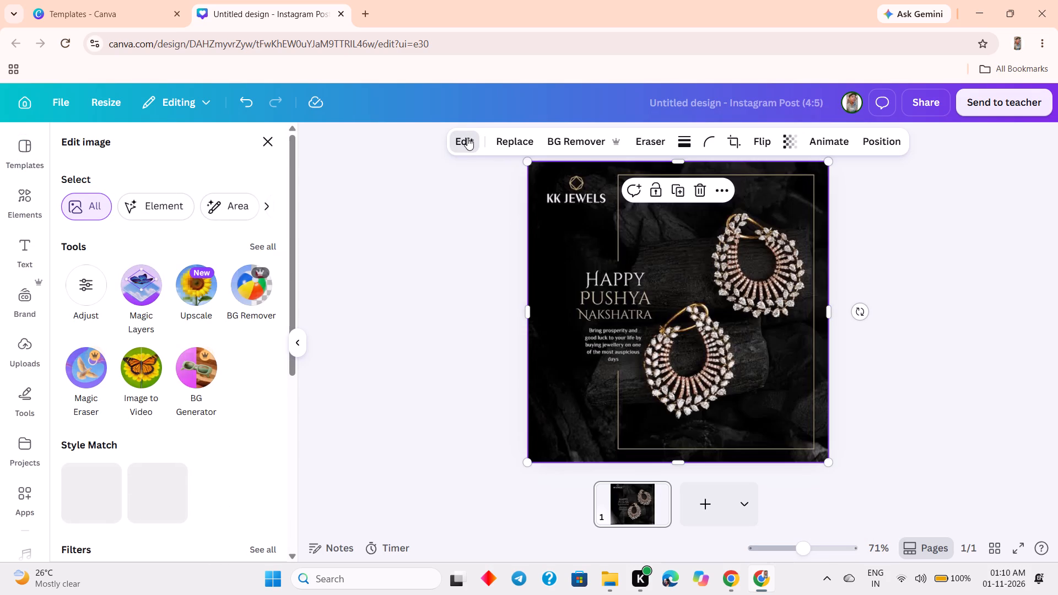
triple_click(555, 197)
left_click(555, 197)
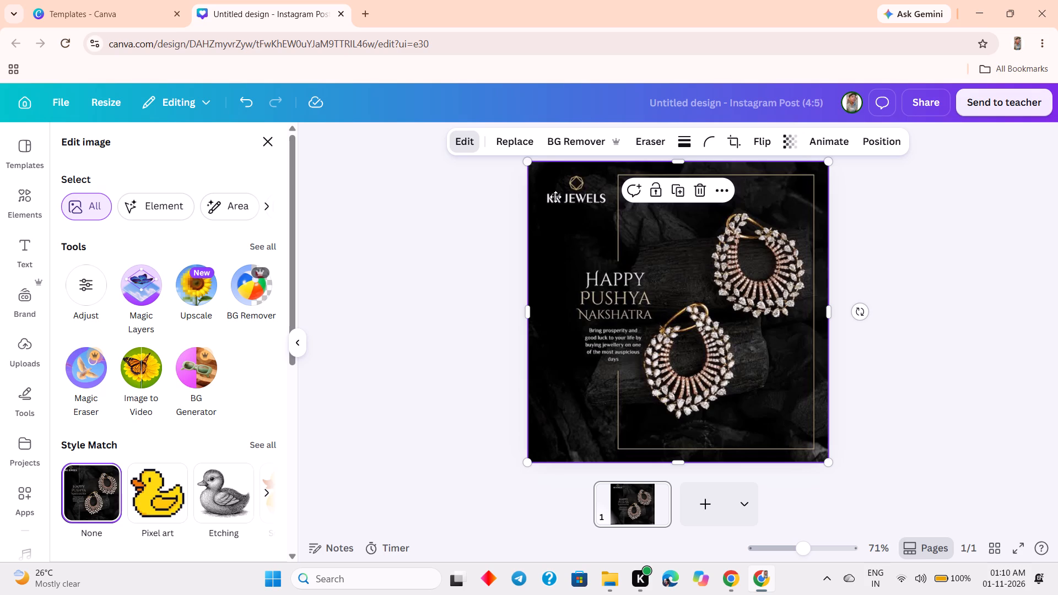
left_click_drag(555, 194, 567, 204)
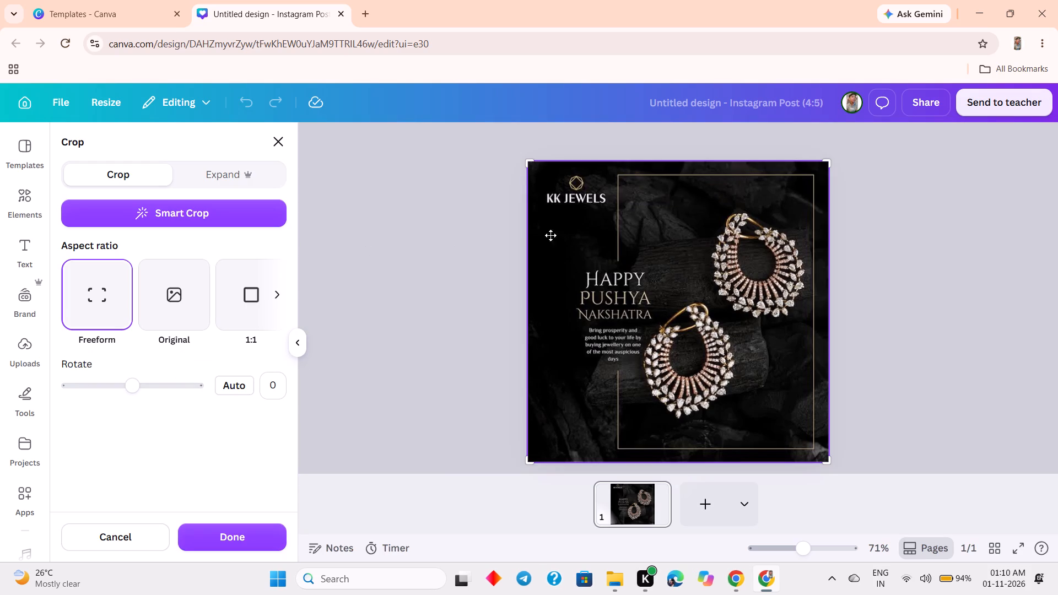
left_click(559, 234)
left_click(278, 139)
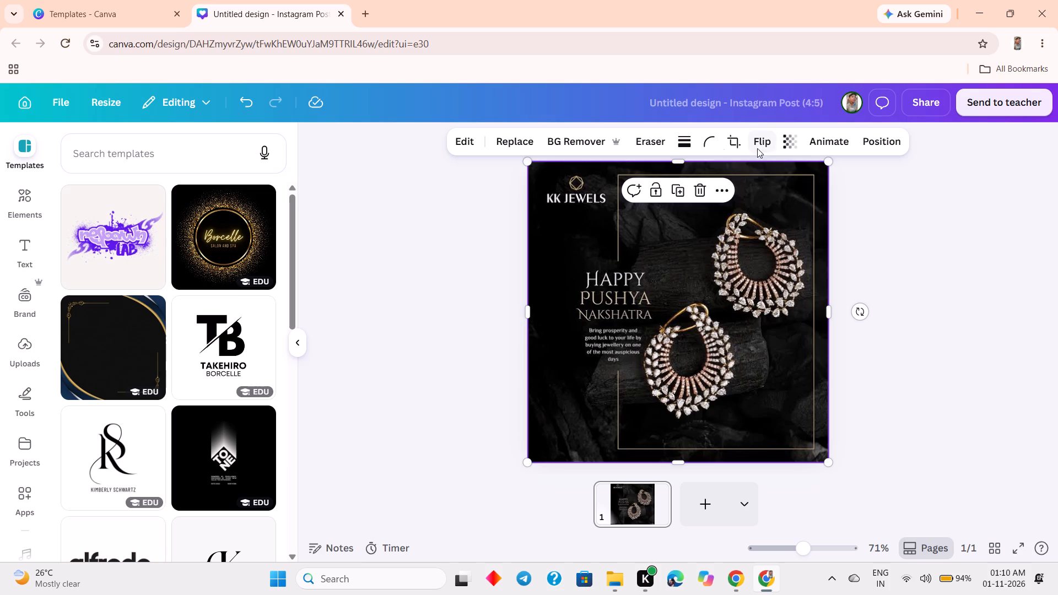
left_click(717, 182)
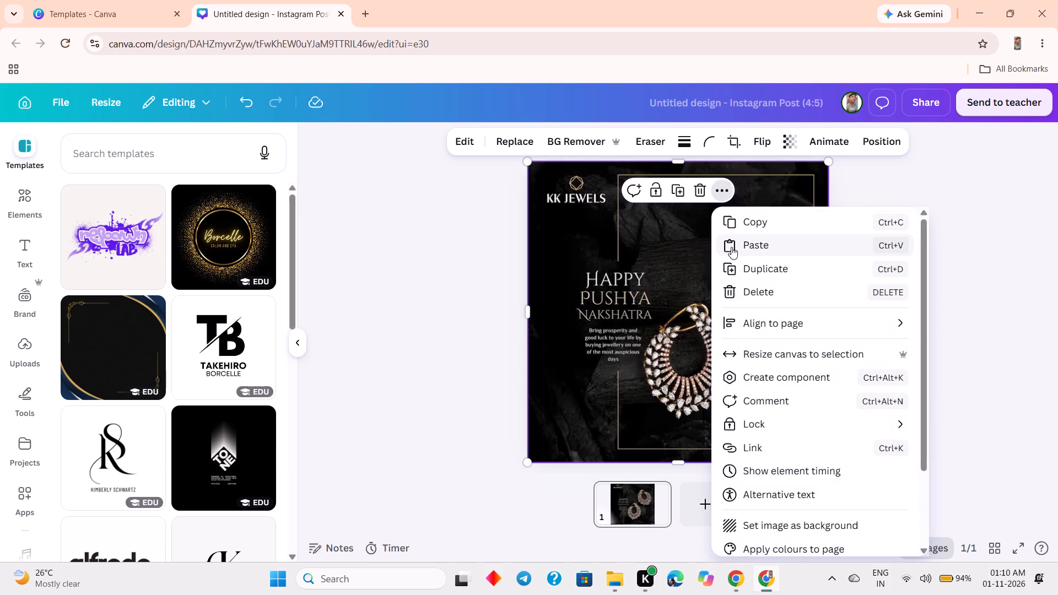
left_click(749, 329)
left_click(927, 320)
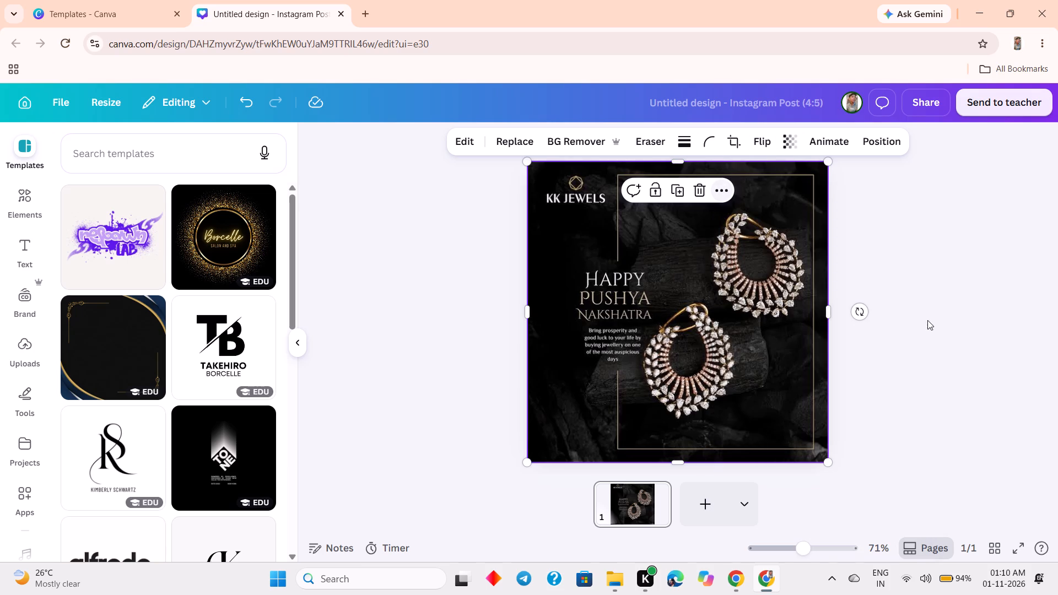
Move the KK Jewels poster image slightly upward on the Instagram post page.
left_click(698, 288)
left_click_drag(698, 287, 690, 291)
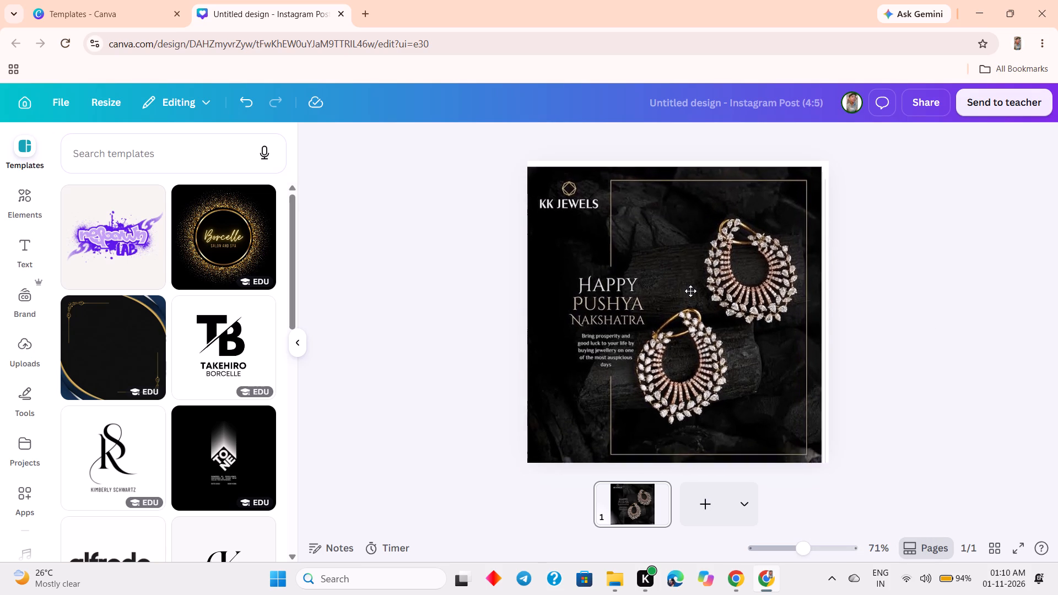
left_click_drag(690, 291, 697, 278)
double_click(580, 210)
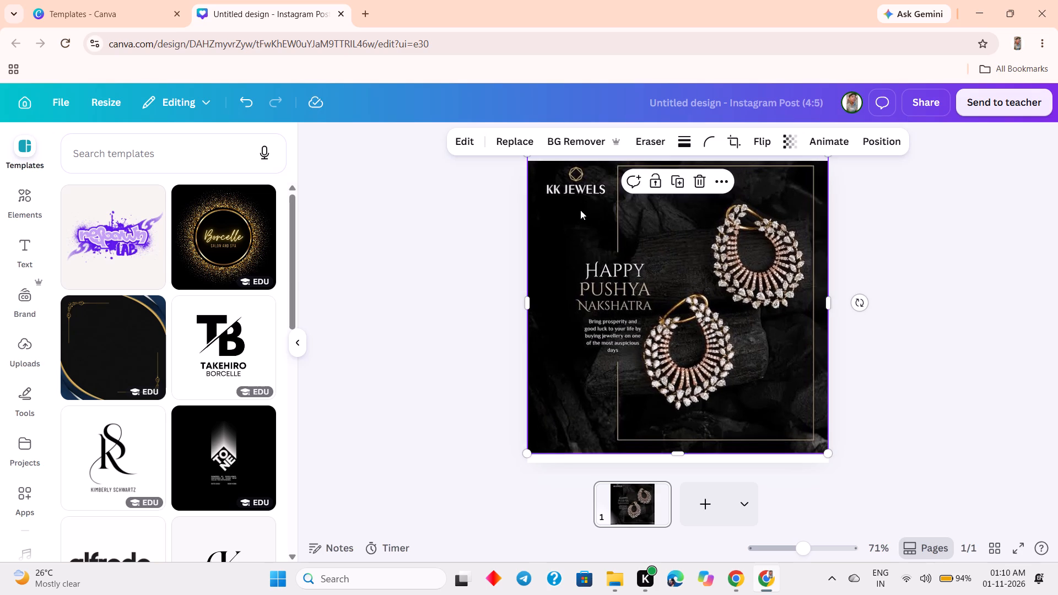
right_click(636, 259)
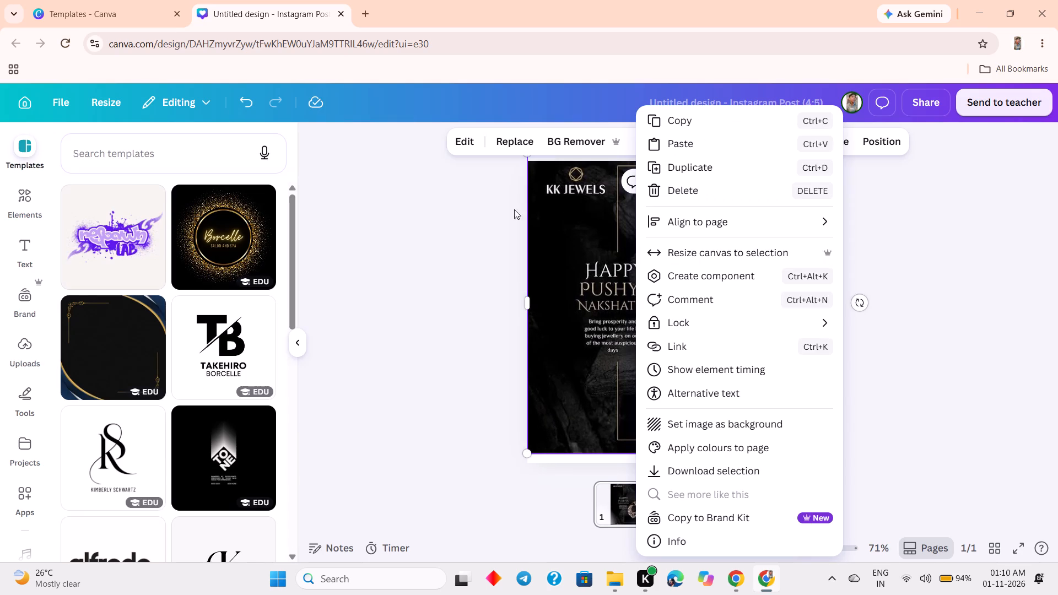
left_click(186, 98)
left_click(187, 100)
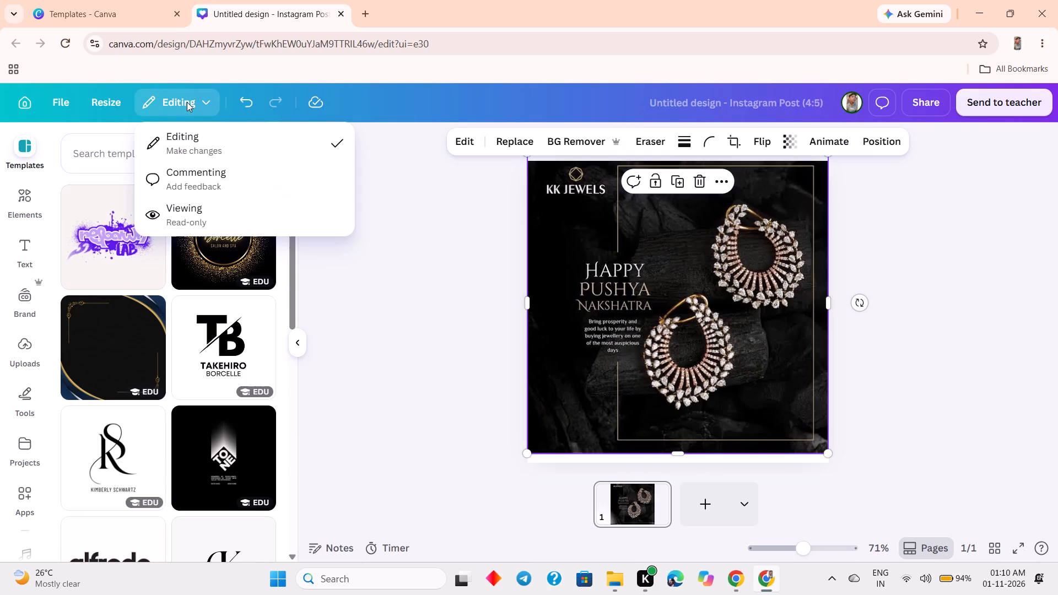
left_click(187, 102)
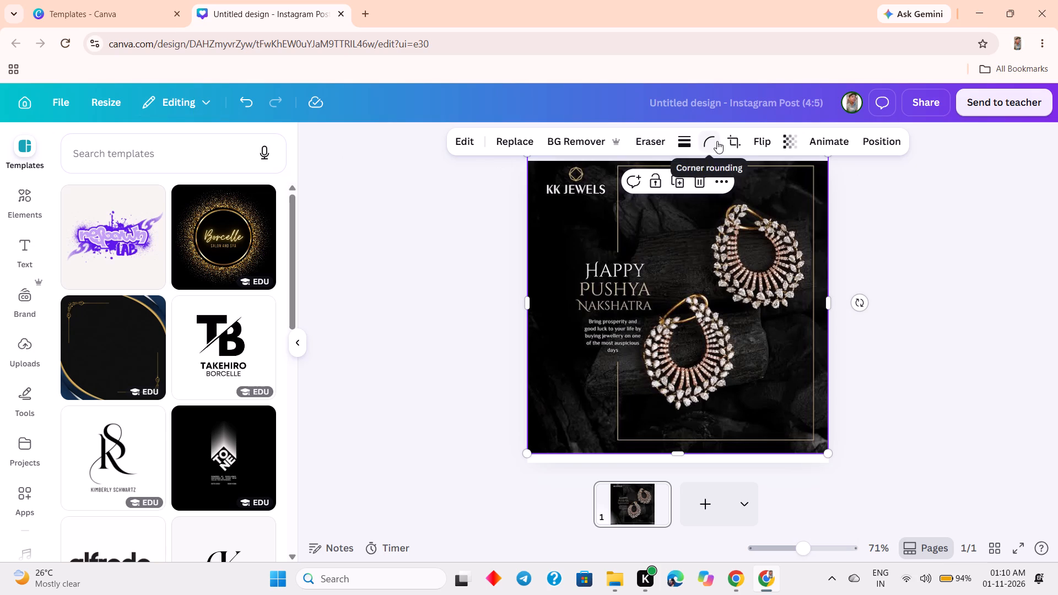
Erase the KK JEWELS logo and name from the poster image using Magic Eraser's Area brush.
left_click(667, 143)
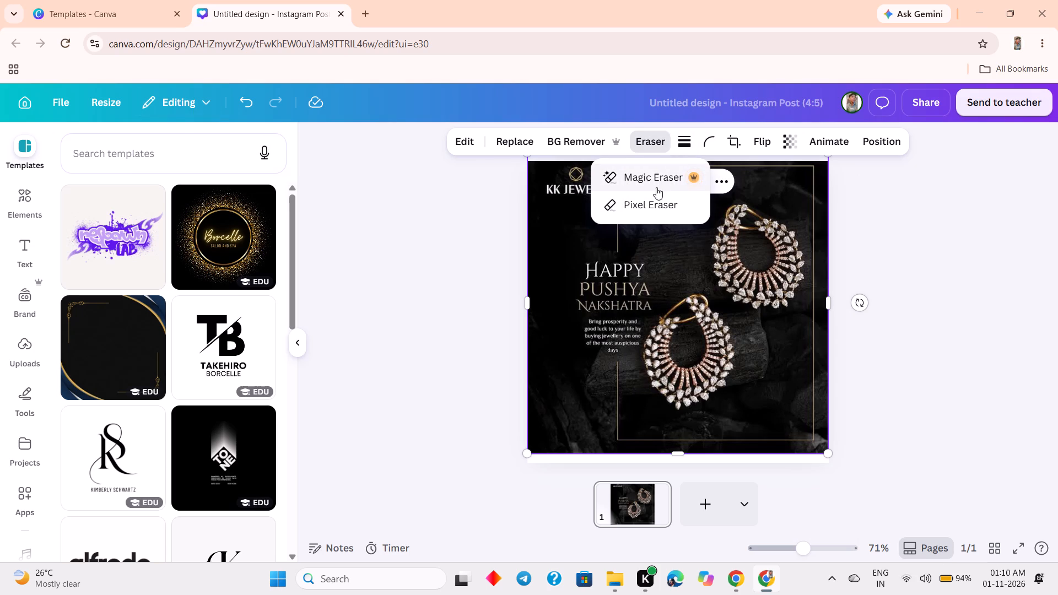
left_click(654, 185)
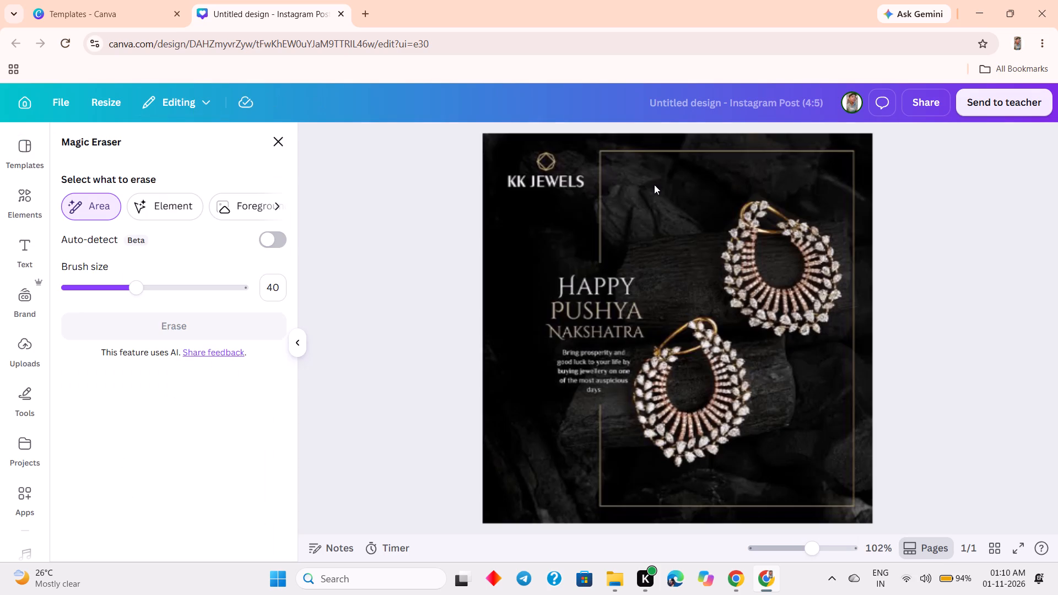
left_click_drag(500, 187, 563, 186)
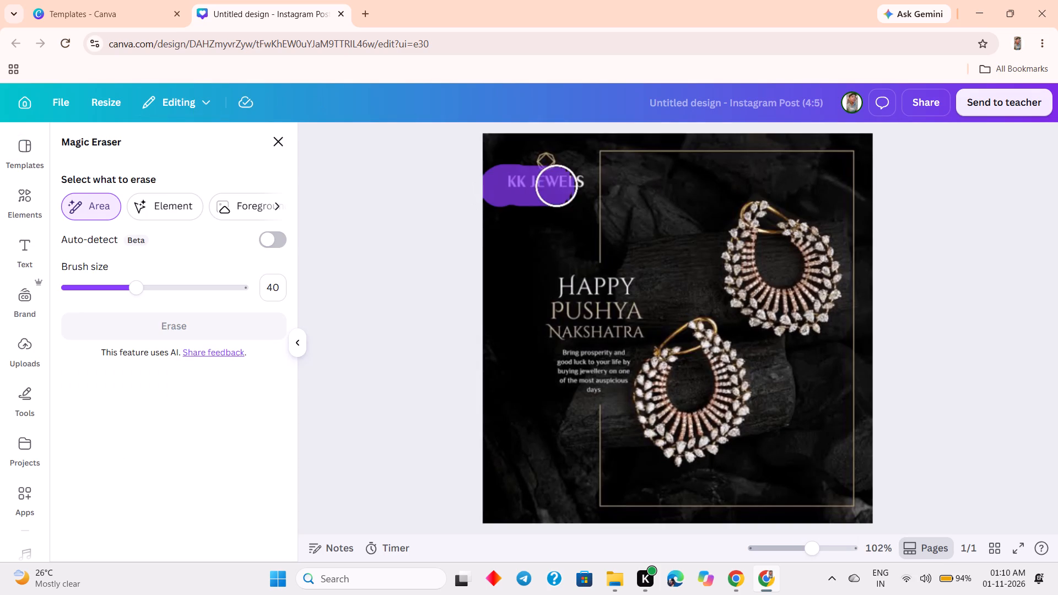
left_click_drag(563, 186, 520, 167)
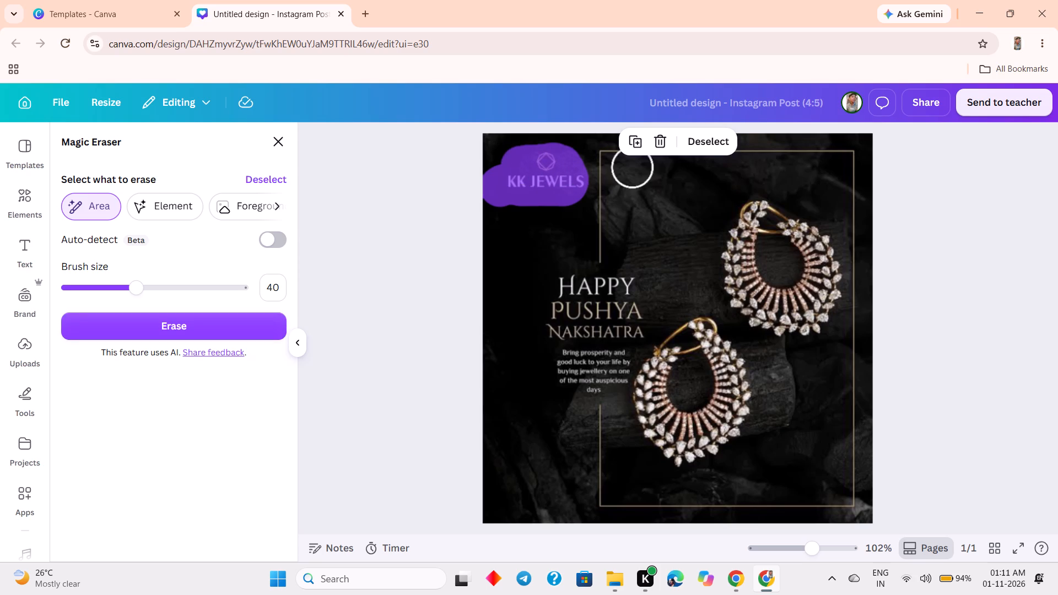
left_click(669, 142)
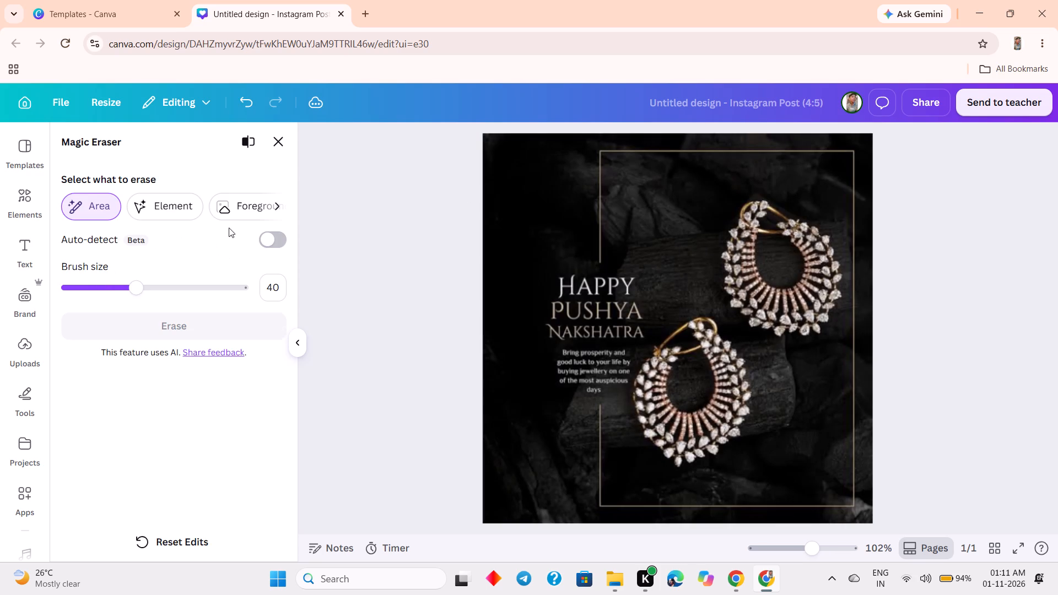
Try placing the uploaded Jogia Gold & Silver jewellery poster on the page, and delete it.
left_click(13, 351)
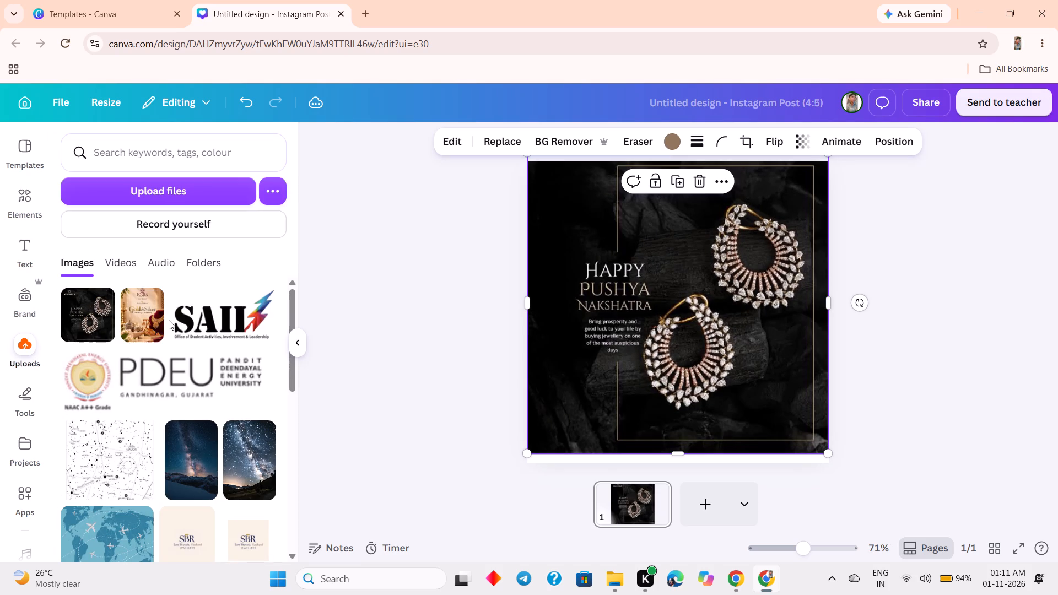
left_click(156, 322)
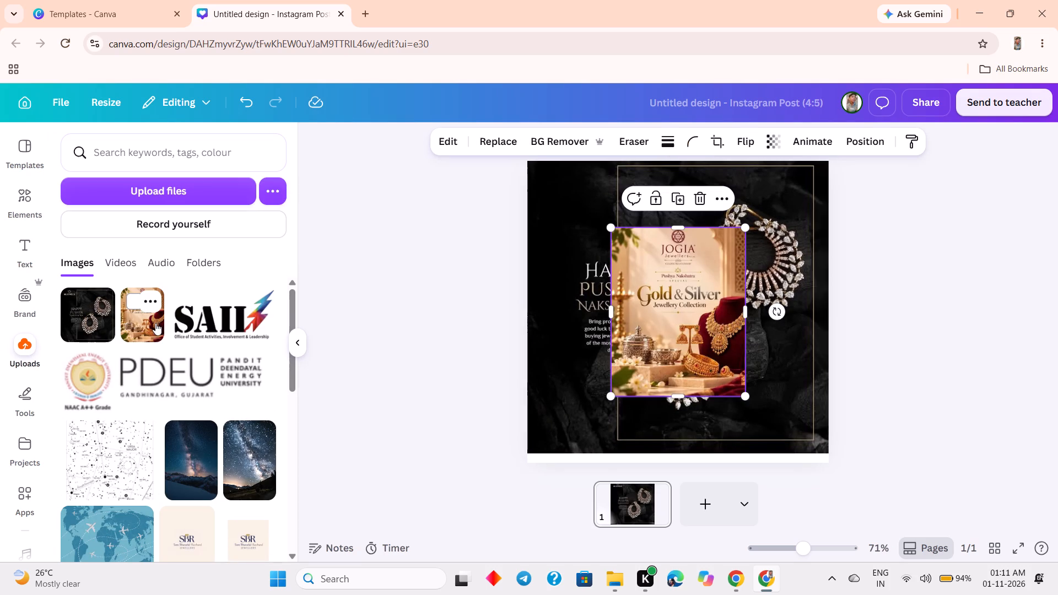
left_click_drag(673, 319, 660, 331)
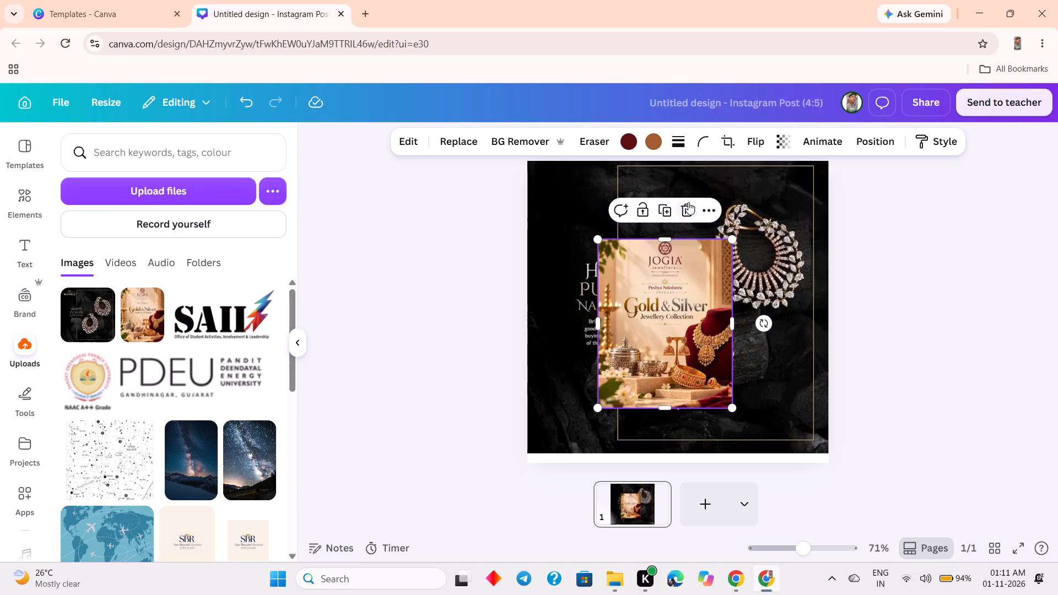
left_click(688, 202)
Add a second page and place the uploaded 19.0s red Senco Pushya Nakshatra video on it.
left_click(125, 269)
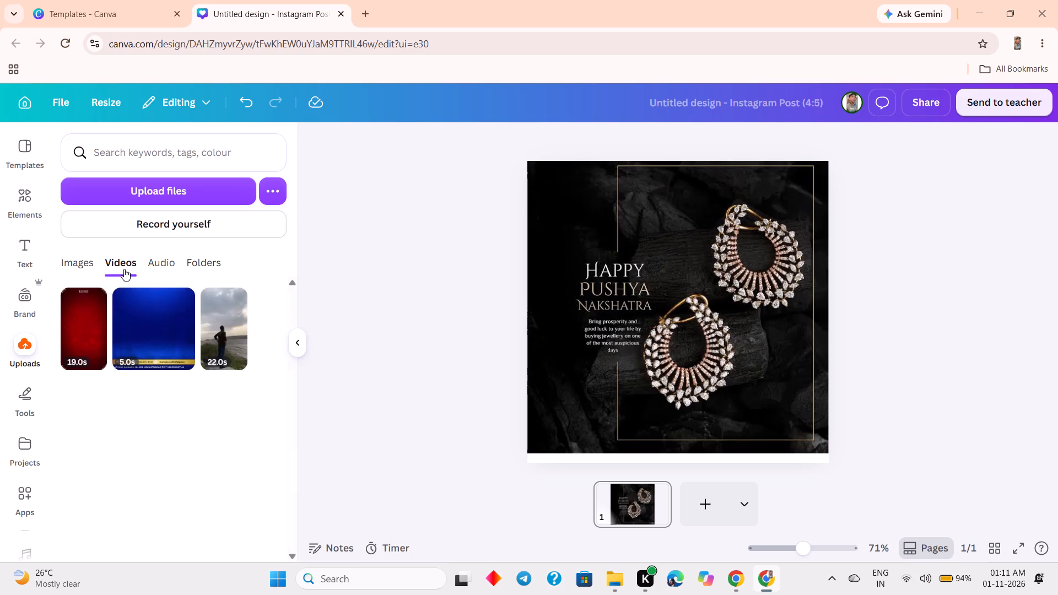
left_click(703, 506)
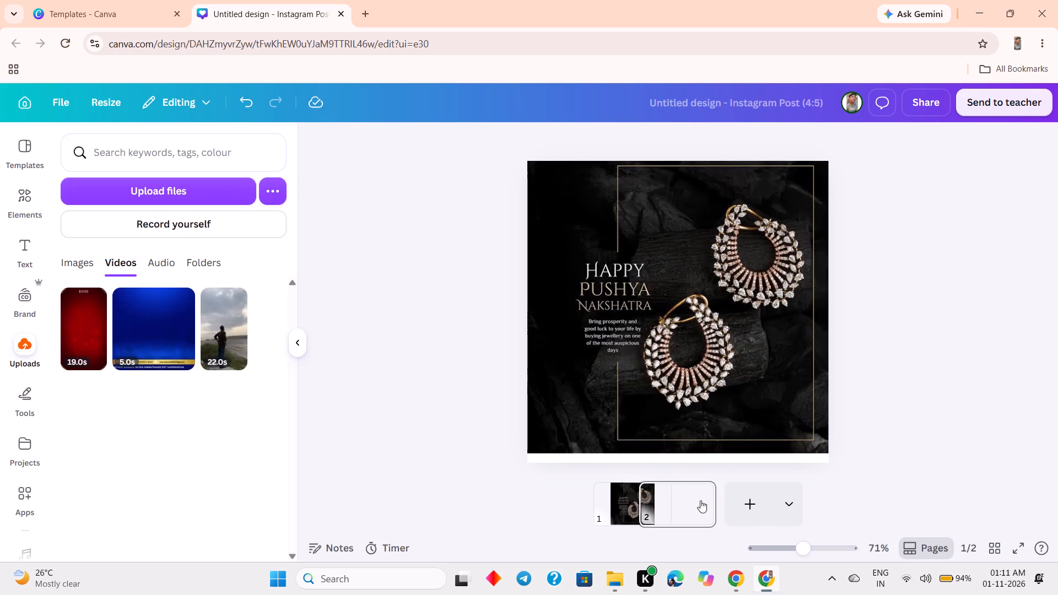
left_click(86, 359)
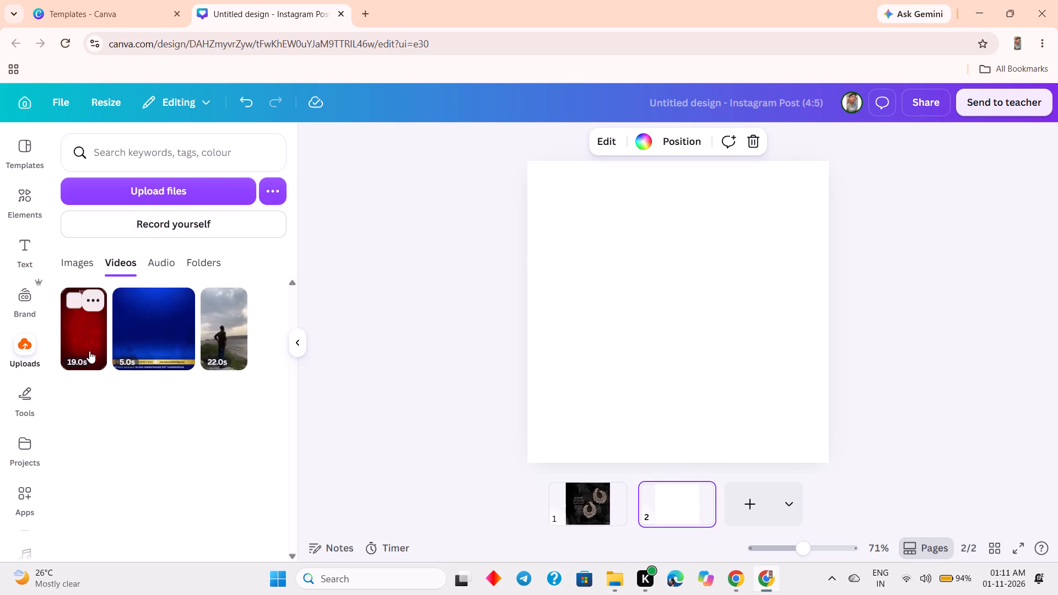
left_click(88, 350)
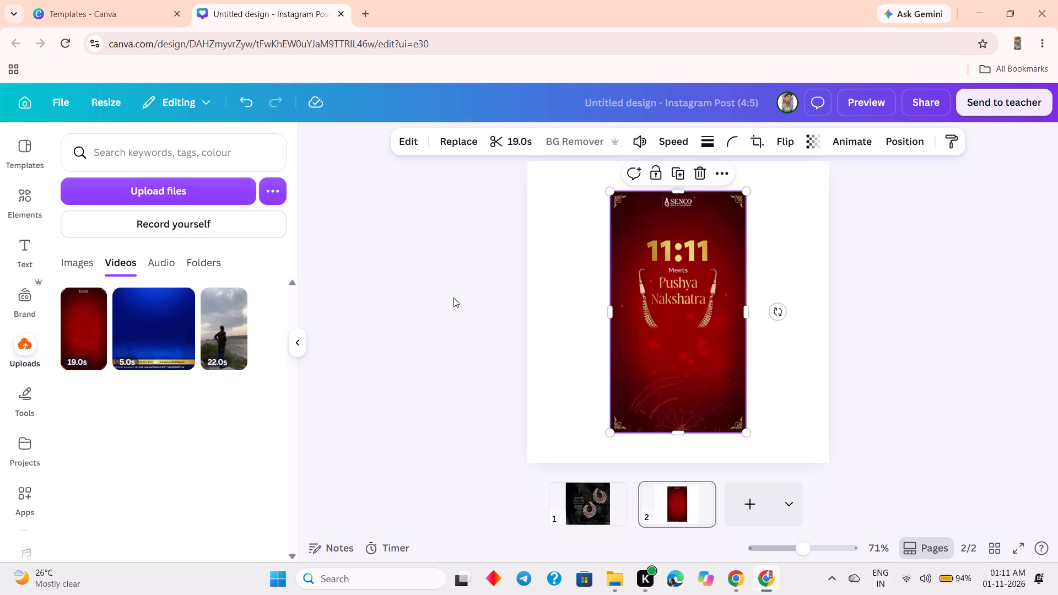
Resize the second page's canvas to fit the Senco video.
right_click(662, 284)
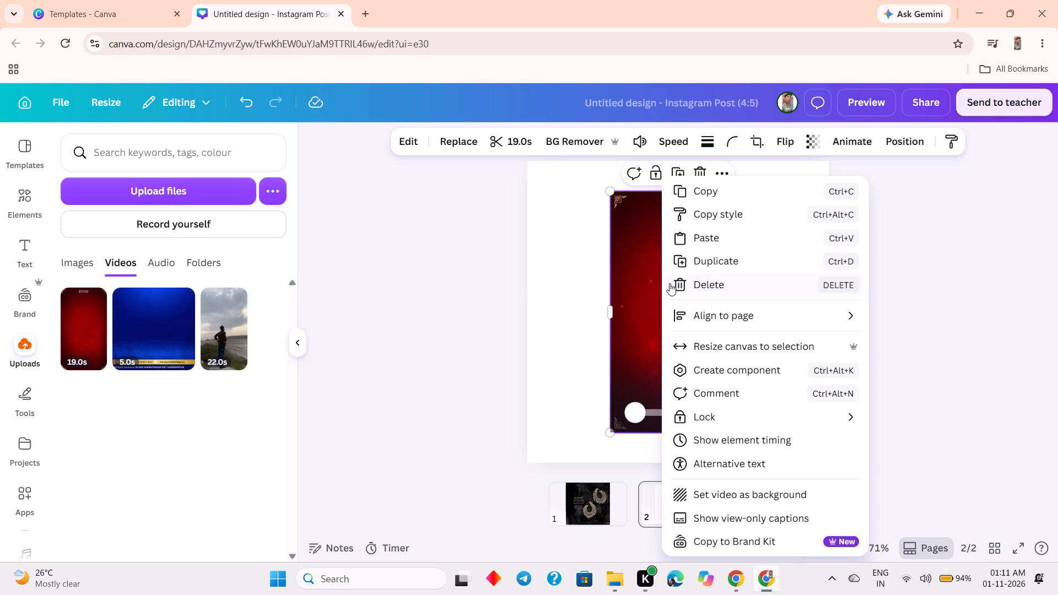
left_click(717, 348)
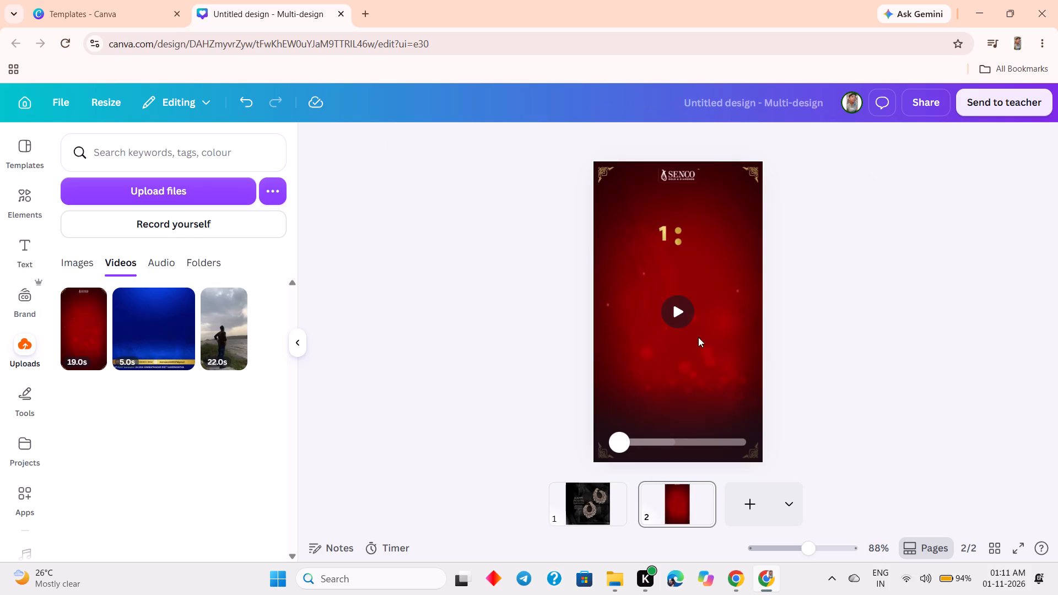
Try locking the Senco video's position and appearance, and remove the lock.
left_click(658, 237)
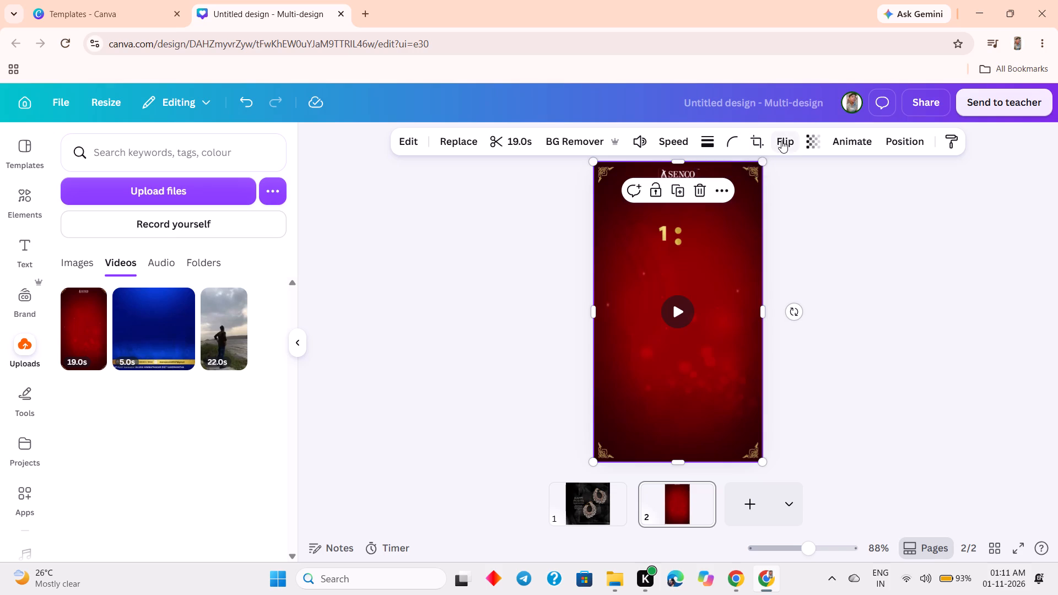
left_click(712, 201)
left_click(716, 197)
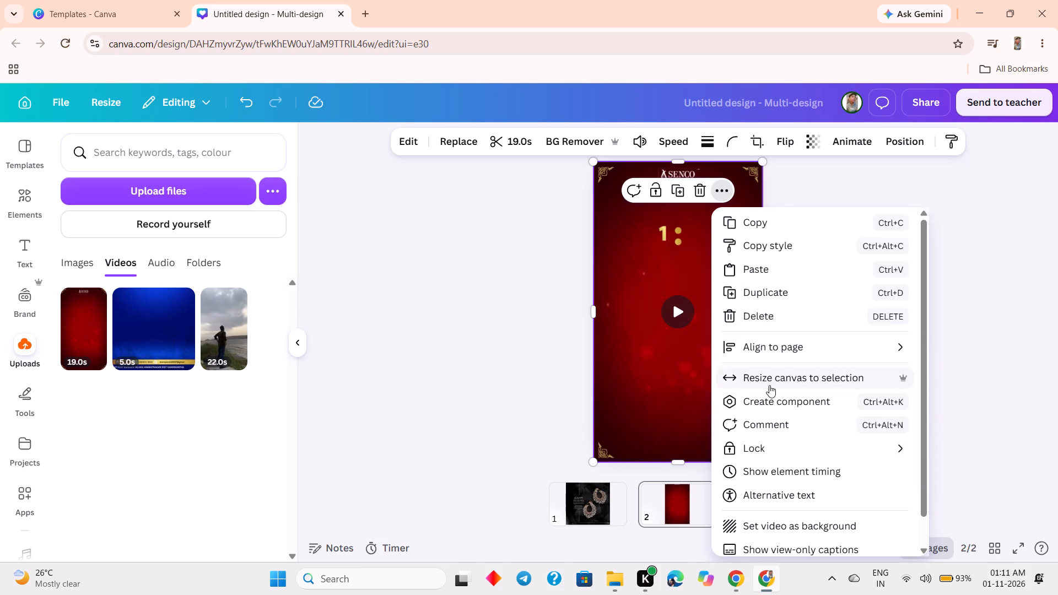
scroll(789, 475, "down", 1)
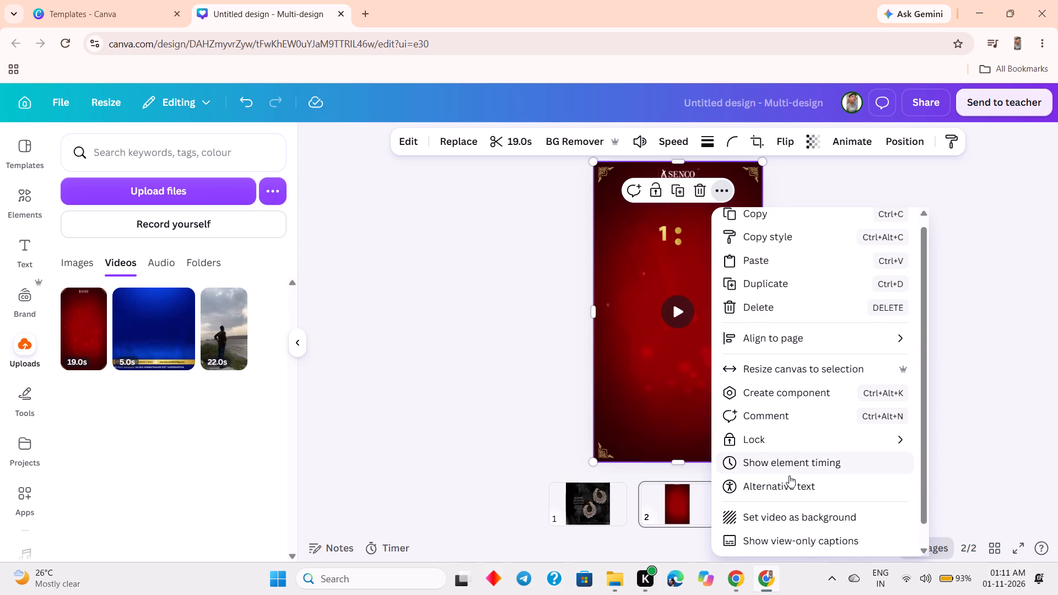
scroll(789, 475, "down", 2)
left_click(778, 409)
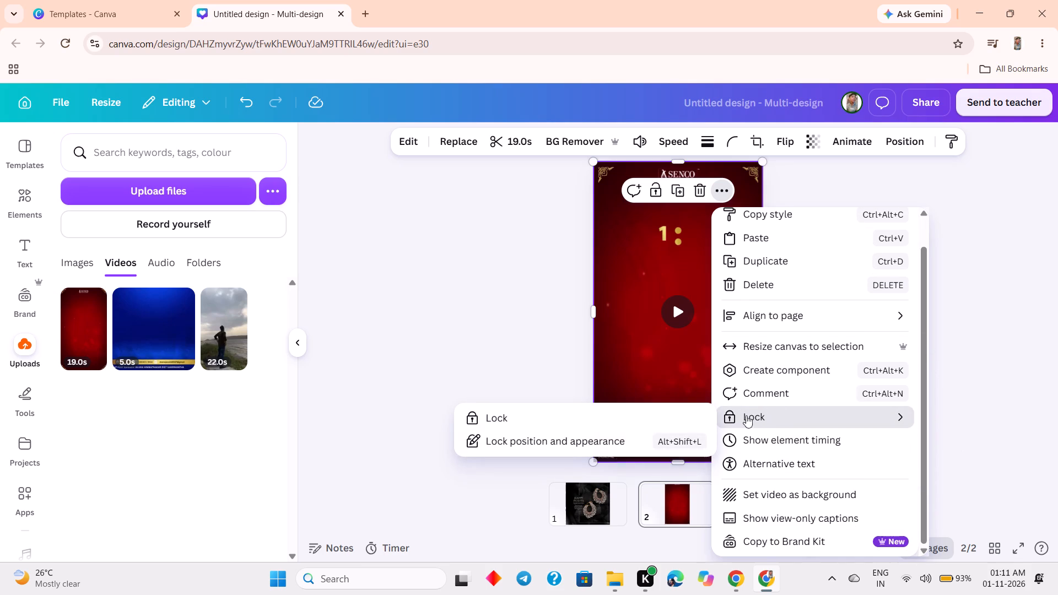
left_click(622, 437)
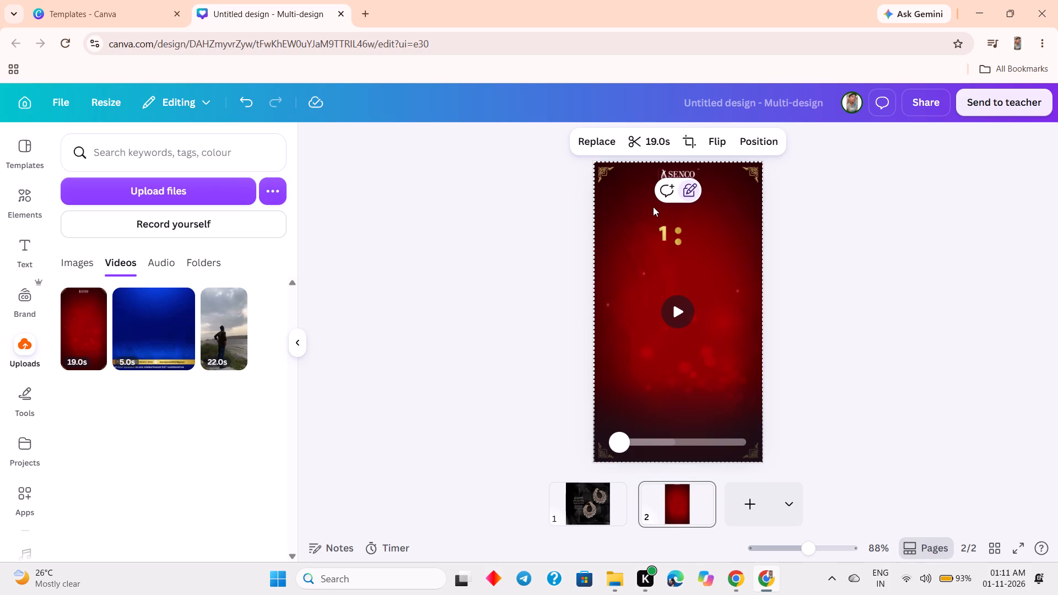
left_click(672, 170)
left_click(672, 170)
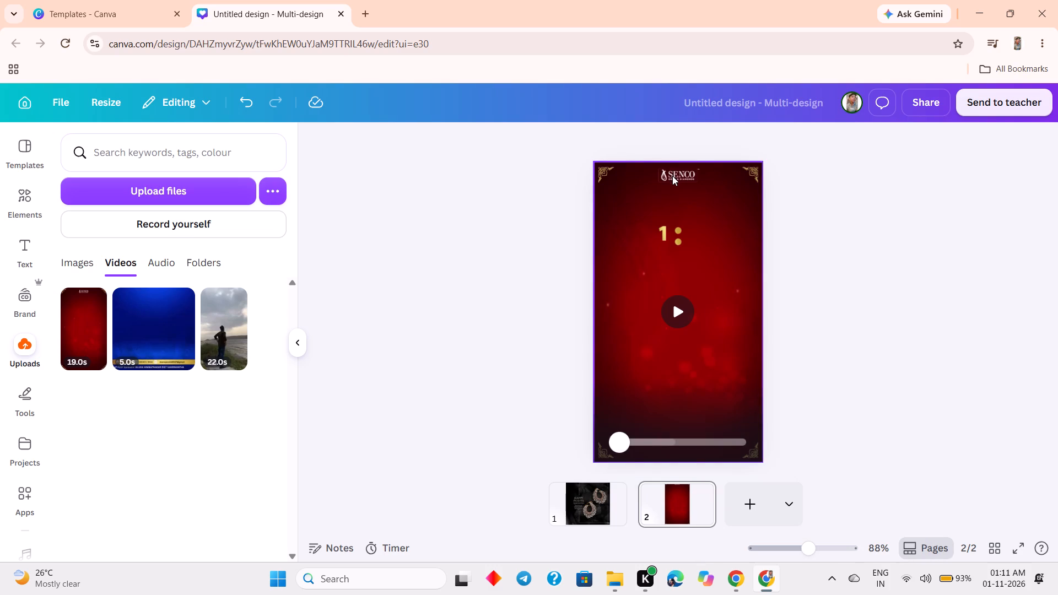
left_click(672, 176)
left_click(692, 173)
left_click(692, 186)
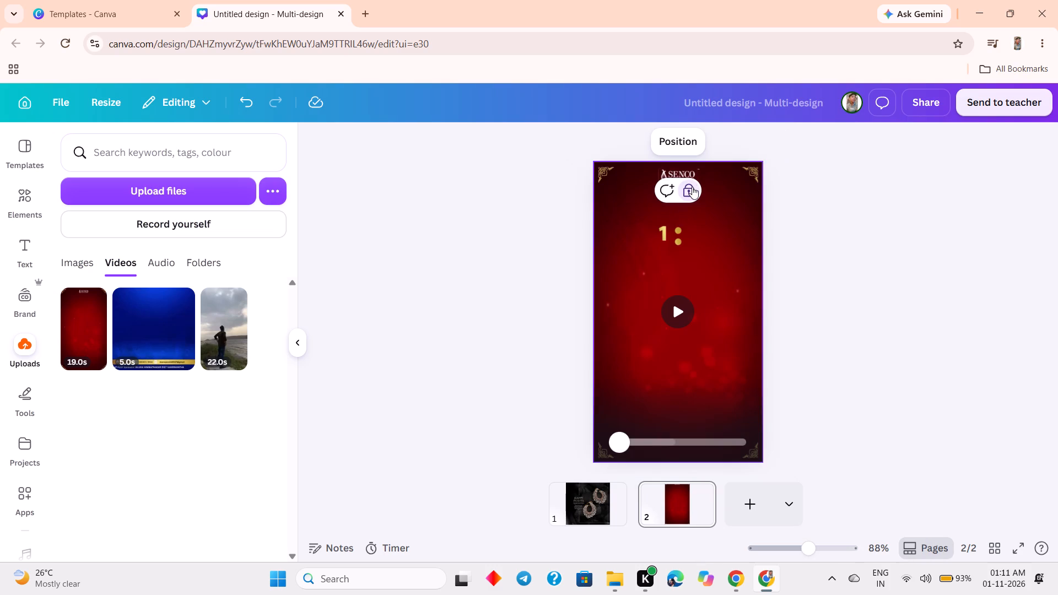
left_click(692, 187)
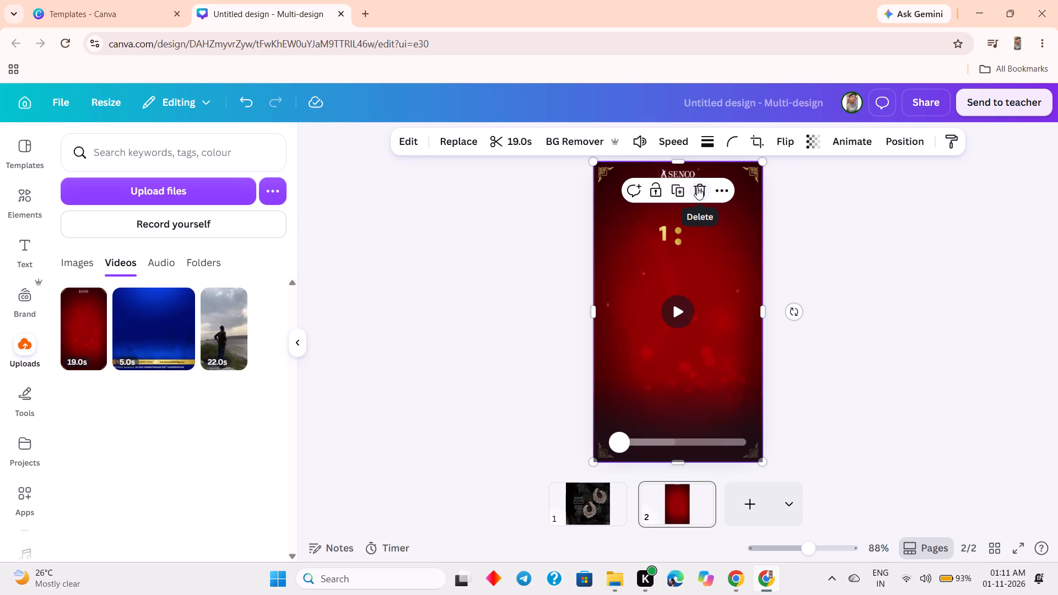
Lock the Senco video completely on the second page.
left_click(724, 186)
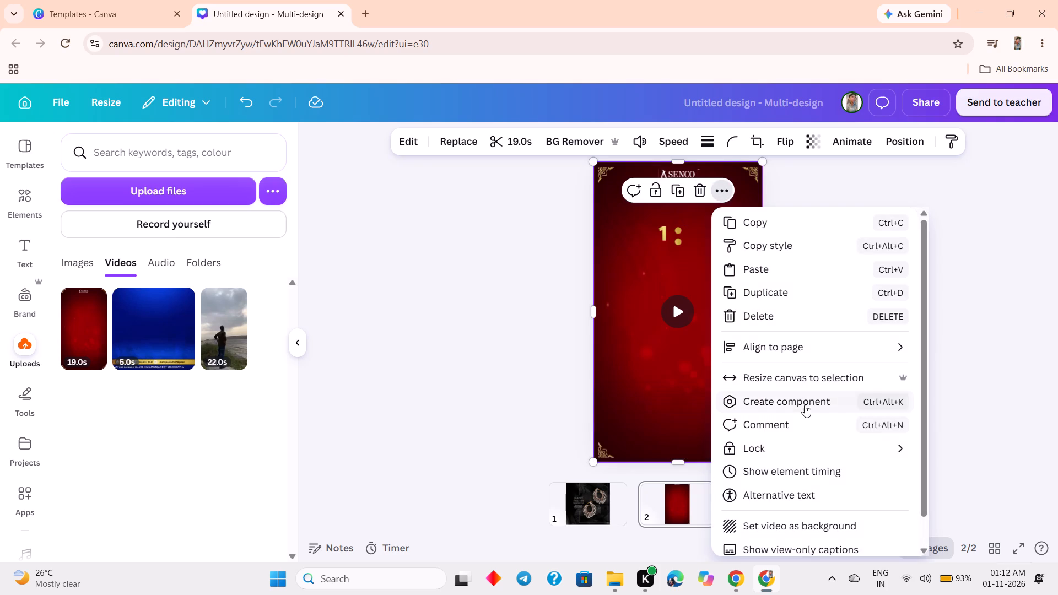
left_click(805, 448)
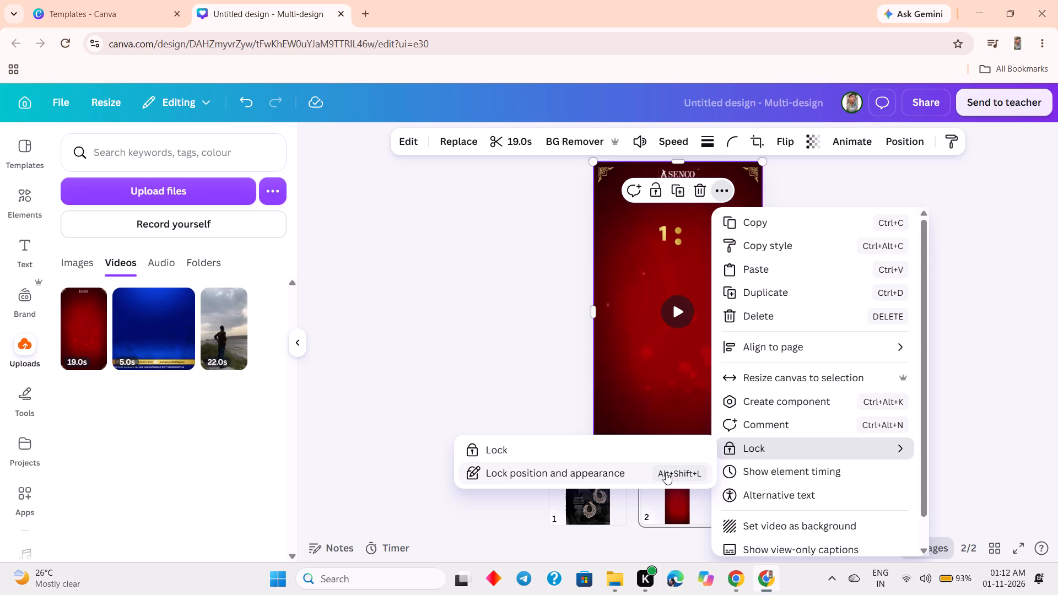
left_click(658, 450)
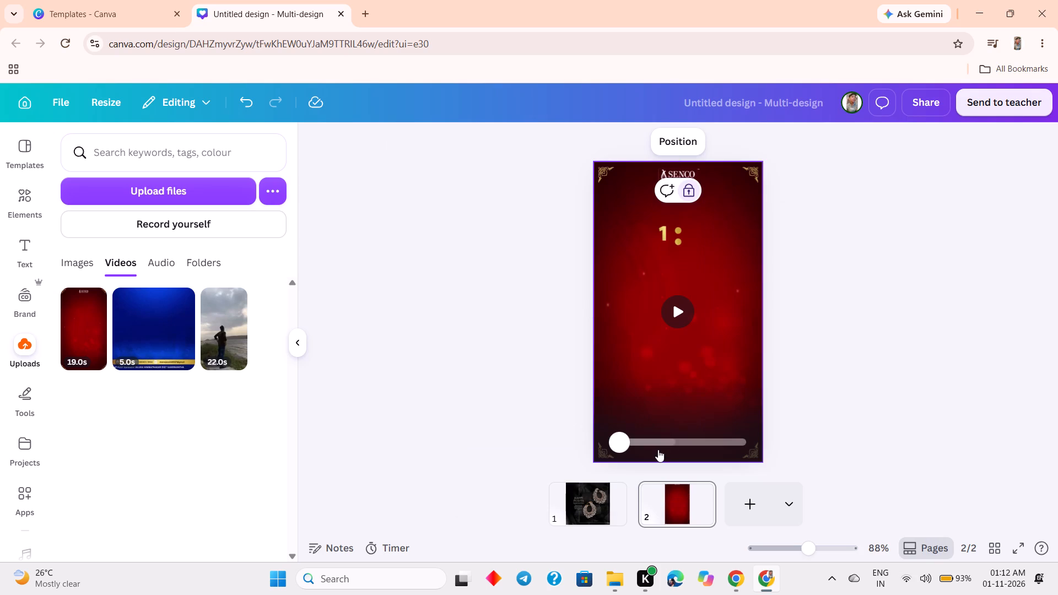
Post the comment "remove logo" on the Senco video and close the comment thread.
left_click(670, 193)
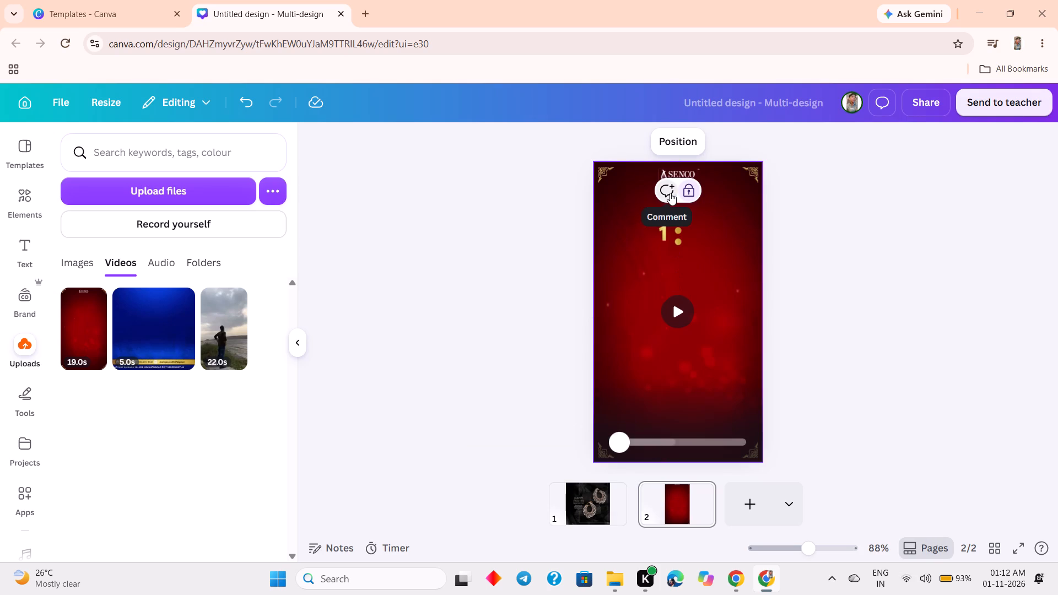
left_click(668, 209)
left_click(668, 209)
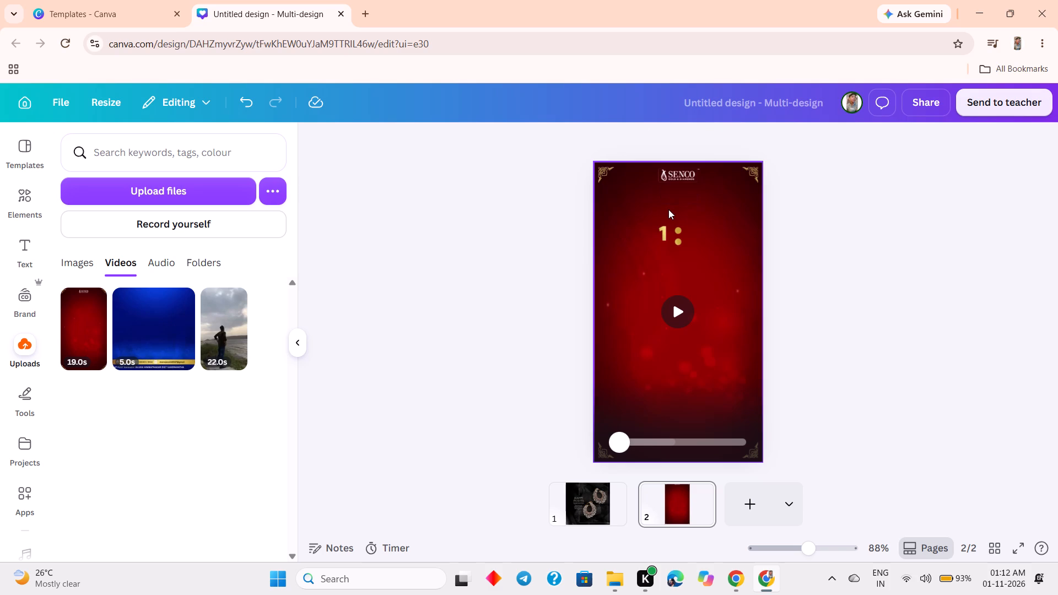
left_click(668, 196)
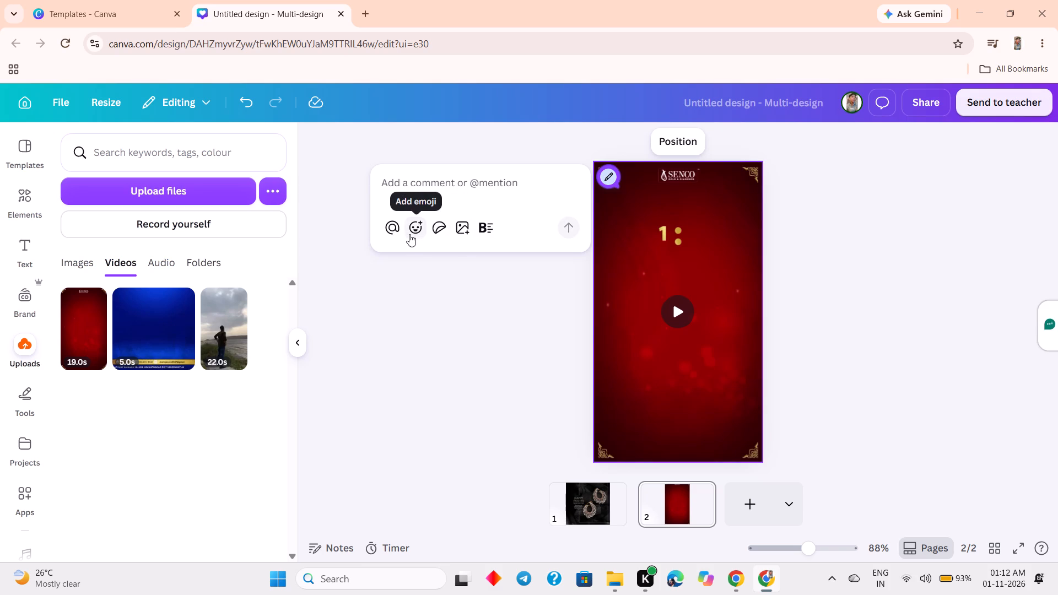
left_click(478, 203)
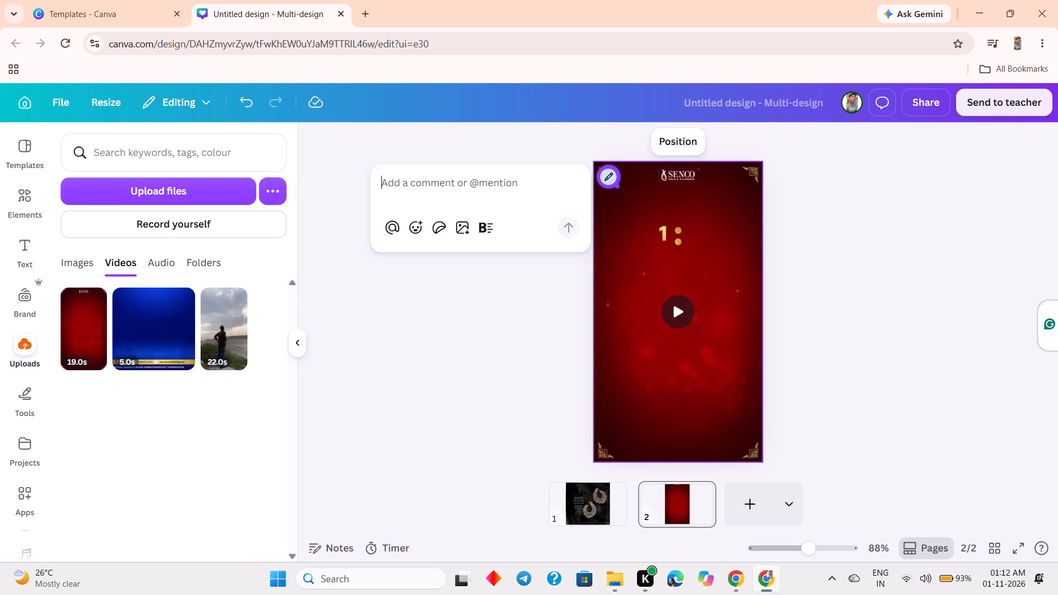
type("re")
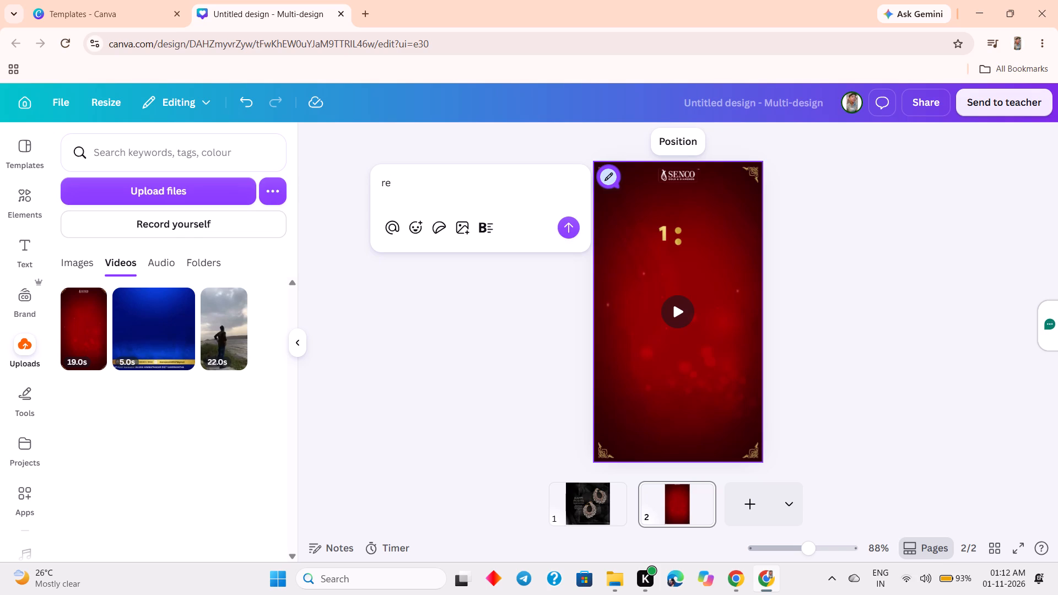
type("move")
key("space")
type("logo")
key("Return")
key("Return")
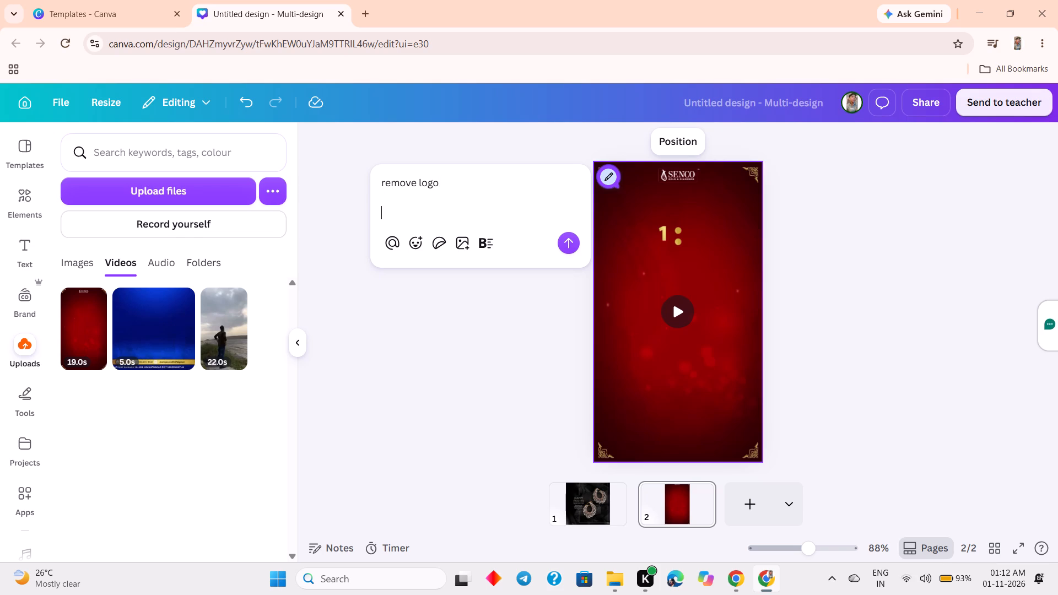
left_click(568, 235)
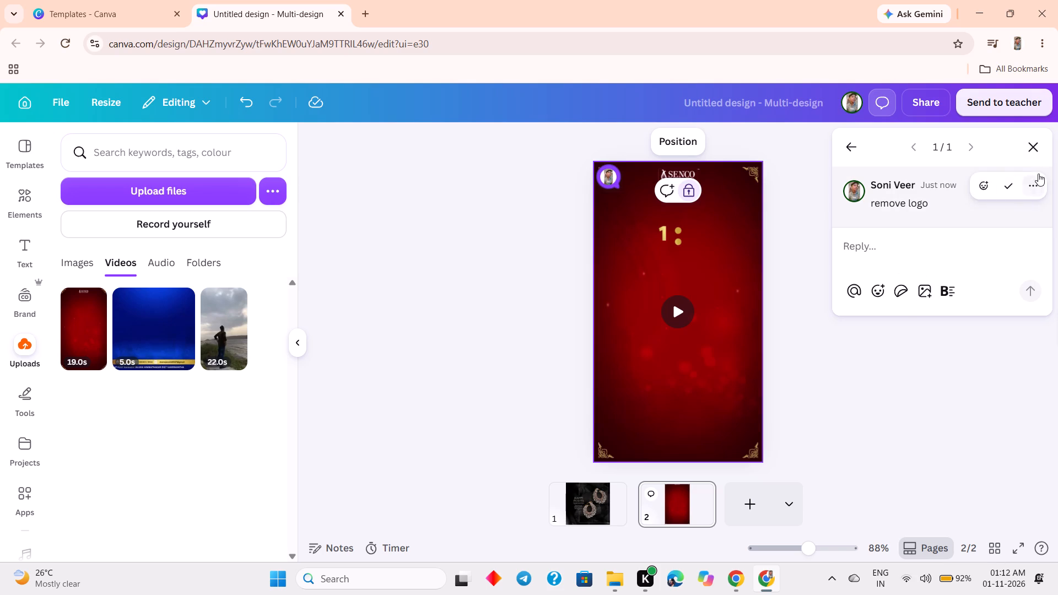
left_click(1036, 150)
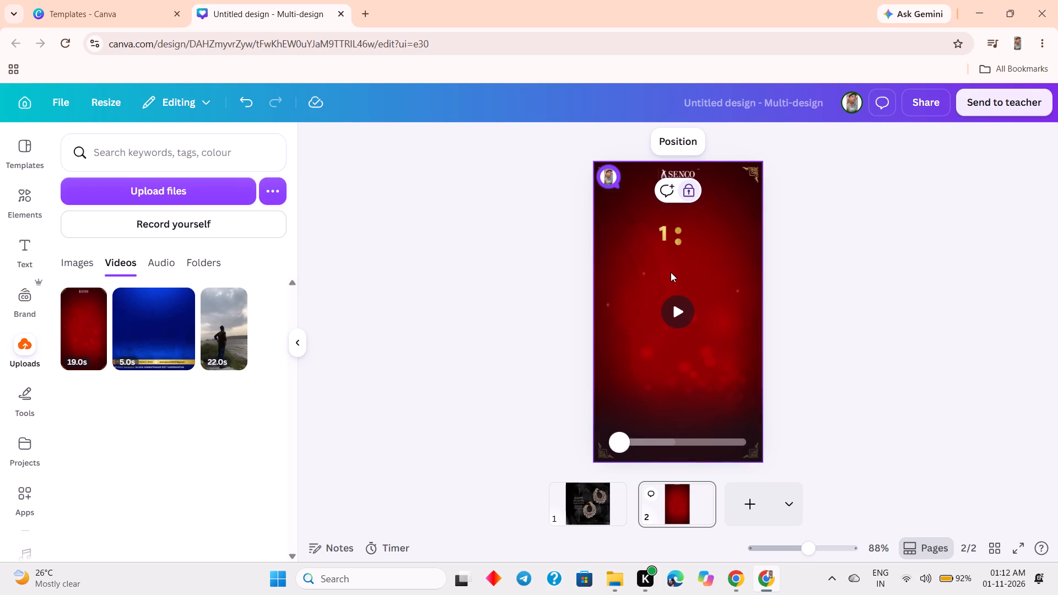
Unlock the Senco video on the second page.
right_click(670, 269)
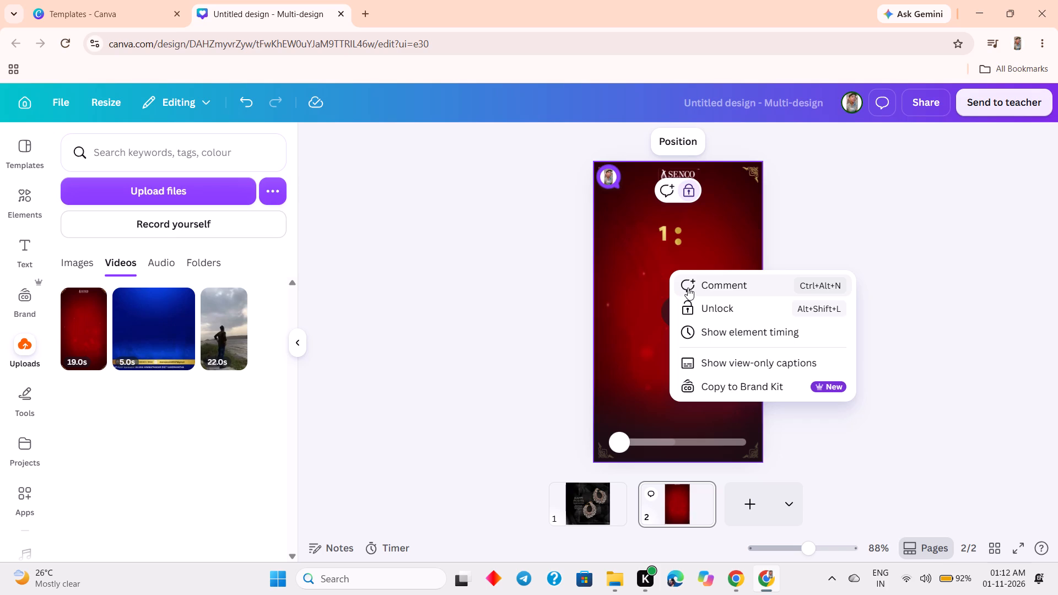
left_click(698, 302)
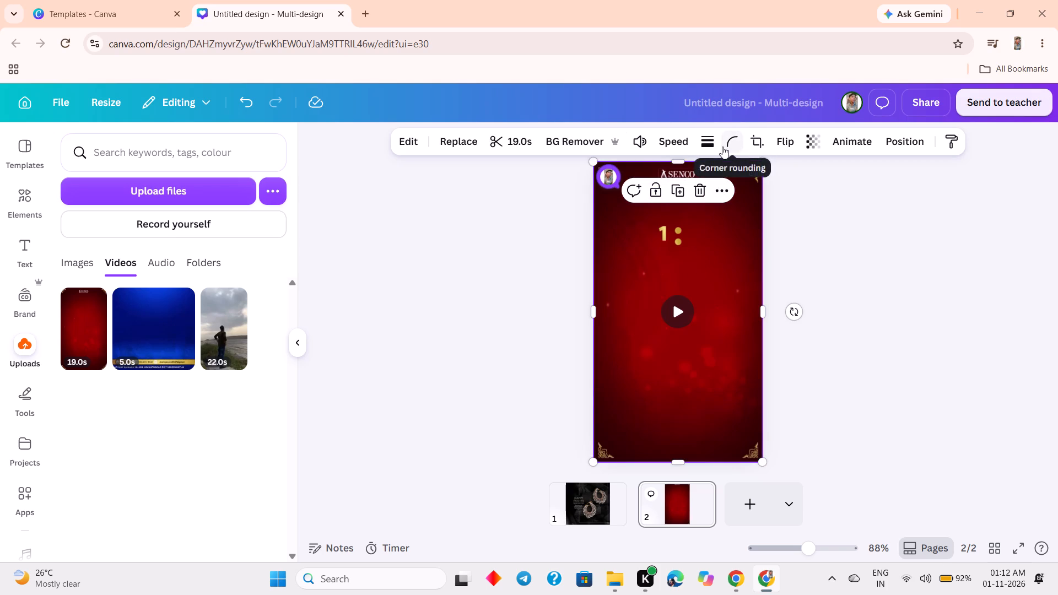
Add a solid border with stroke weight 4 to the Senco video.
left_click(706, 149)
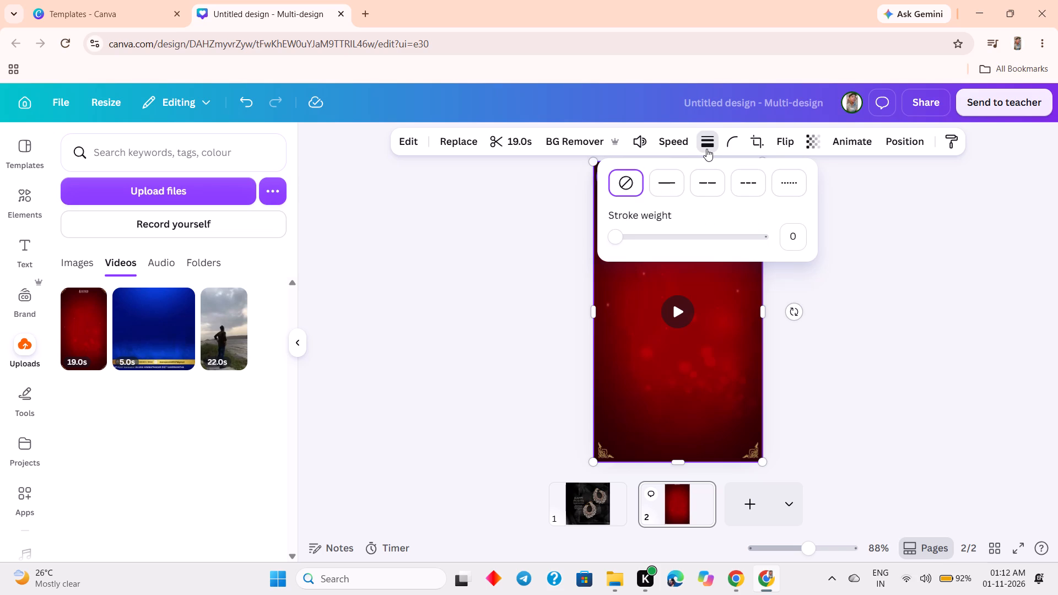
left_click(658, 187)
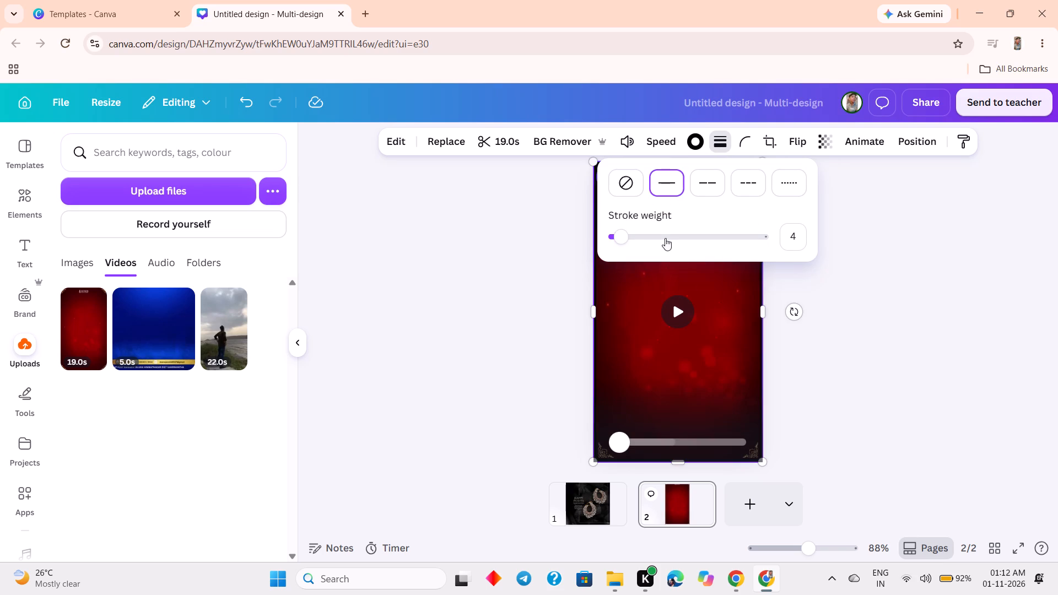
left_click(695, 300)
left_click(705, 222)
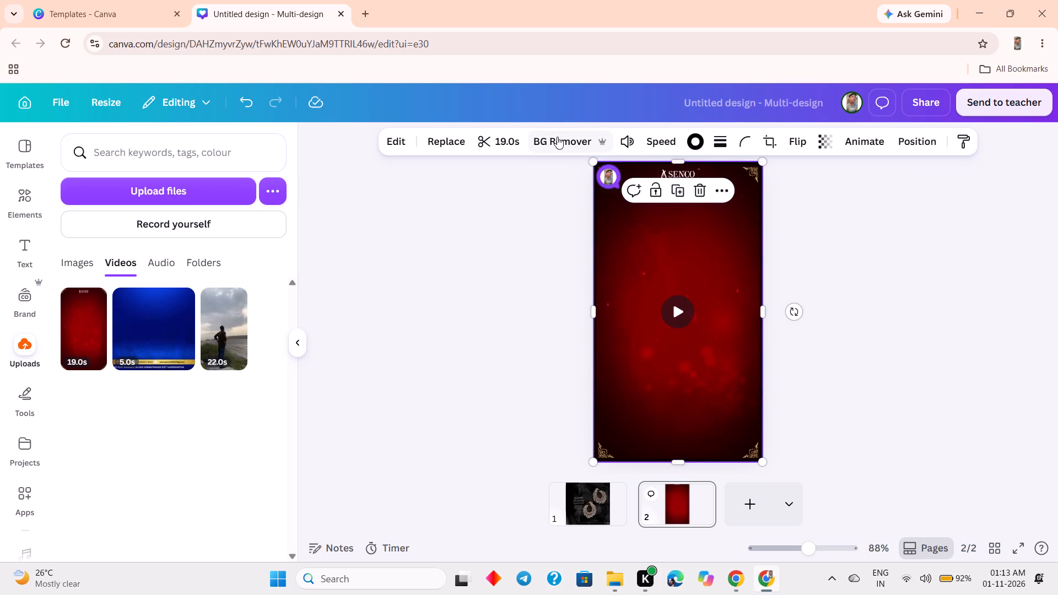
Look through the Senco video's editing options, including filters, apps, video speed and playback, for a way to remove the logo.
left_click(388, 149)
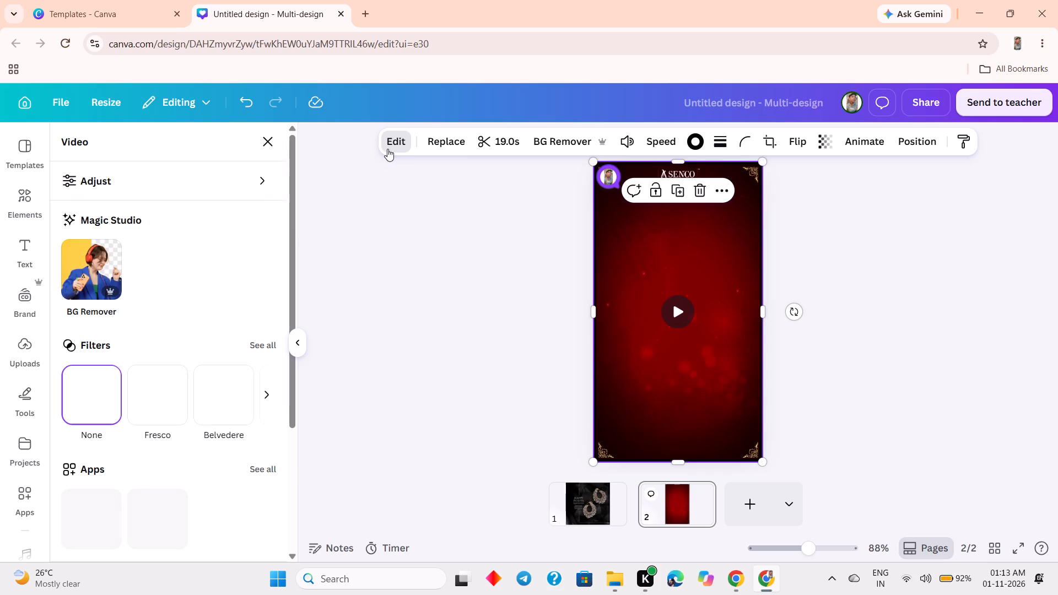
scroll(163, 288, "down", 3)
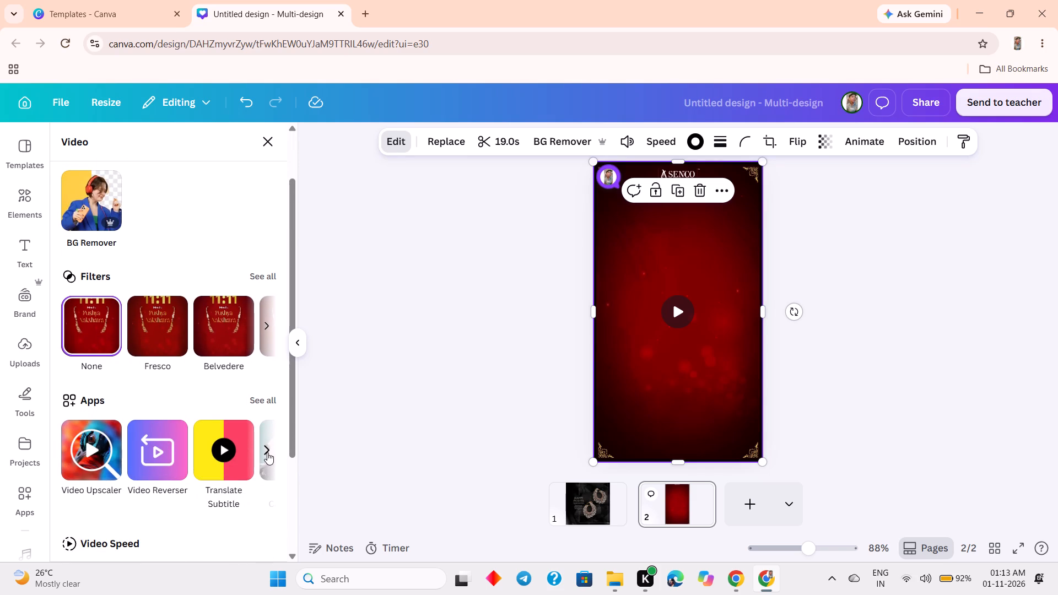
scroll(195, 463, "down", 14)
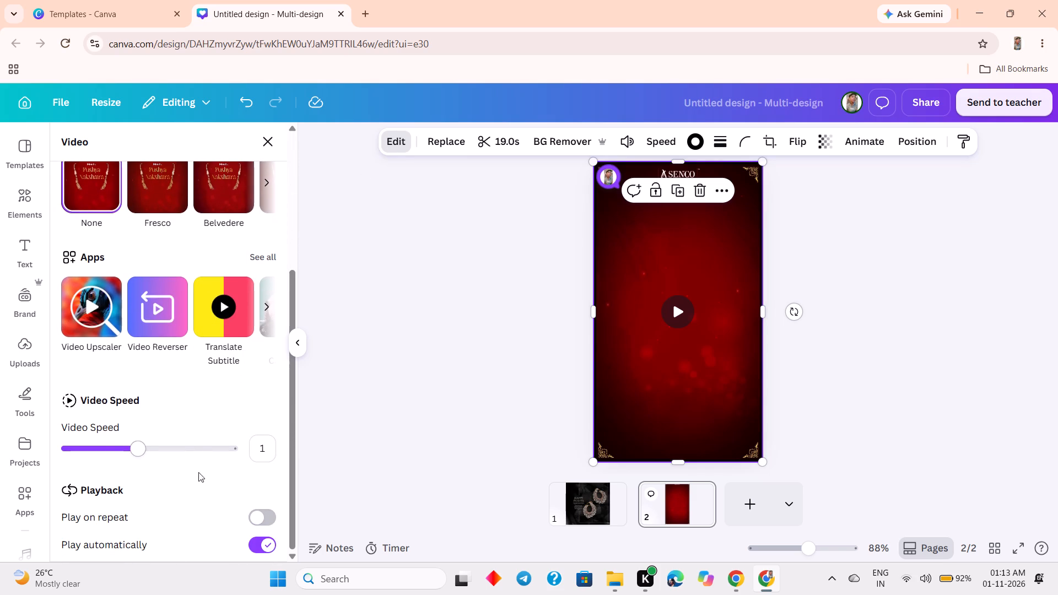
scroll(251, 512, "down", 4)
left_click(331, 544)
left_click(331, 543)
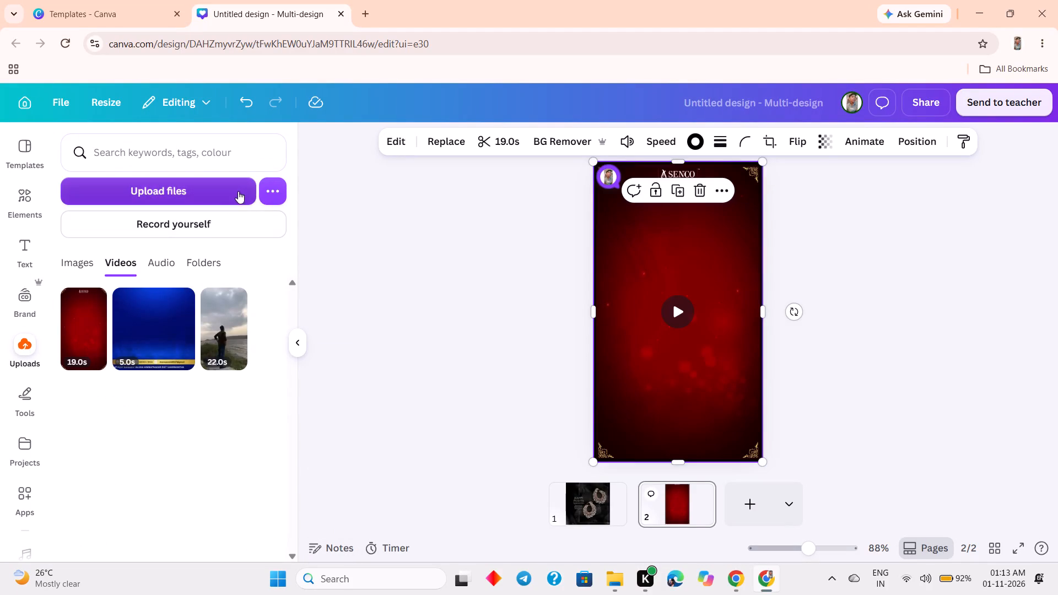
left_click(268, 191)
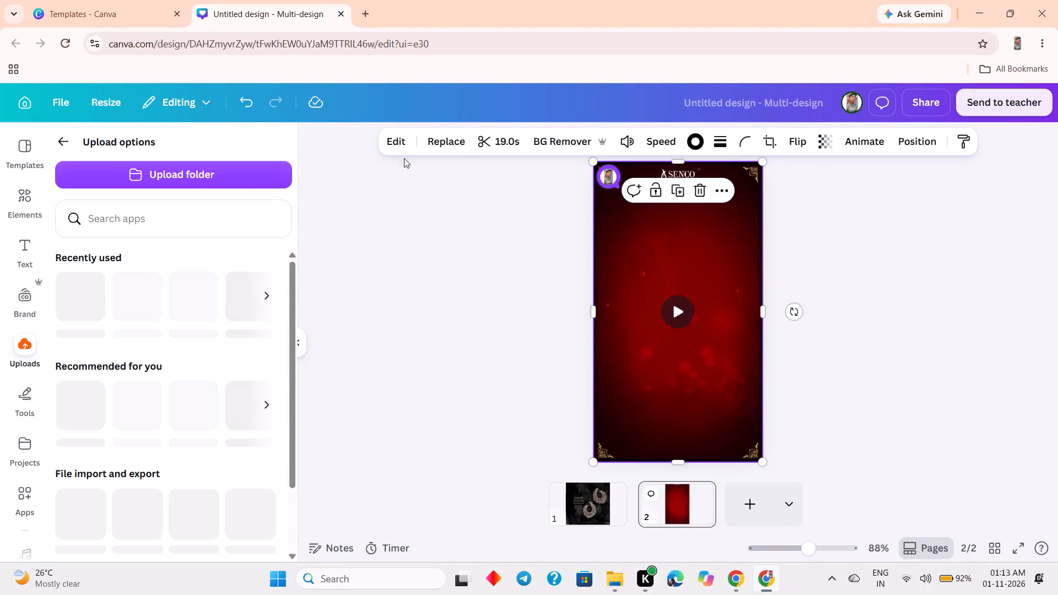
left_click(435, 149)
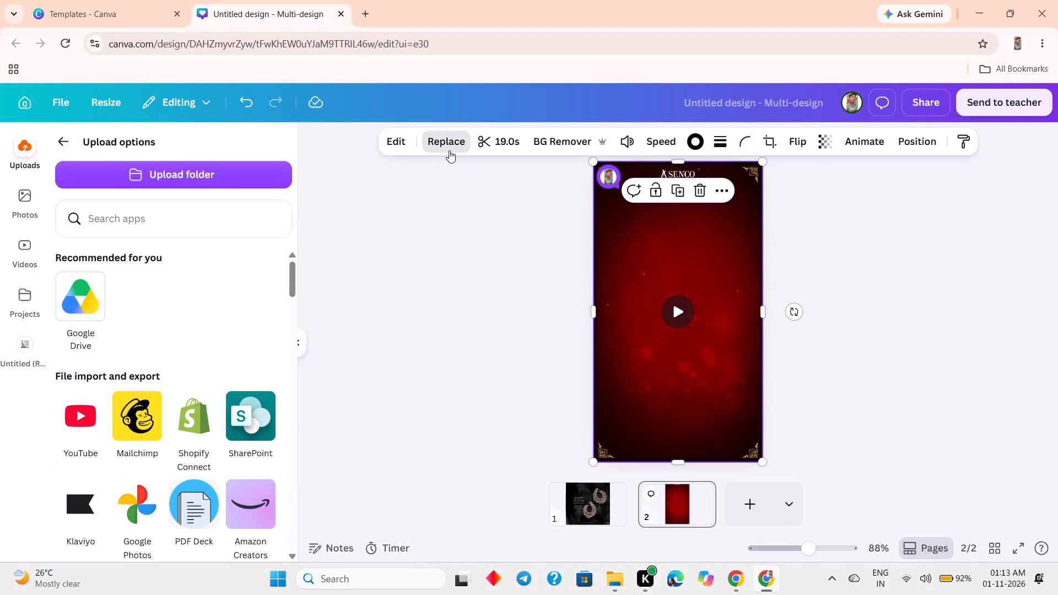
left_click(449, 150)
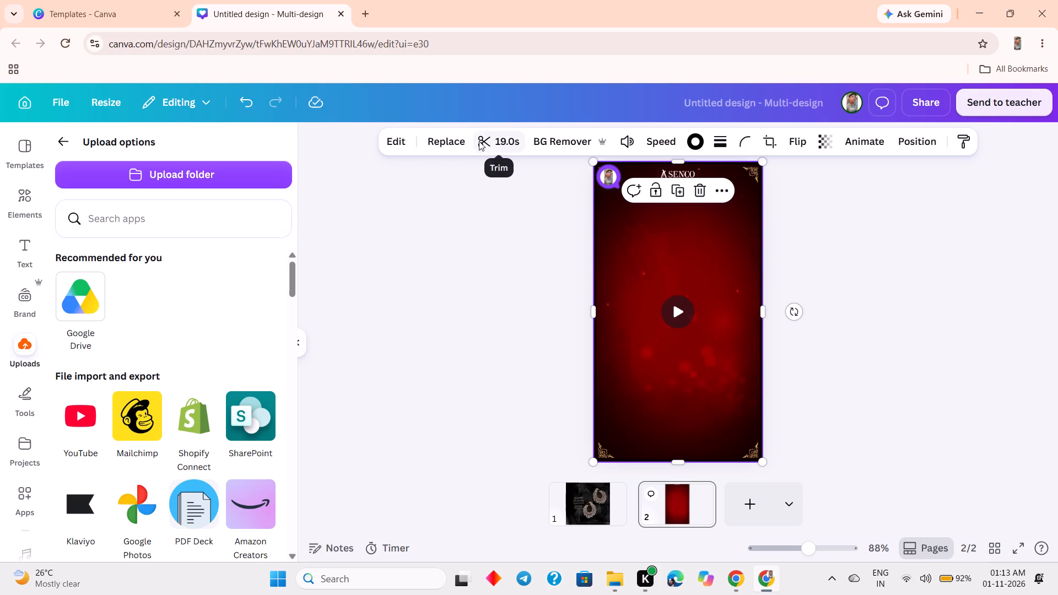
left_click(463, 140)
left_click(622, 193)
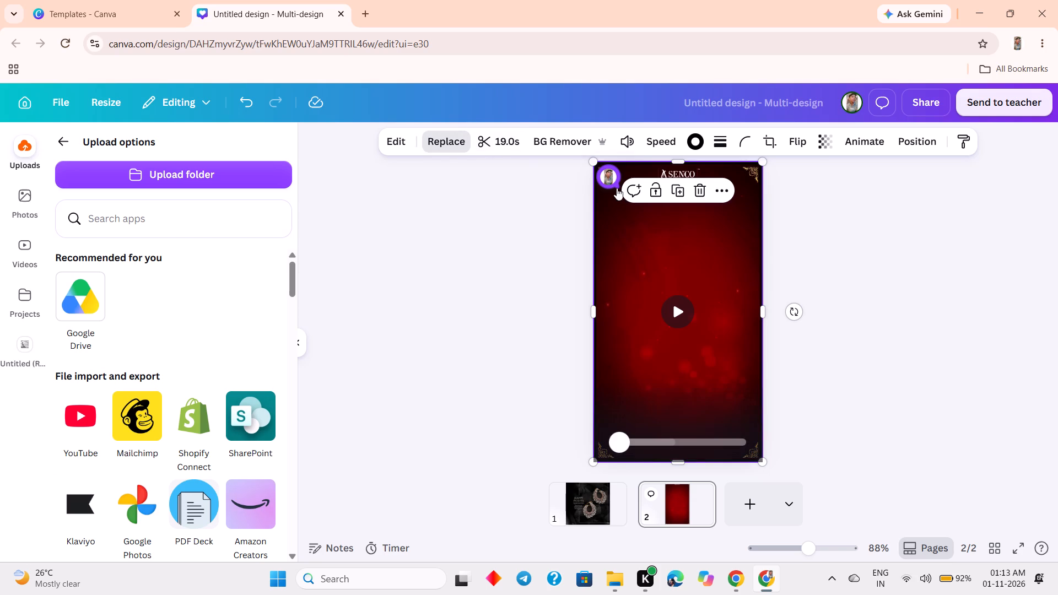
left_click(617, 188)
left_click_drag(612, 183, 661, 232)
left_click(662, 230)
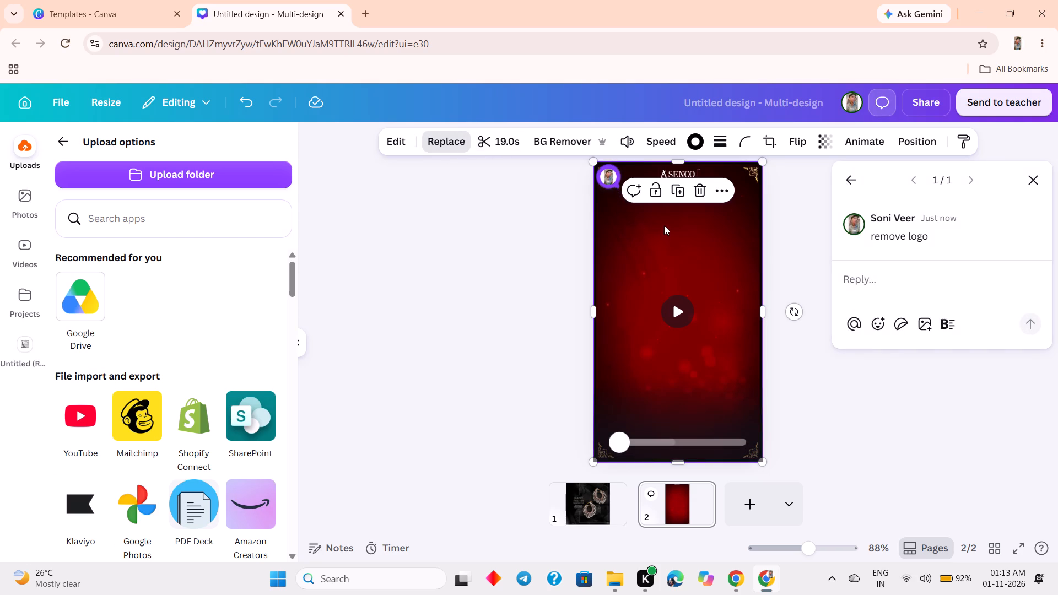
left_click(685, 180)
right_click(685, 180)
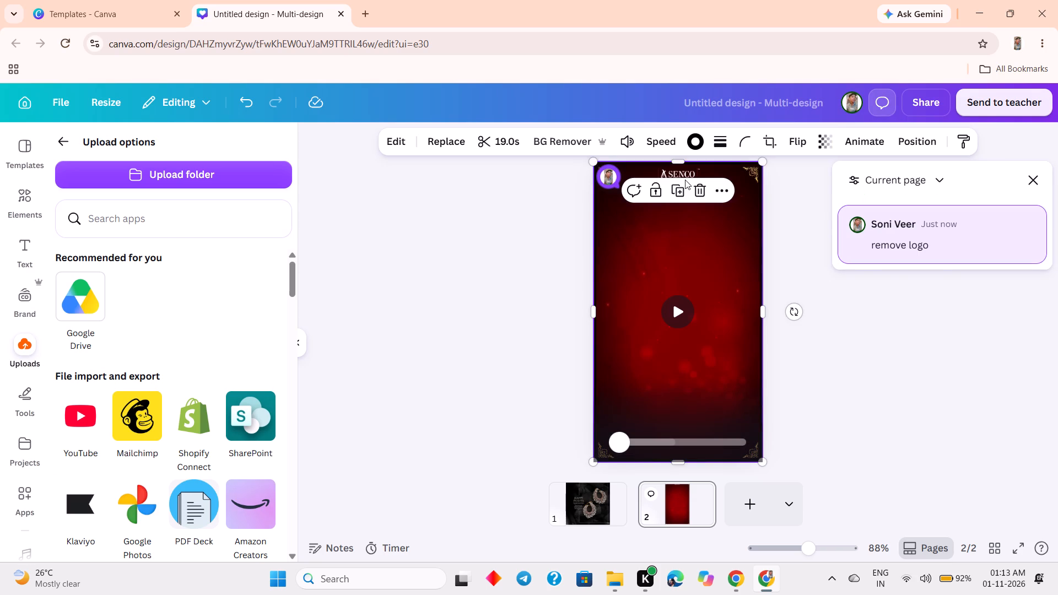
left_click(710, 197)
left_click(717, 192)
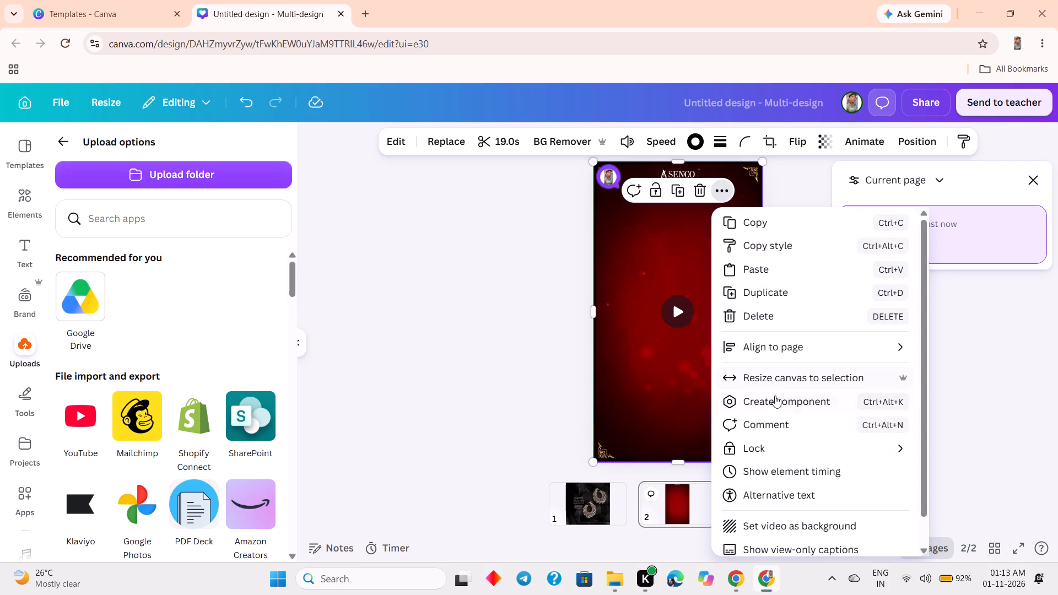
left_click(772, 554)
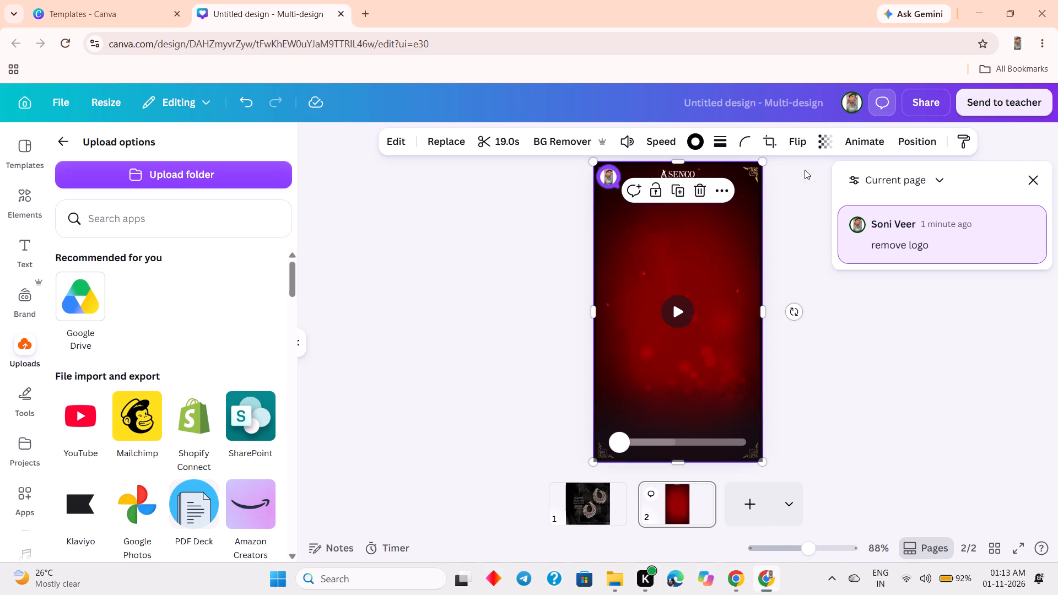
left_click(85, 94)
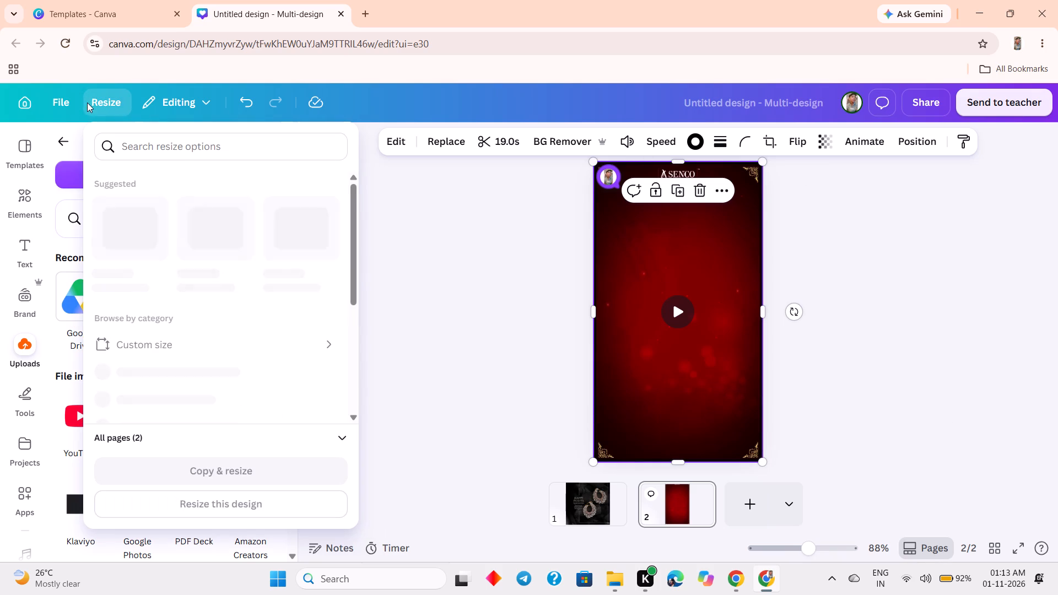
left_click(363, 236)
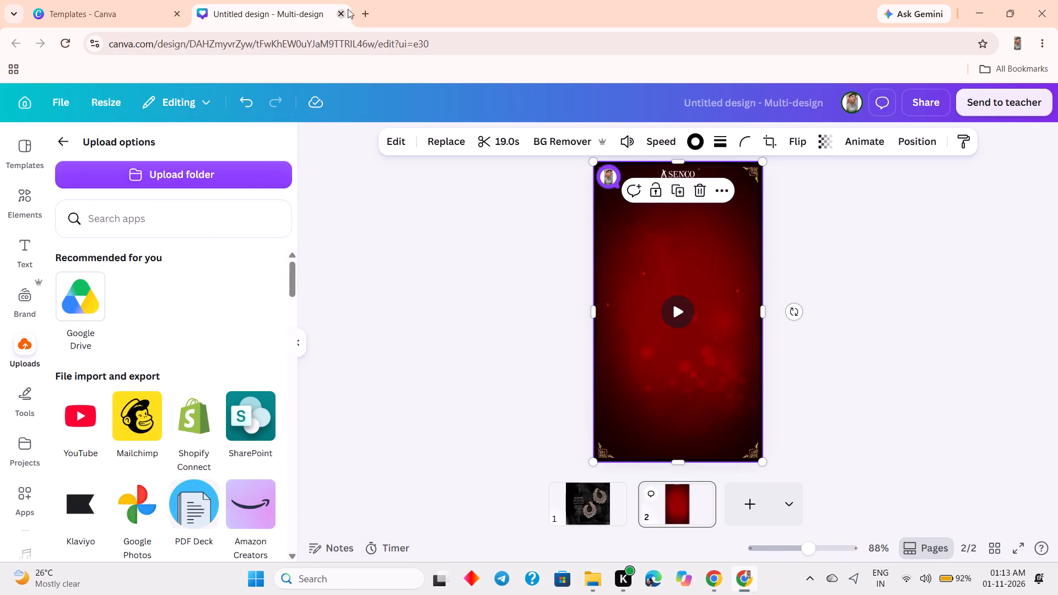
Search Google in a new browser tab for "pushya nakshatra banner for jewellers" and open the Pinterest "pushya nakshtra" board.
left_click(375, 13)
left_click(366, 14)
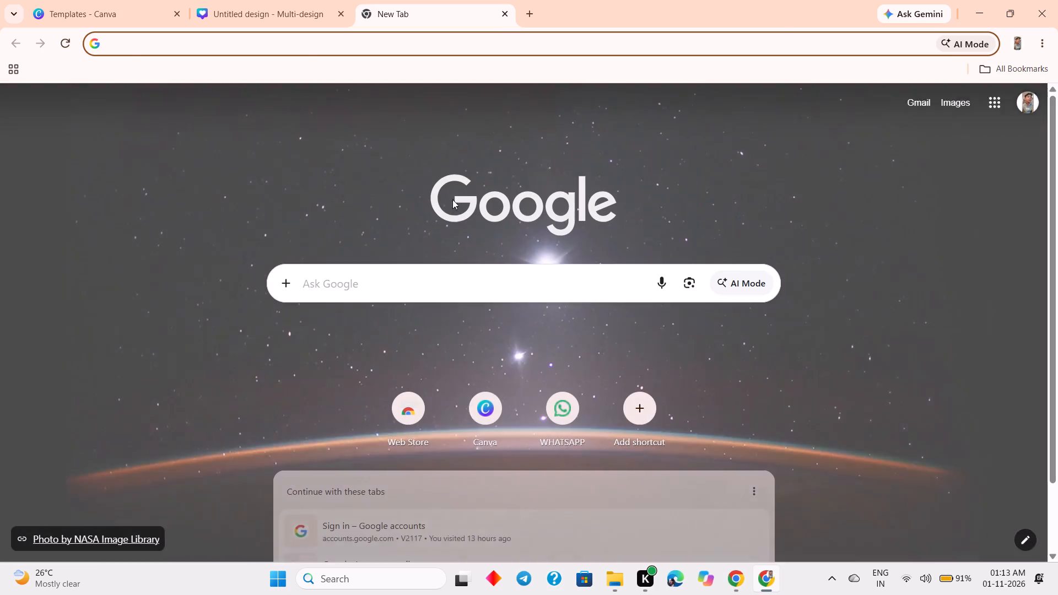
left_click(458, 280)
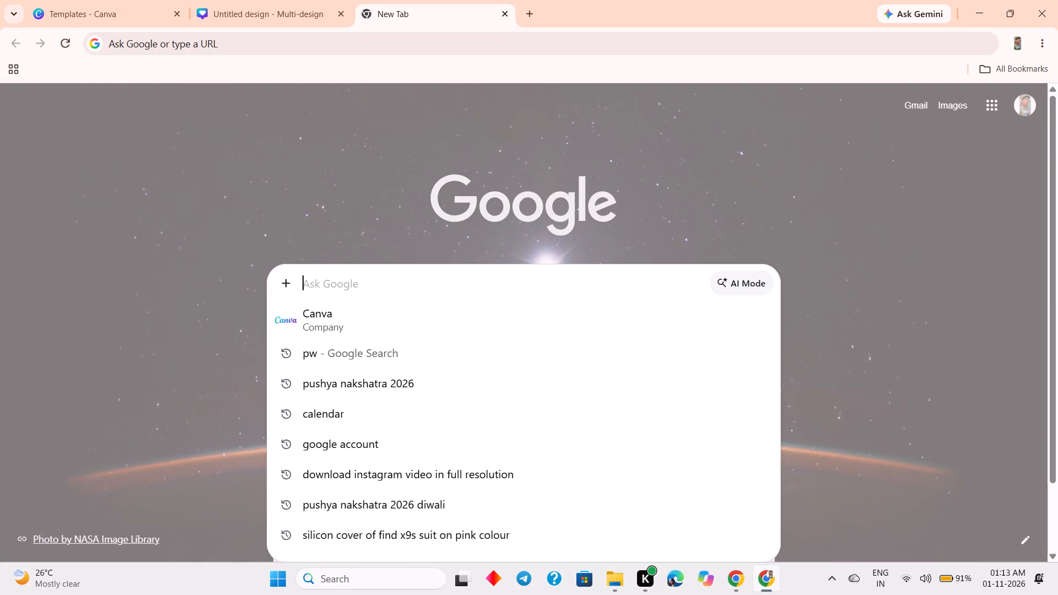
type("pushya naksh")
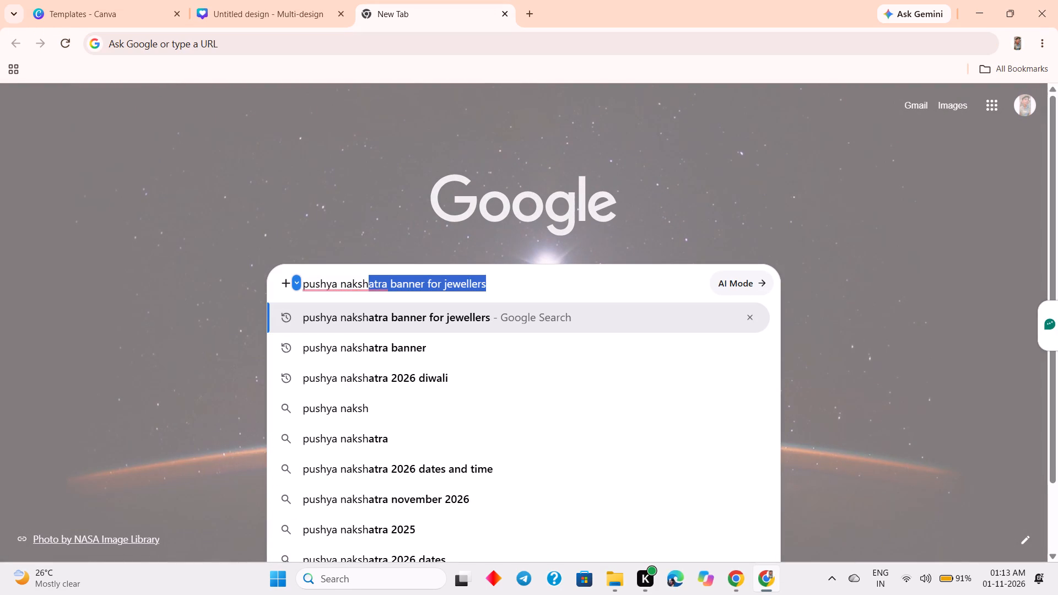
type("atra")
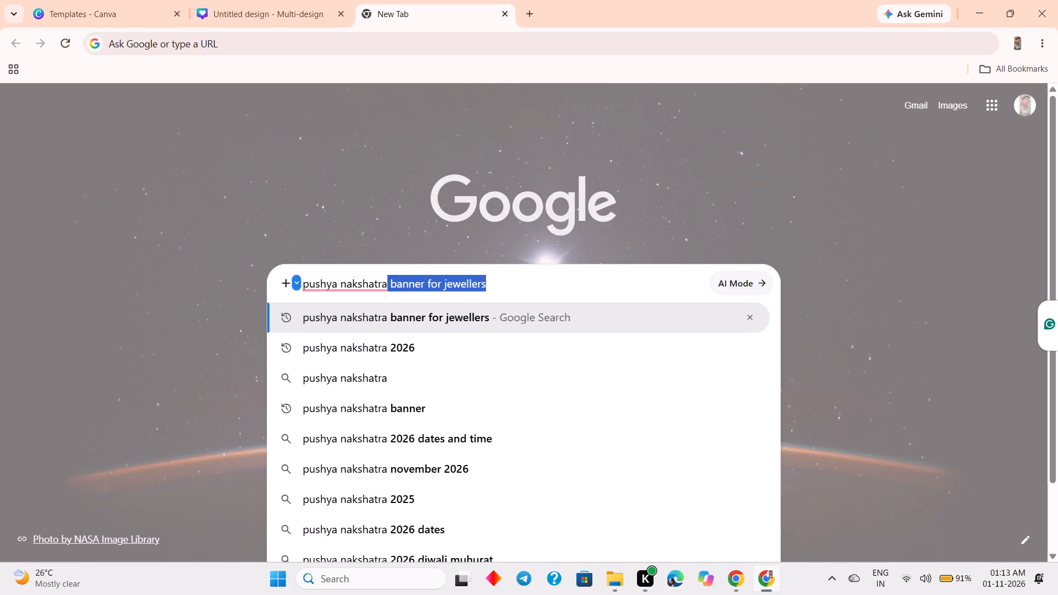
left_click(349, 311)
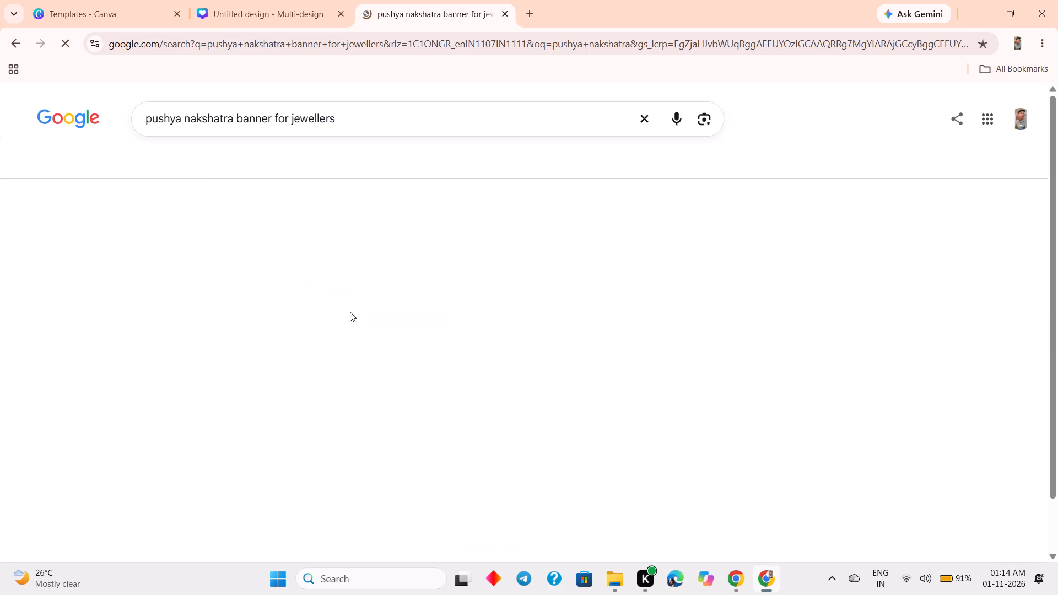
left_click(261, 231)
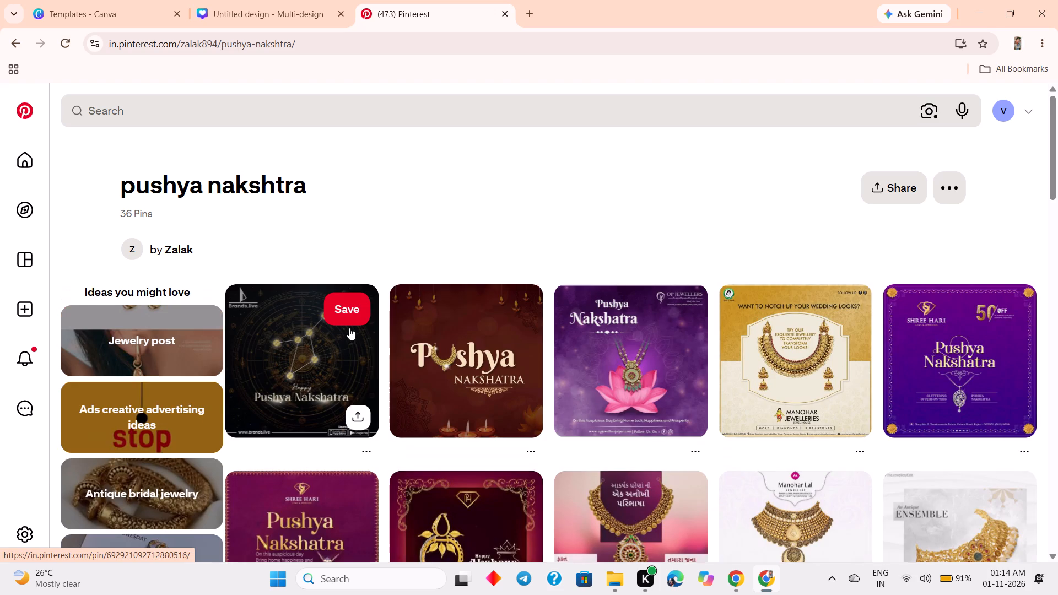
Browse the Pinterest board's jewellery posters for a suitable Pushya Nakshatra reference.
scroll(349, 328, "down", 4)
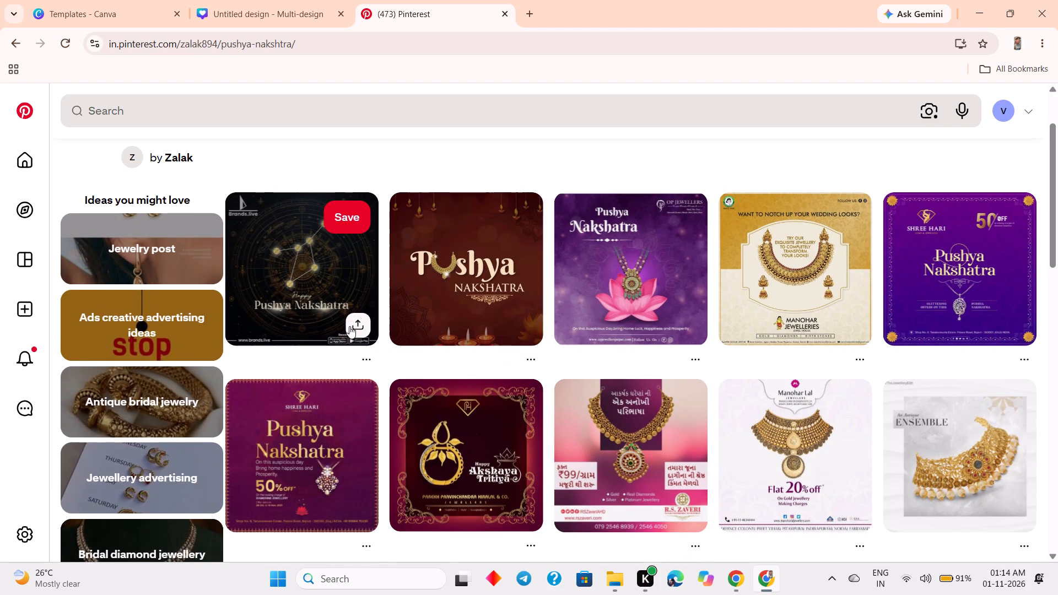
scroll(484, 335, "down", 6)
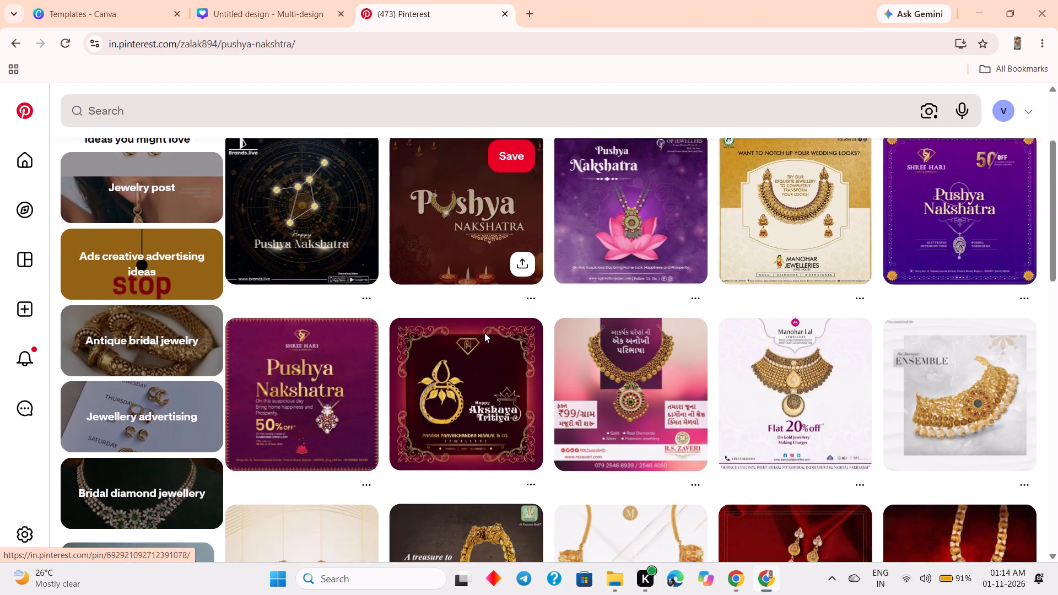
scroll(484, 329, "down", 1)
scroll(482, 324, "up", 3)
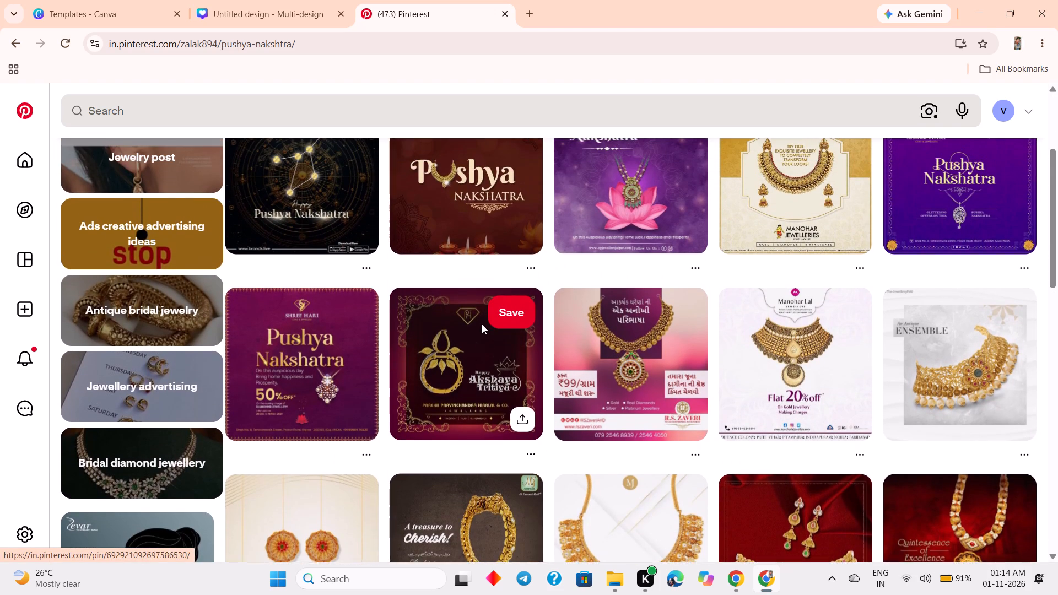
scroll(482, 324, "up", 2)
scroll(482, 324, "down", 14)
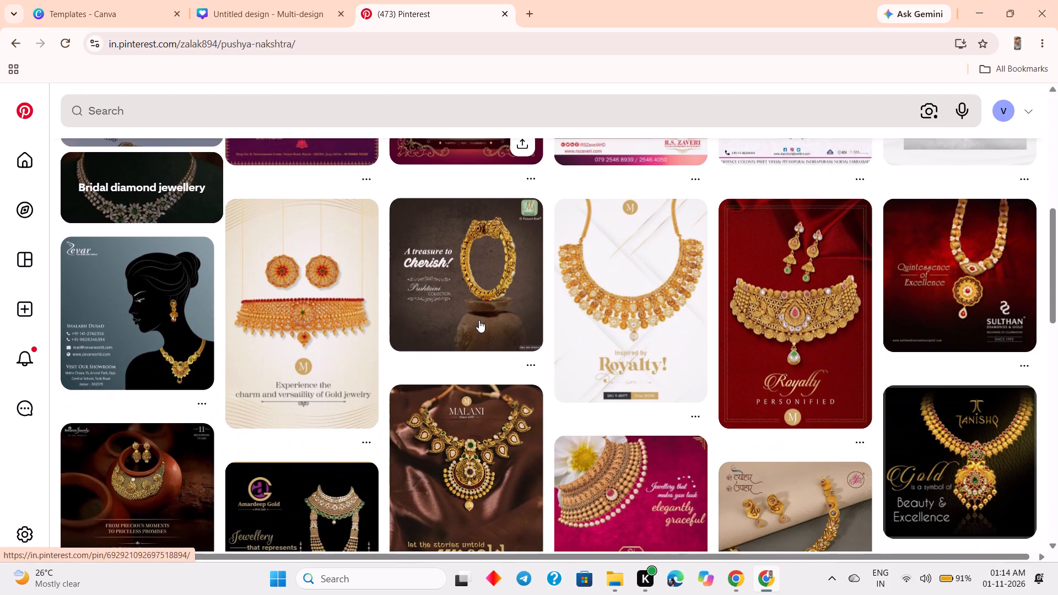
scroll(479, 320, "down", 11)
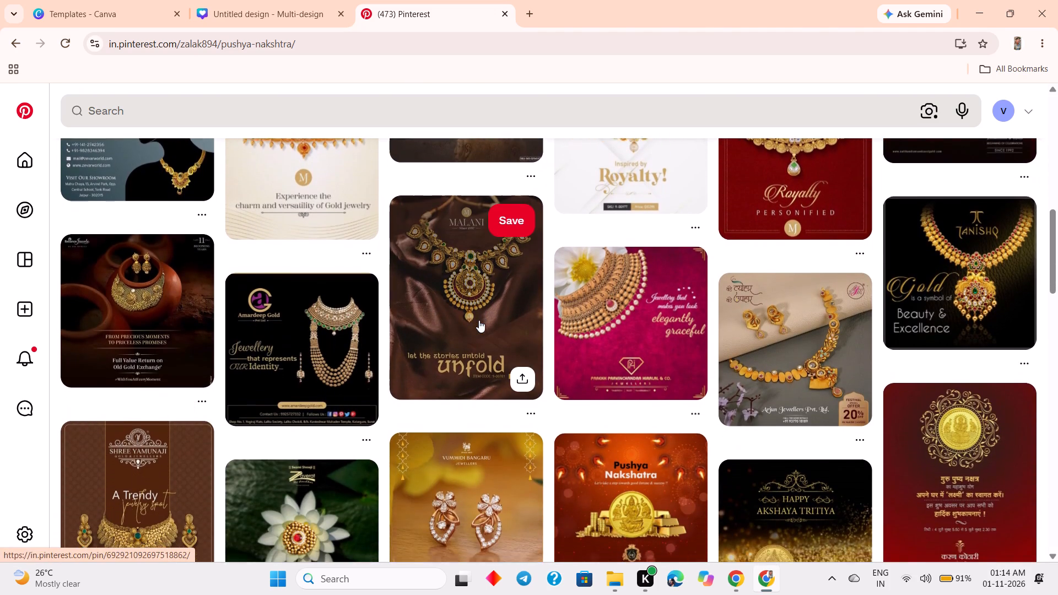
scroll(479, 320, "down", 15)
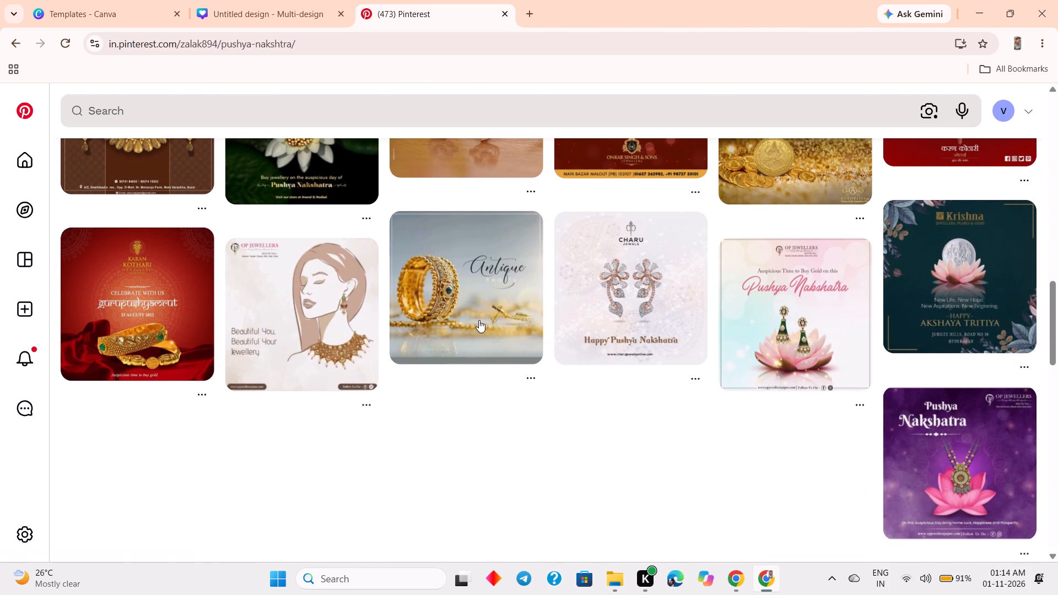
scroll(479, 320, "down", 7)
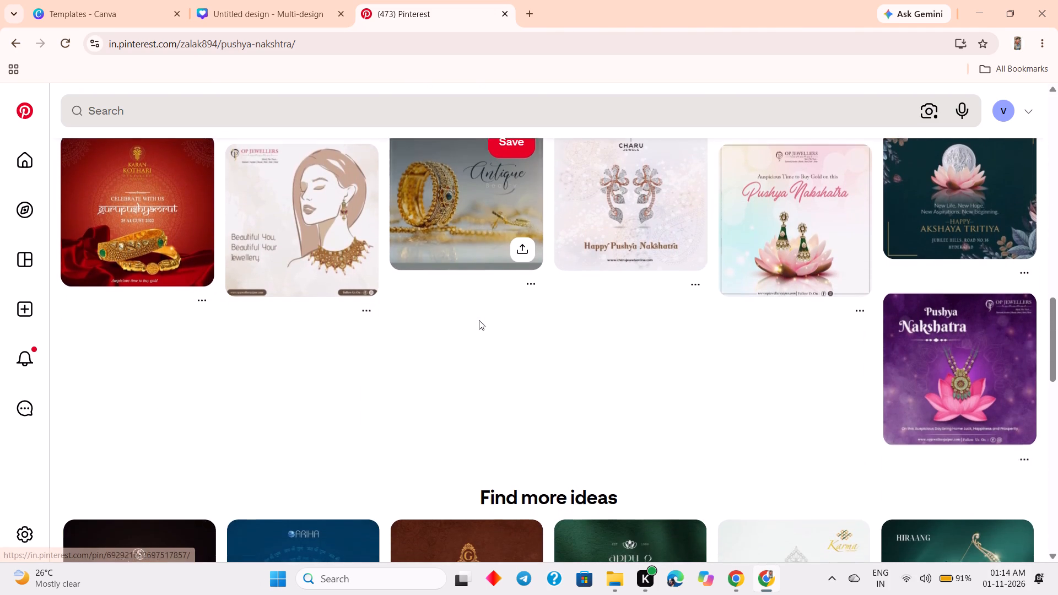
scroll(479, 320, "down", 11)
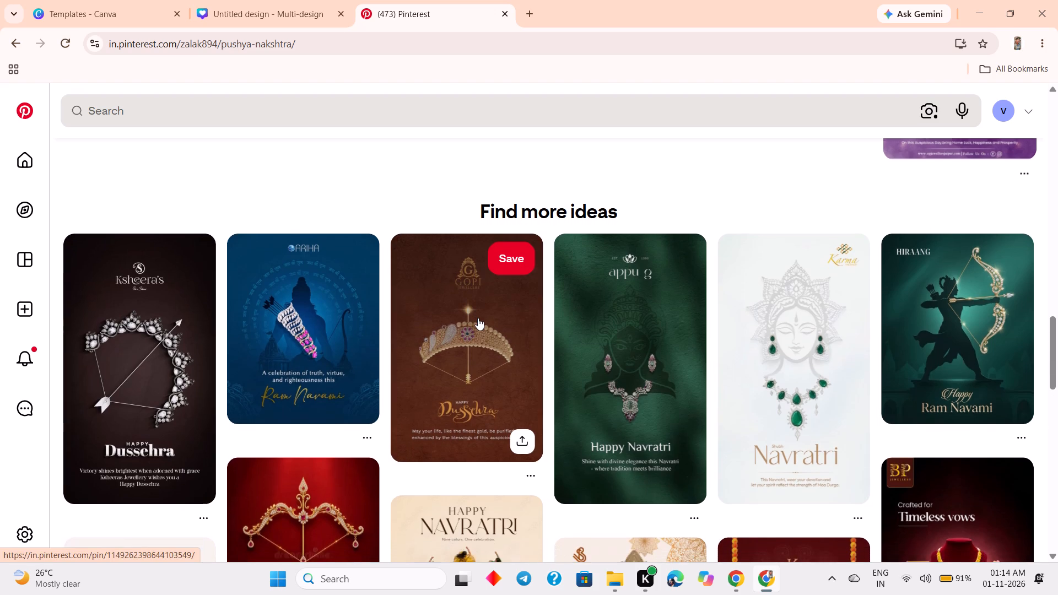
scroll(477, 316, "up", 18)
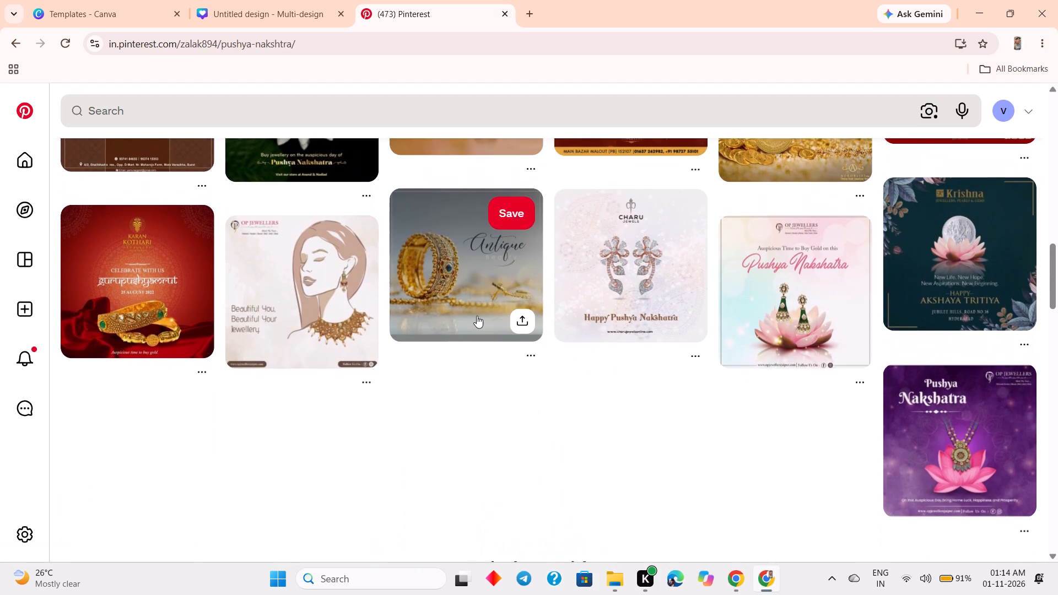
scroll(477, 316, "up", 6)
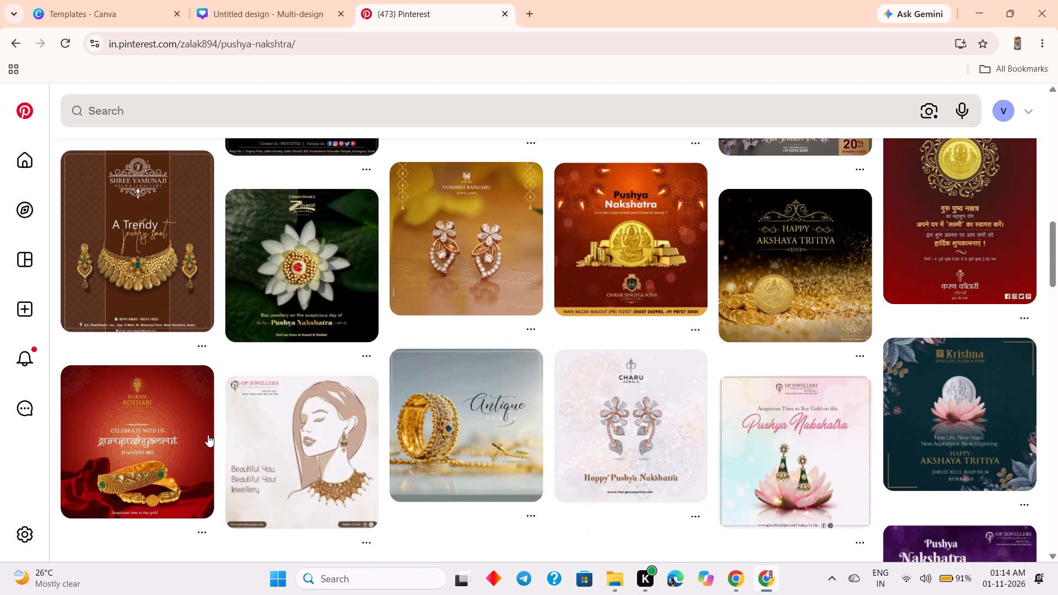
left_click(167, 442)
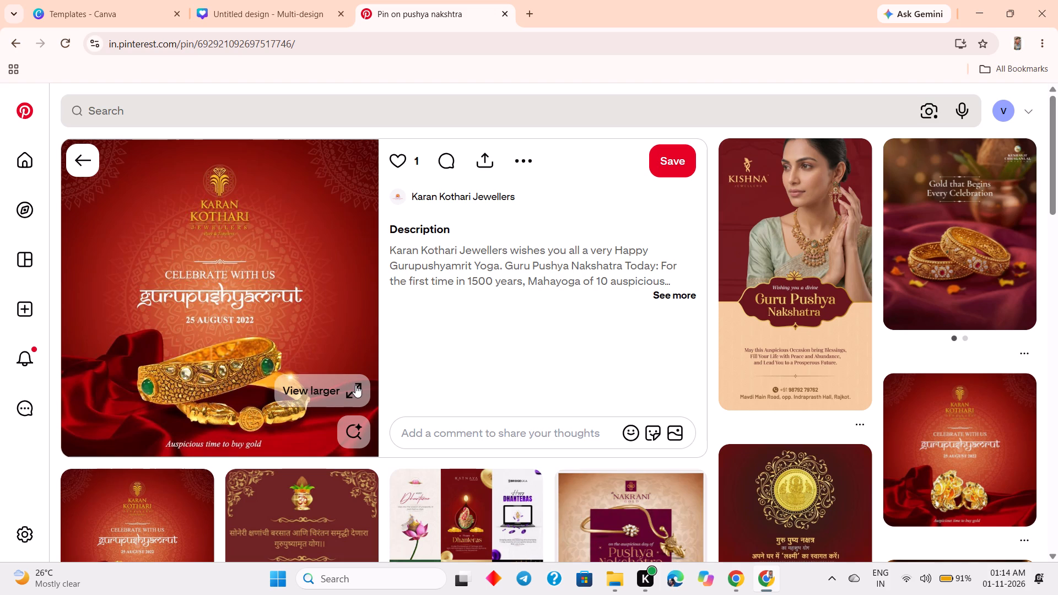
right_click(310, 353)
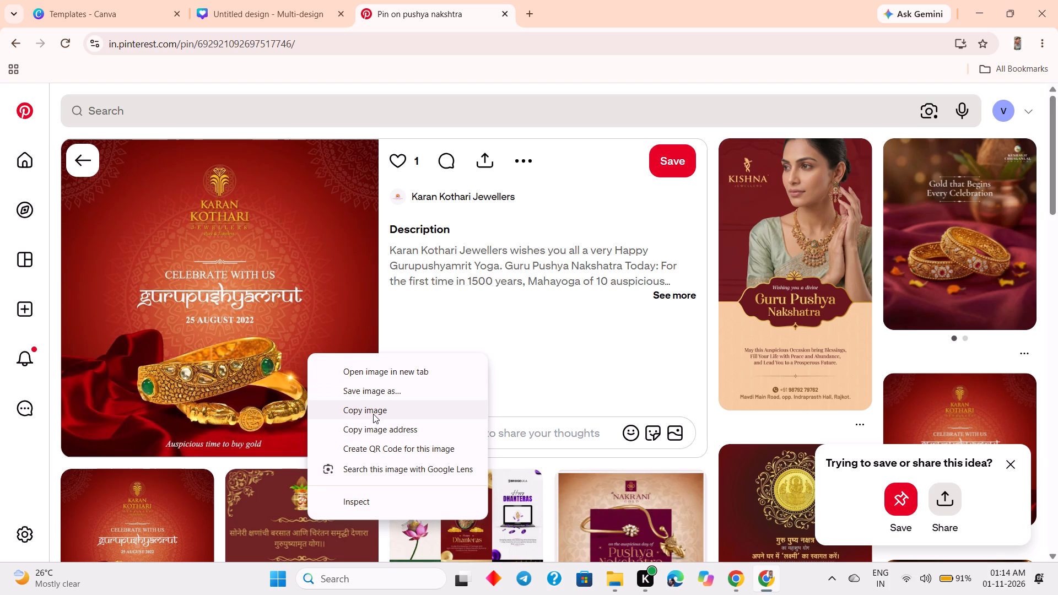
Copy the Karan Kothari Jewellers gurupushyamrut poster from Pinterest and paste it into a new Instagram Post (4:5) design in Canva.
left_click(373, 413)
left_click(116, 0)
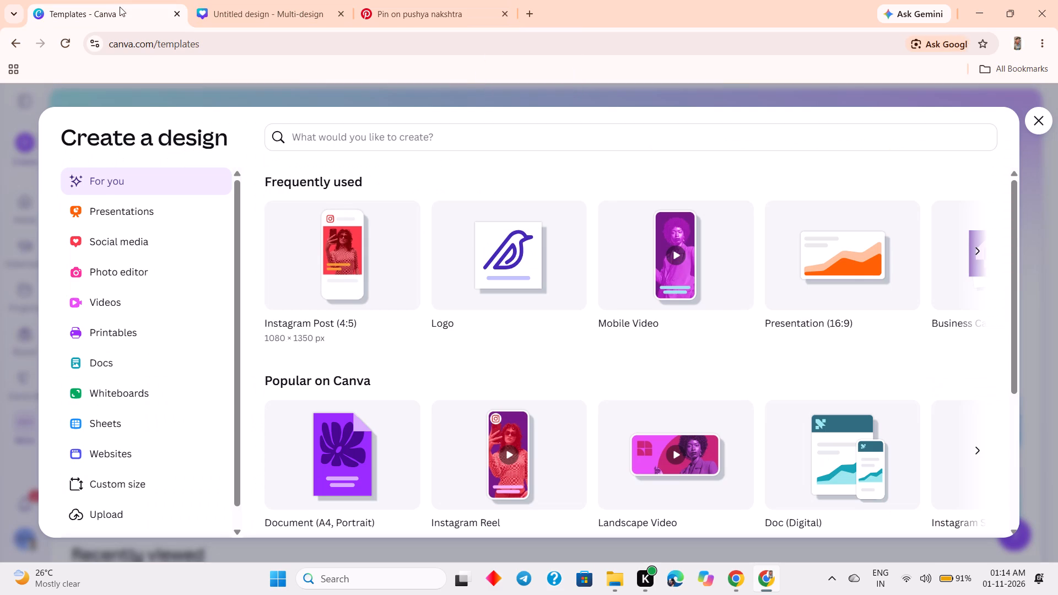
left_click(1049, 122)
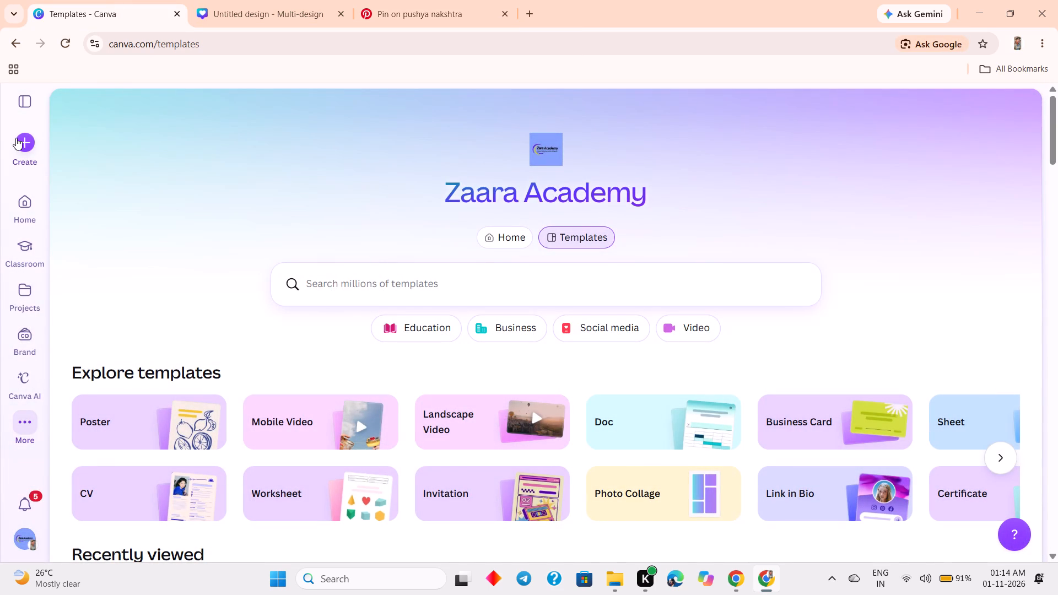
left_click(16, 138)
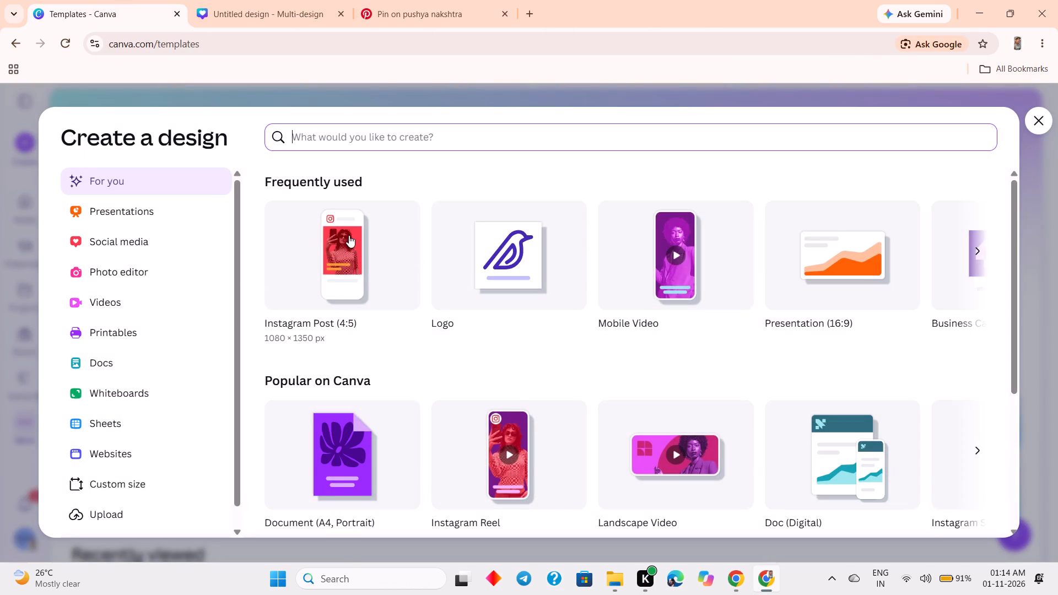
left_click(346, 236)
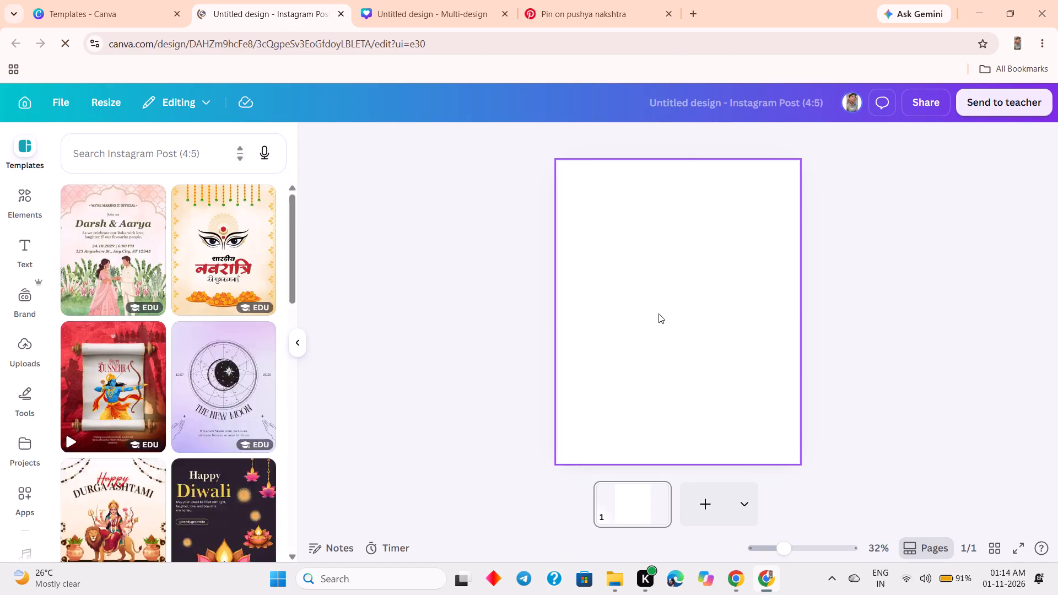
right_click(658, 313)
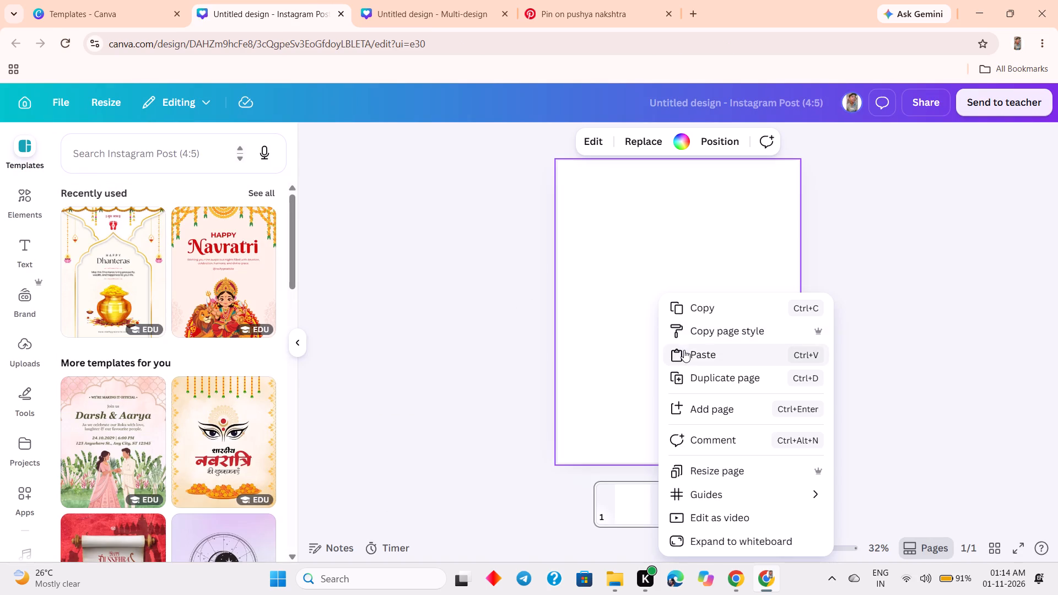
left_click(683, 350)
Resize the page to match the pasted gurupushyamrut poster so the image fills it completely.
right_click(684, 345)
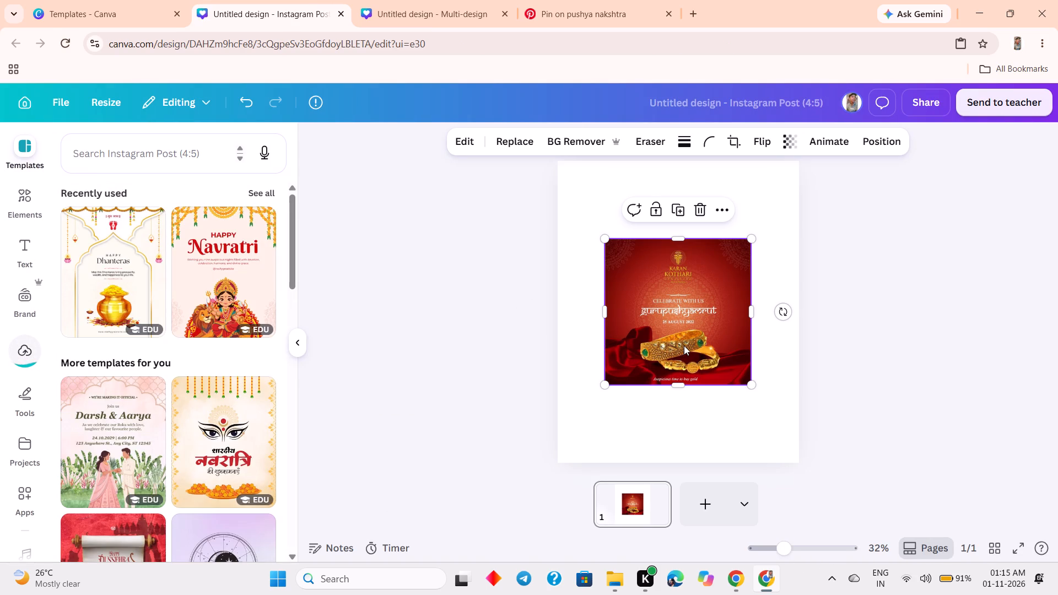
left_click(736, 248)
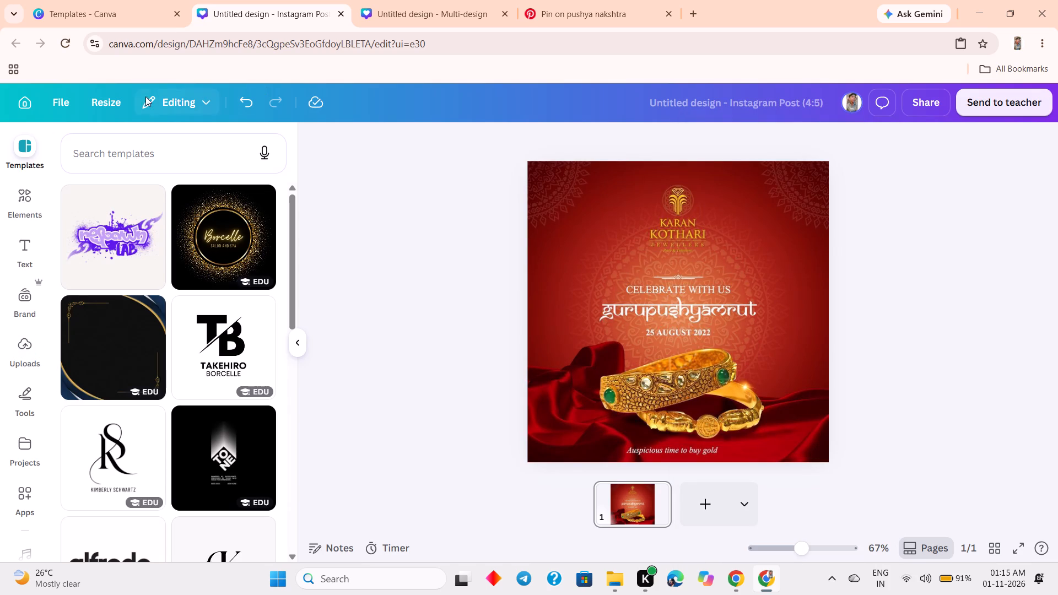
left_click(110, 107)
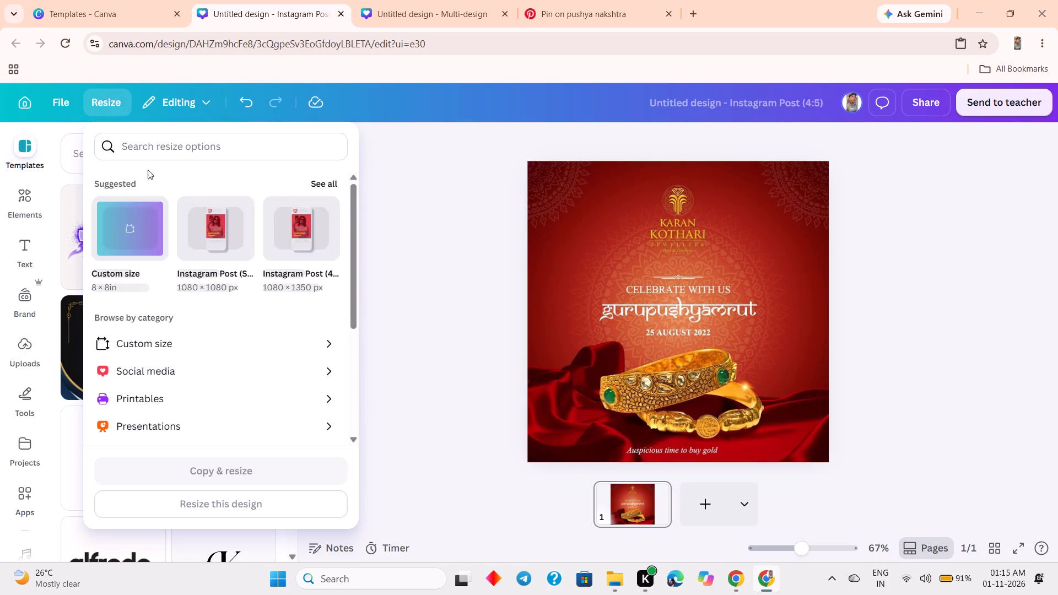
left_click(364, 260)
Open the gurupushyamrut poster for image editing and switch to selecting individual elements within it.
left_click(546, 242)
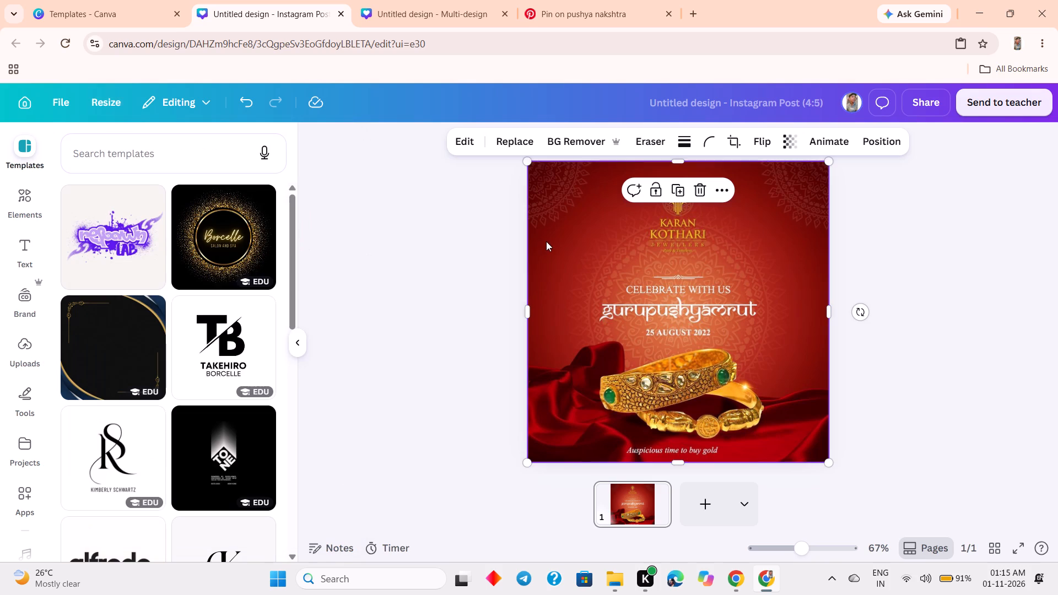
left_click(462, 146)
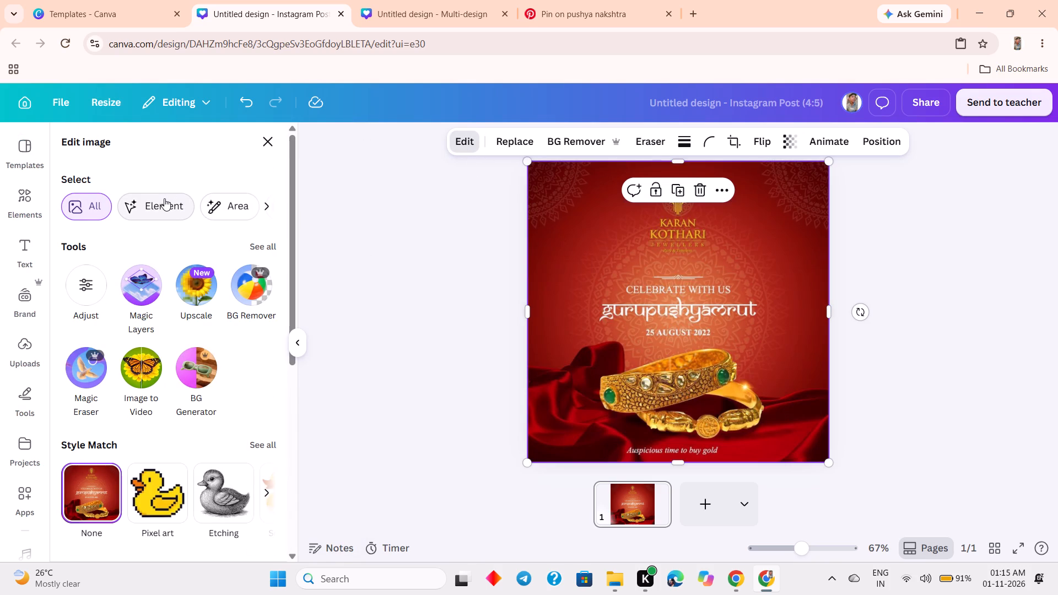
left_click(155, 208)
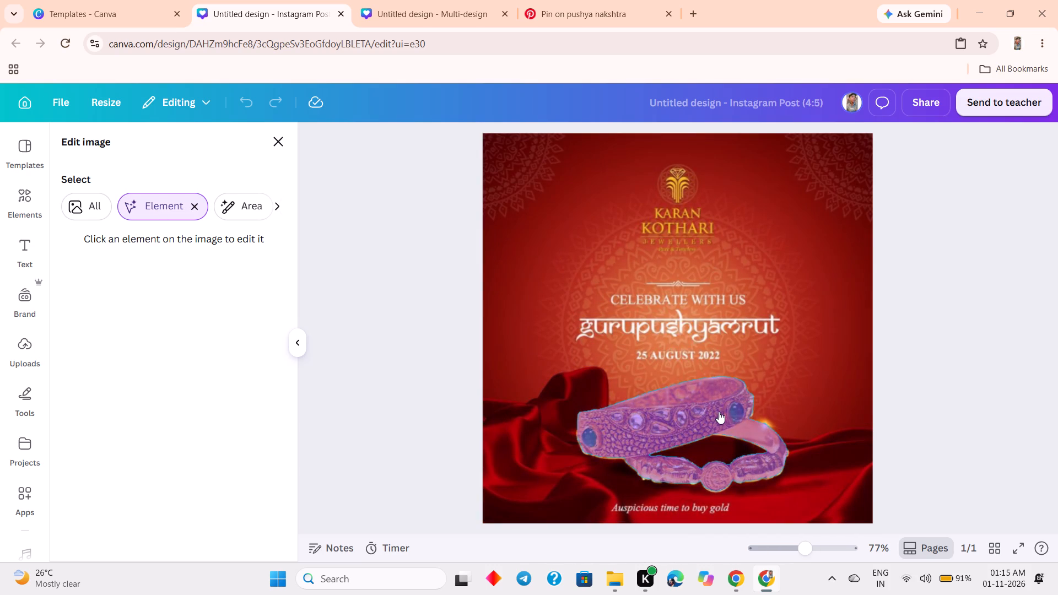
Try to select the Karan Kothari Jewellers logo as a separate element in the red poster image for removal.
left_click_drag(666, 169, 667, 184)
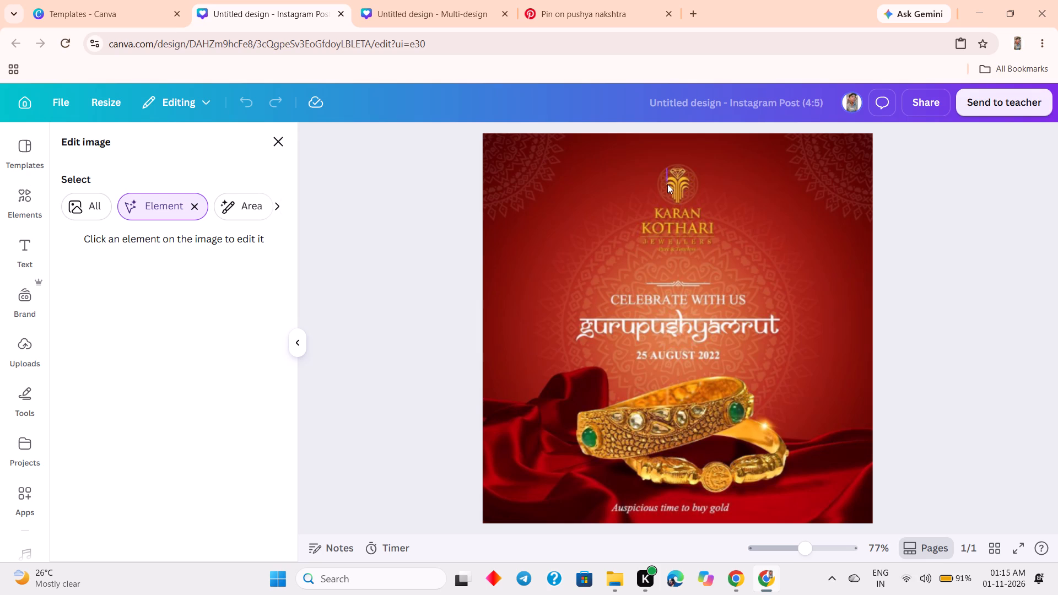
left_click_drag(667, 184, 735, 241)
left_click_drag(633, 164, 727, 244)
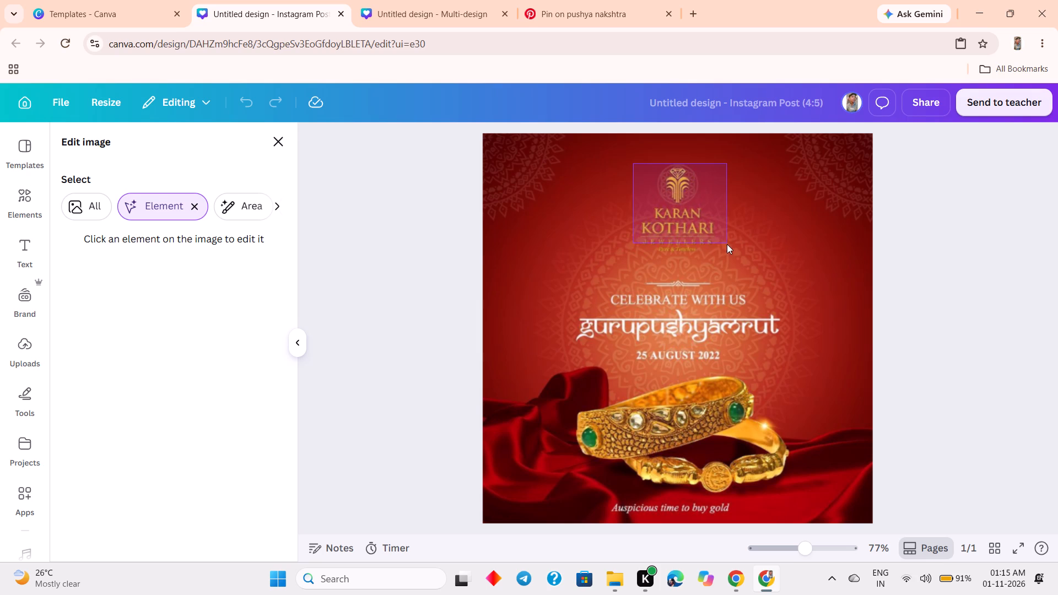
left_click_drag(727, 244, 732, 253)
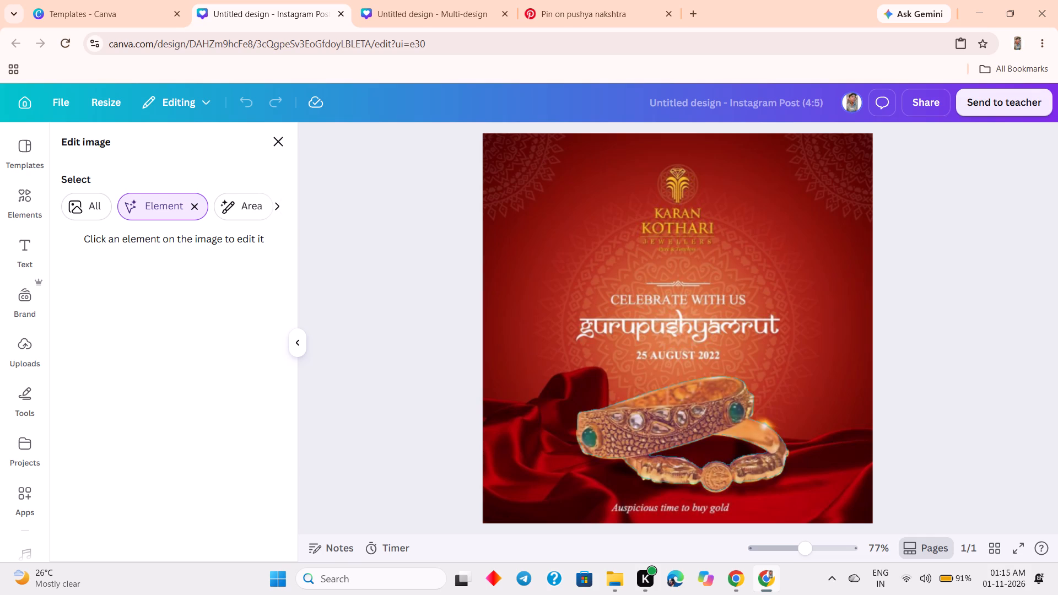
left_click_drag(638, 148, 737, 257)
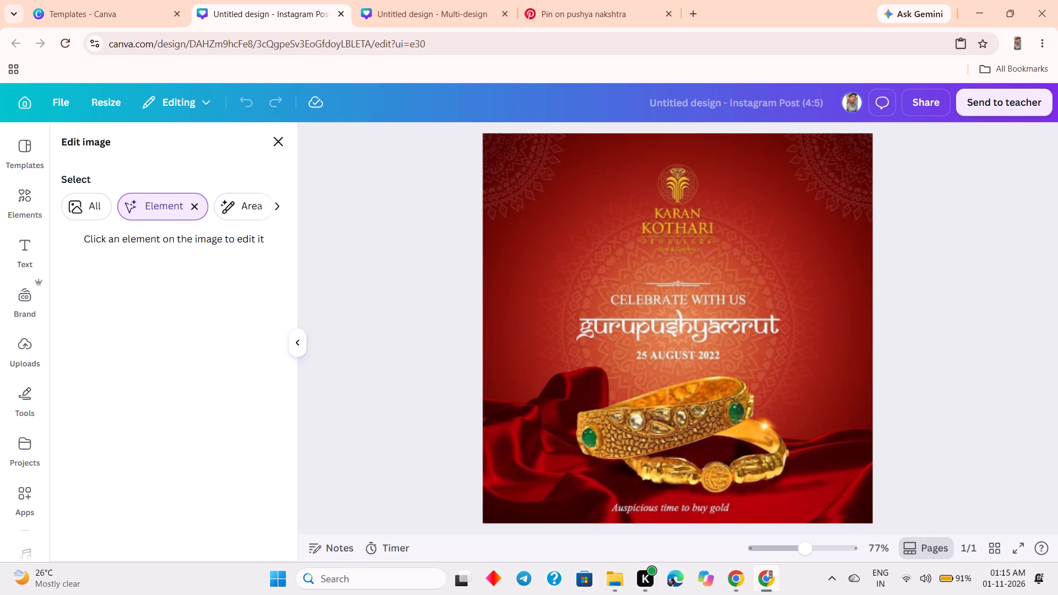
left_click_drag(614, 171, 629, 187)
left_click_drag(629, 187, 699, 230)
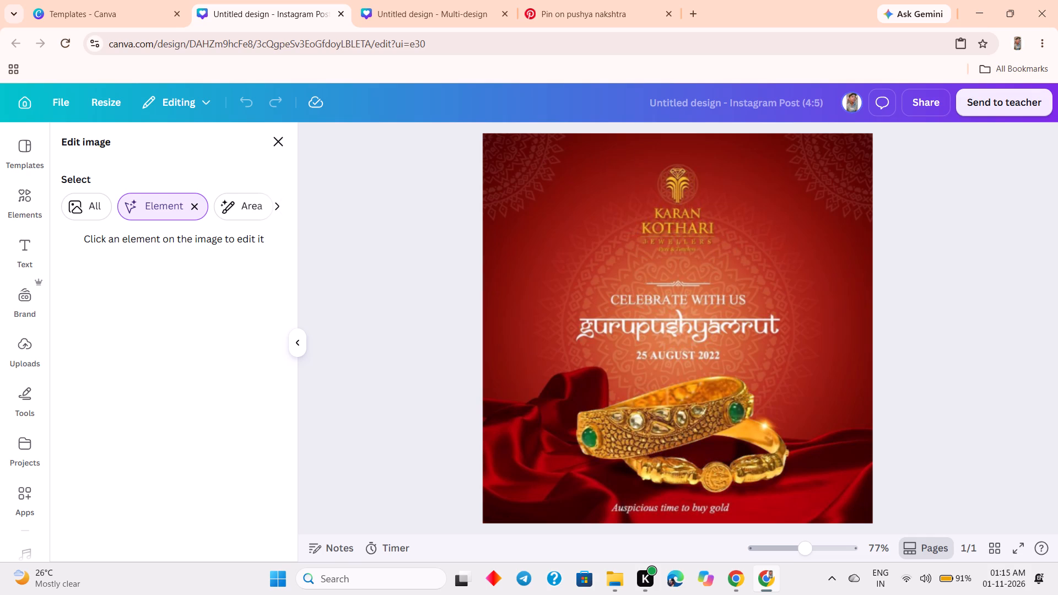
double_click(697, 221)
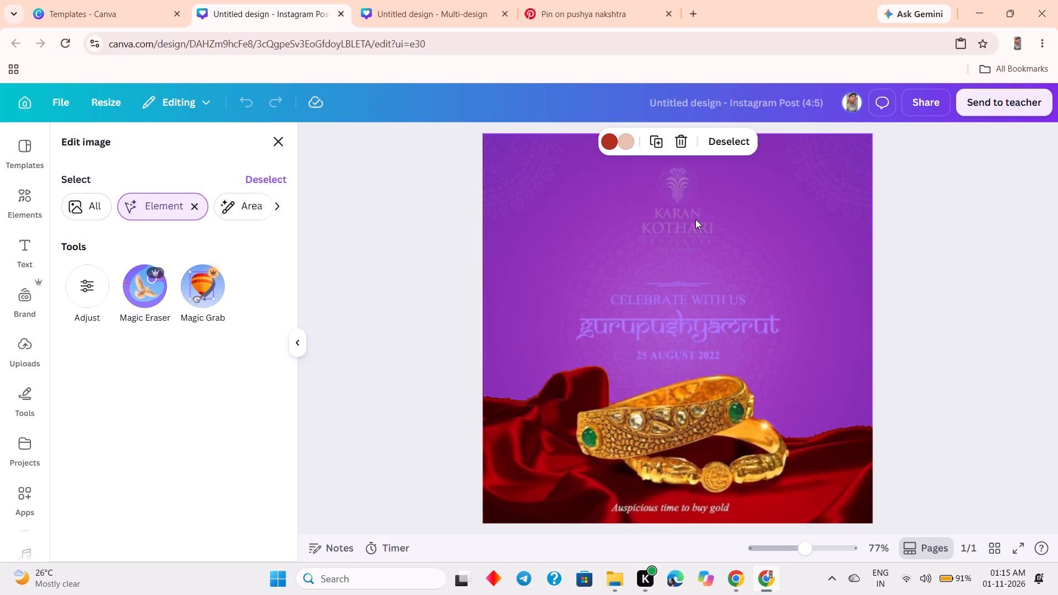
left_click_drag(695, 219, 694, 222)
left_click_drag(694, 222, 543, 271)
Return to the Pinterest pin and browse the related jewellery posters for another Pushya Nakshatra reference.
left_click(578, 0)
scroll(434, 235, "down", 8)
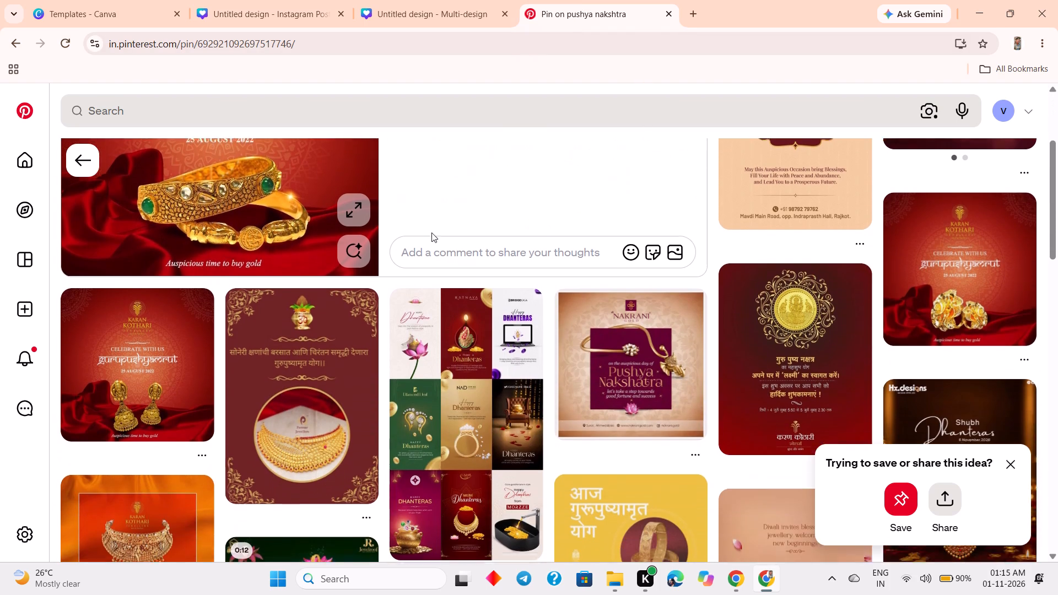
scroll(431, 232, "down", 3)
scroll(674, 280, "down", 6)
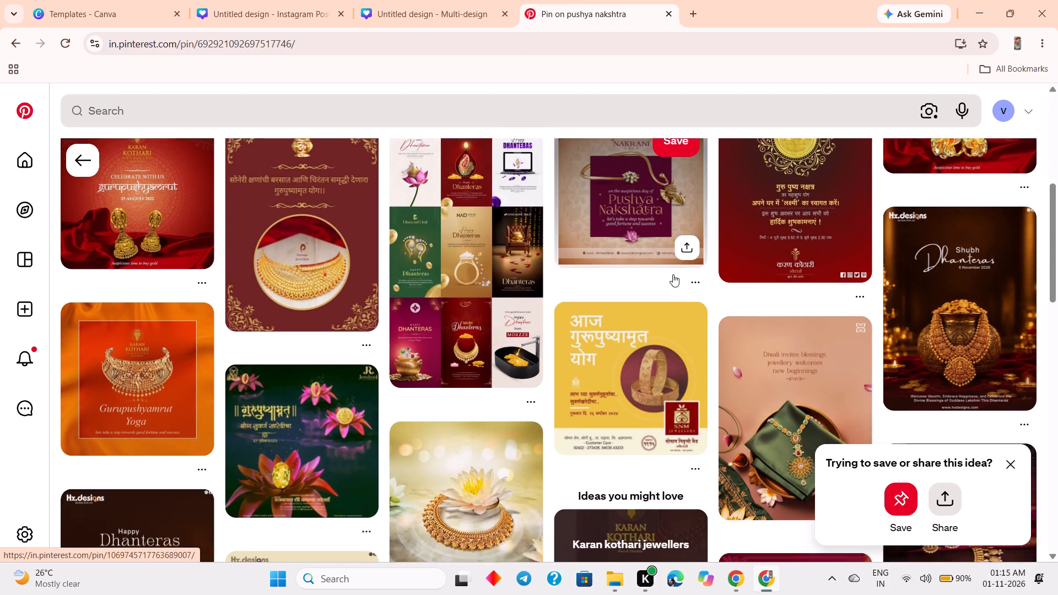
scroll(672, 272, "down", 13)
scroll(329, 264, "down", 2)
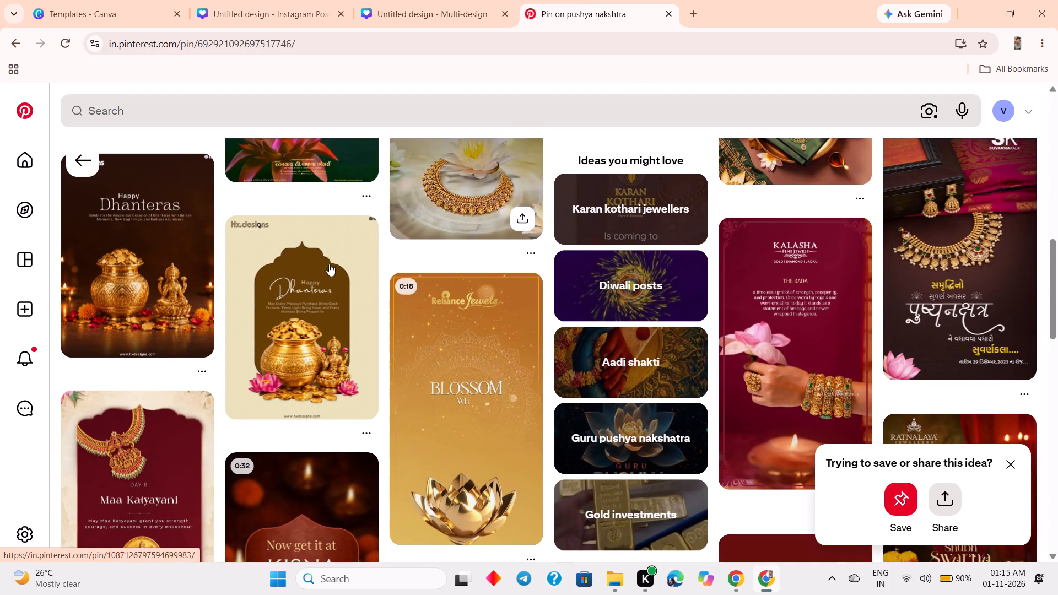
scroll(329, 264, "down", 11)
Search Canva's templates for "dhanteras" and open the Gold Red and White Traditional Festive Dhanteras Instagram template for editing.
left_click(198, 0)
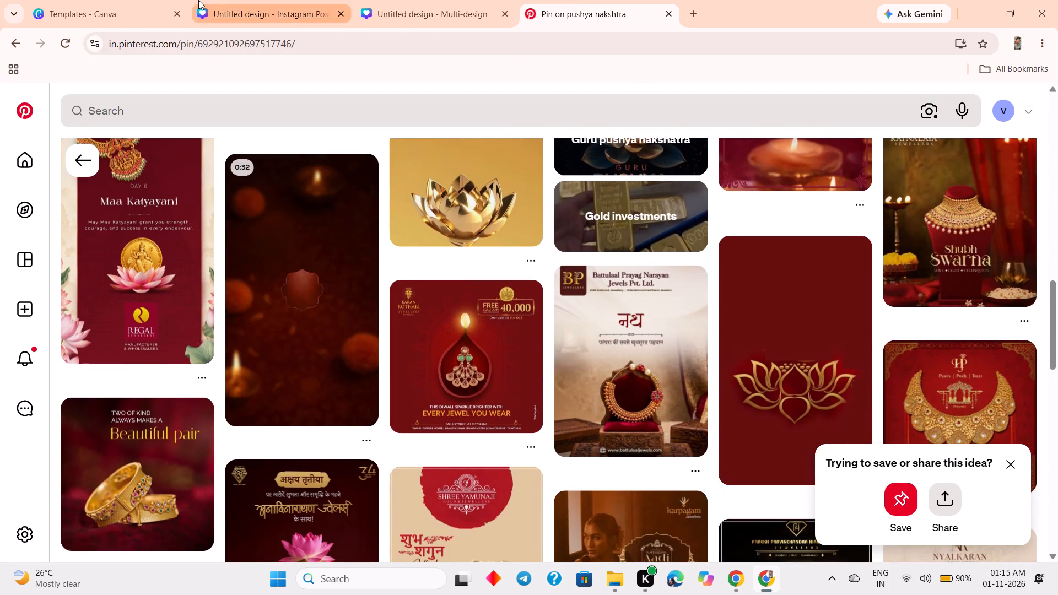
left_click(140, 0)
left_click_drag(357, 111, 392, 110)
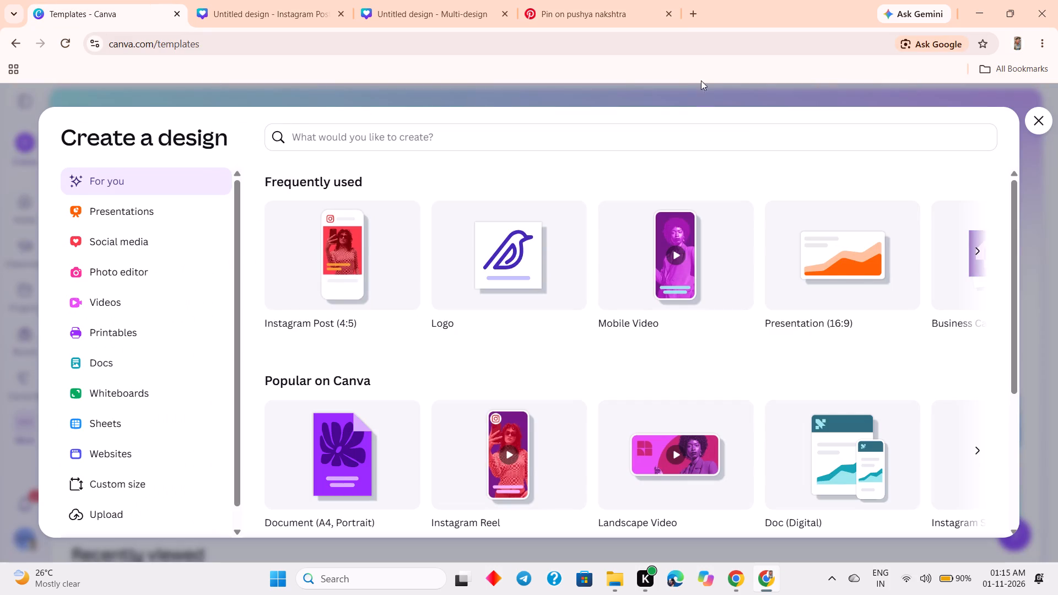
Close the design creation dialog and search Canva's template library for "dhanteras".
left_click(1040, 118)
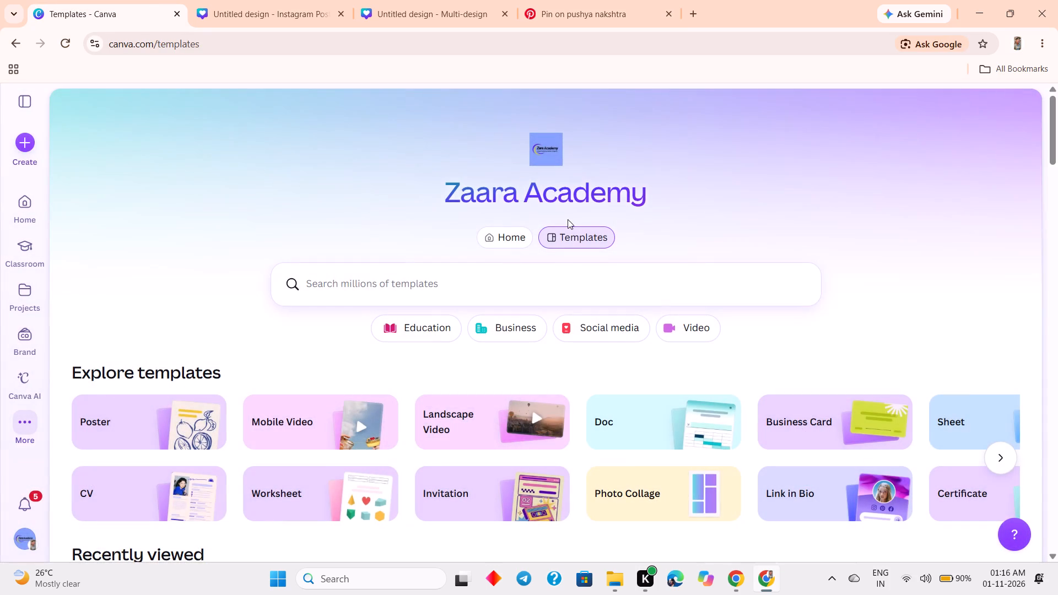
left_click(493, 271)
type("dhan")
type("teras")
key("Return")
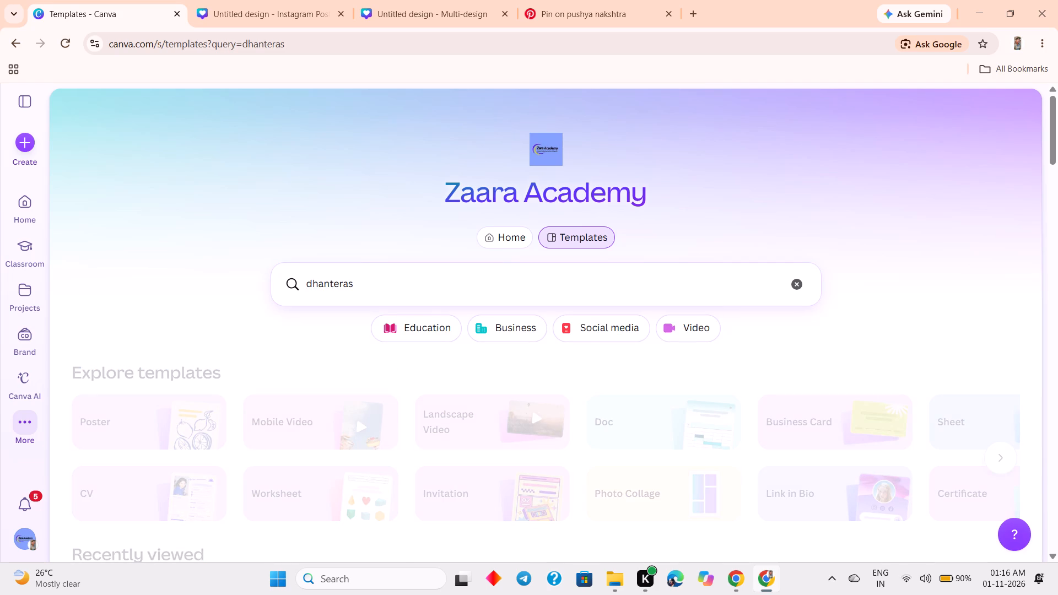
Browse the Dhanteras template results for a festive Instagram post design suitable as the base of the poster.
scroll(407, 291, "down", 6)
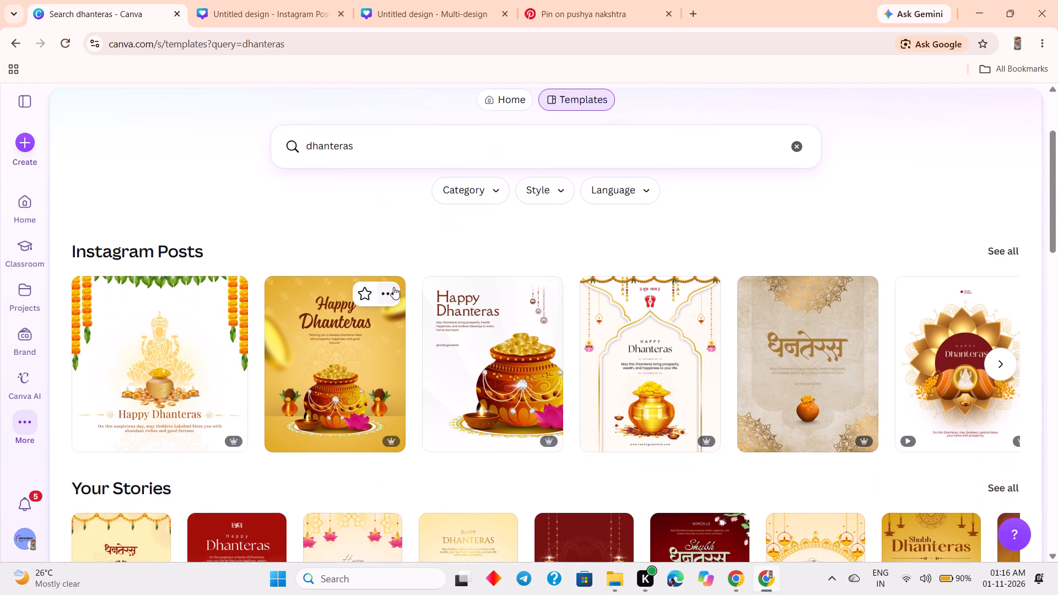
scroll(436, 344, "down", 13)
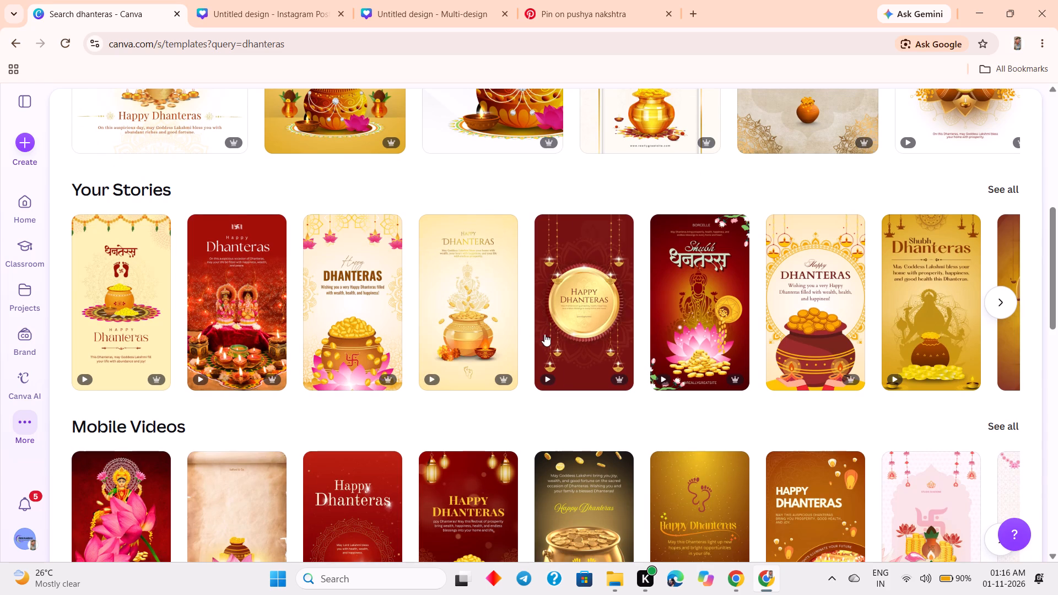
scroll(474, 342, "down", 14)
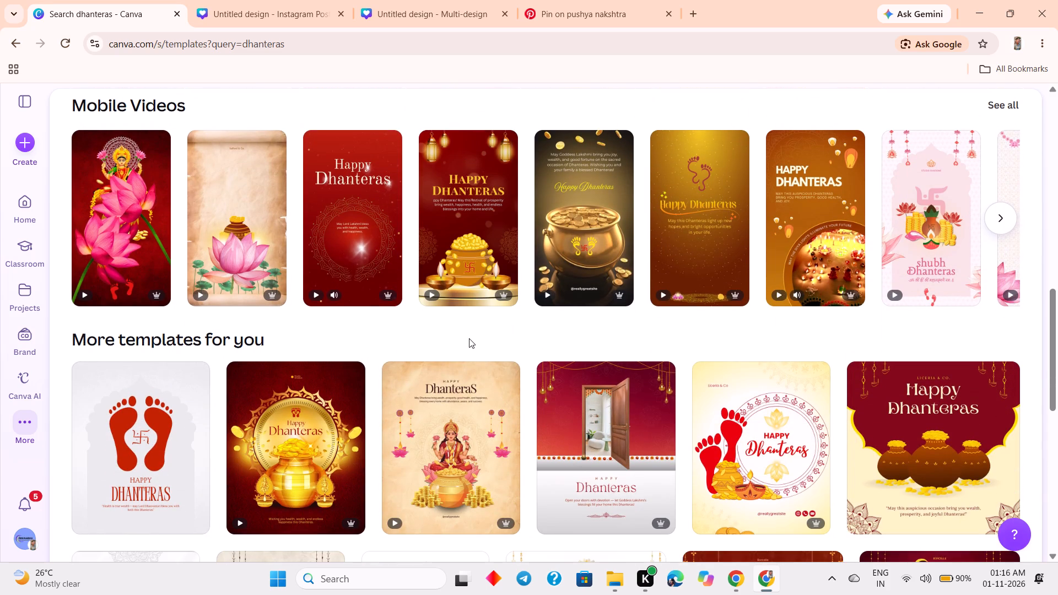
scroll(468, 338, "down", 8)
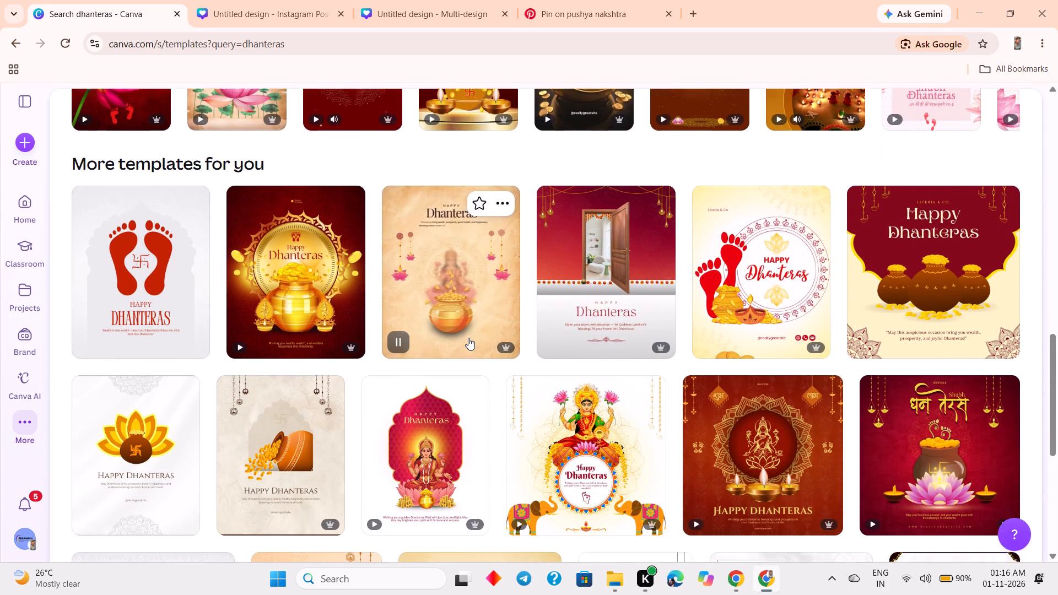
scroll(468, 338, "down", 12)
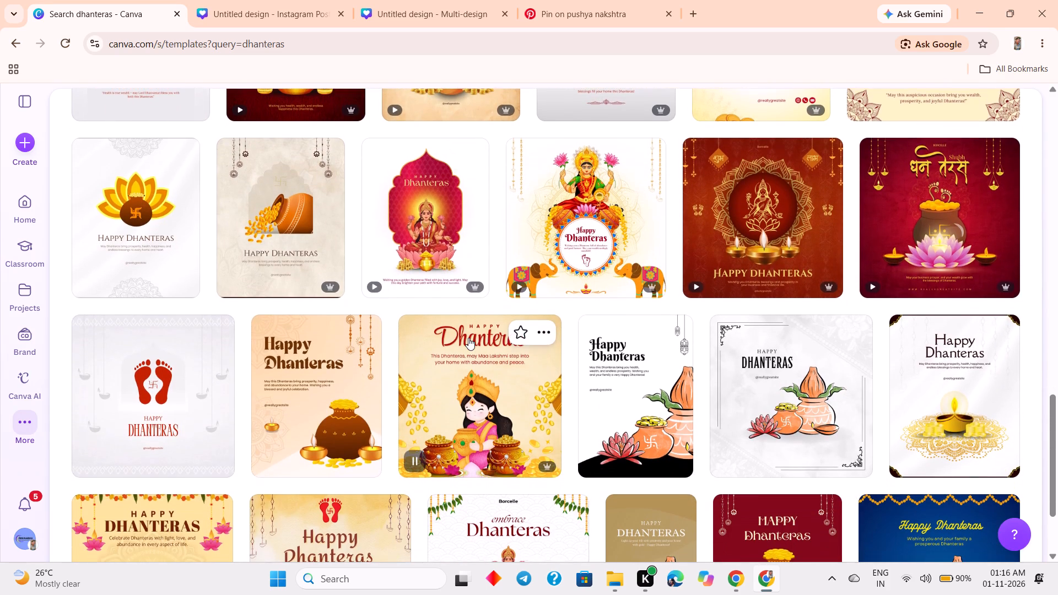
scroll(468, 338, "down", 7)
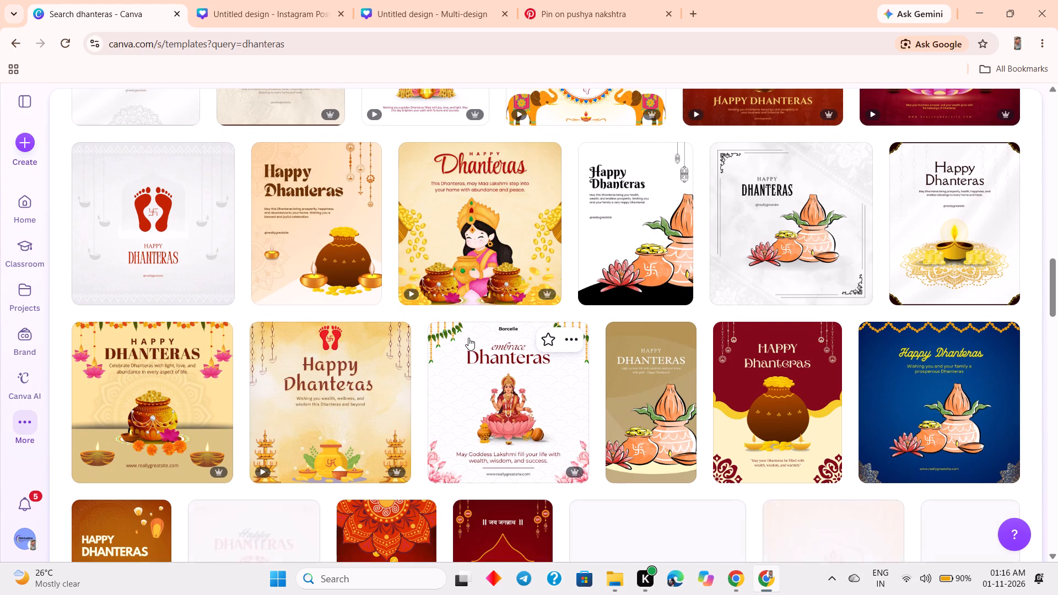
scroll(468, 338, "up", 1)
scroll(343, 371, "down", 4)
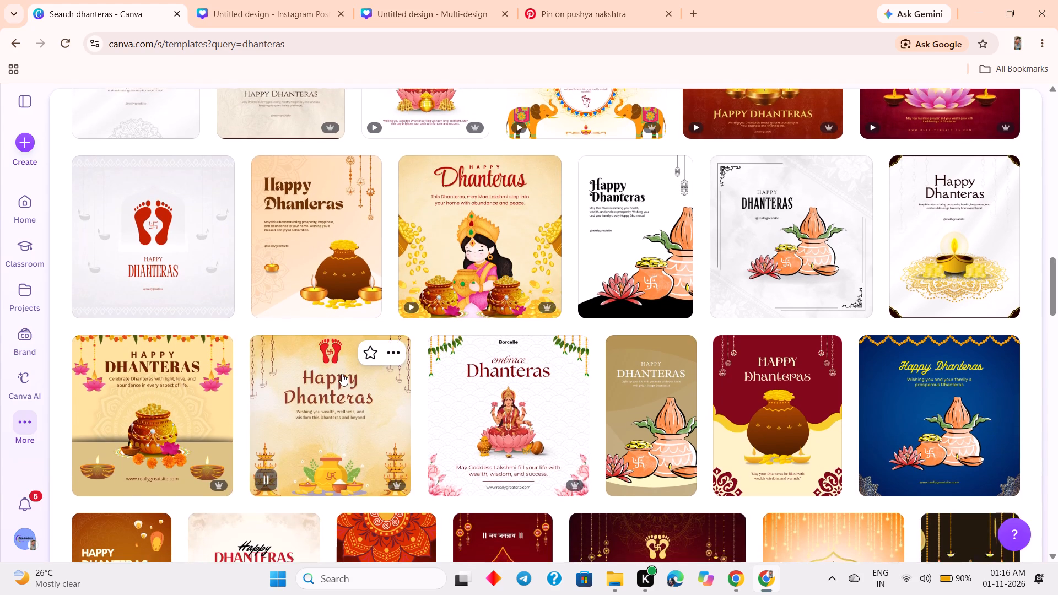
scroll(342, 374, "down", 14)
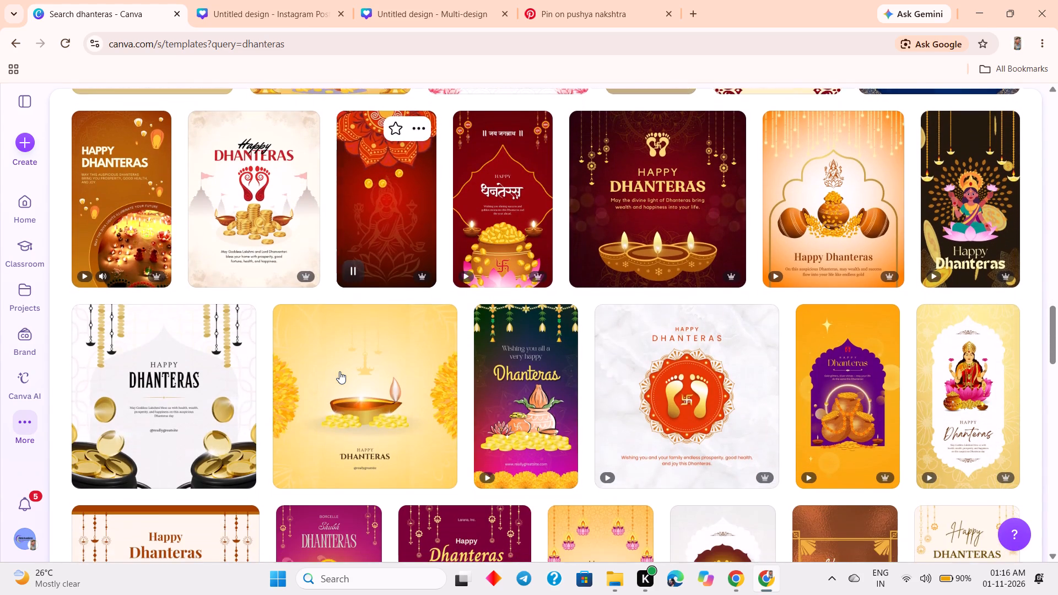
scroll(339, 371, "down", 13)
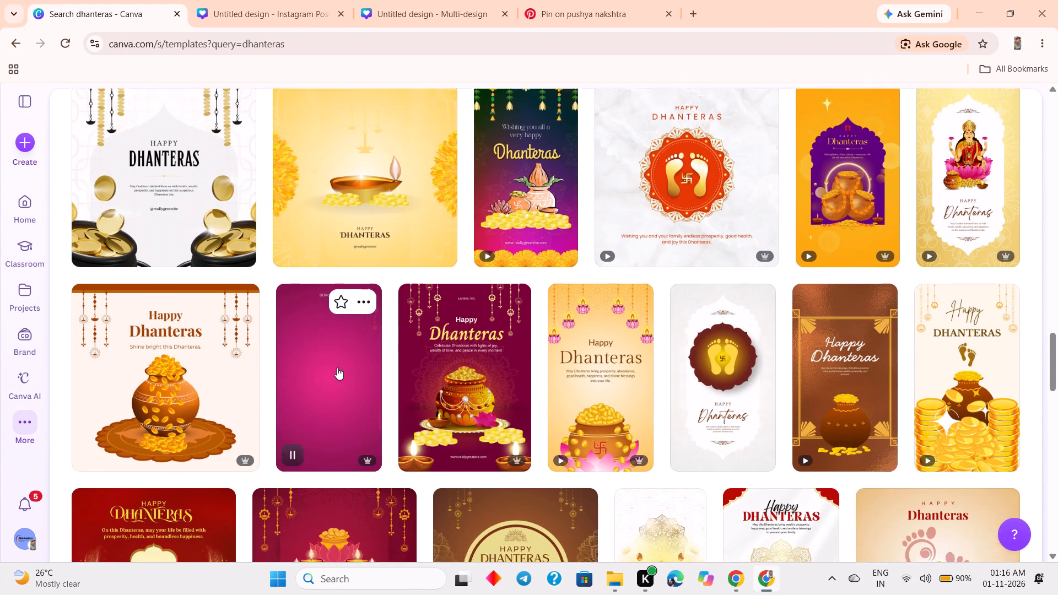
scroll(337, 367, "down", 10)
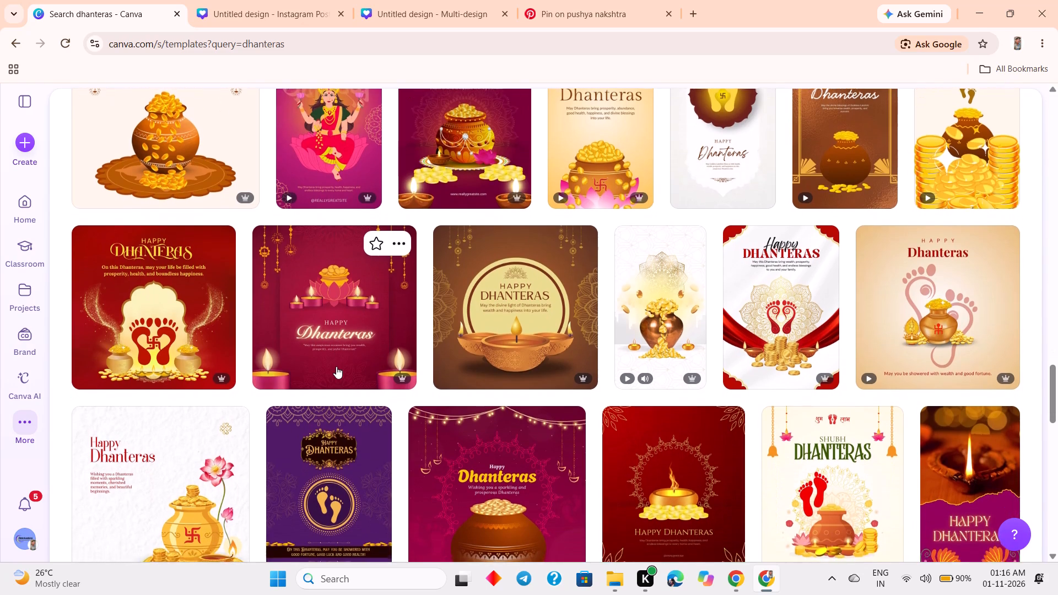
scroll(336, 366, "down", 5)
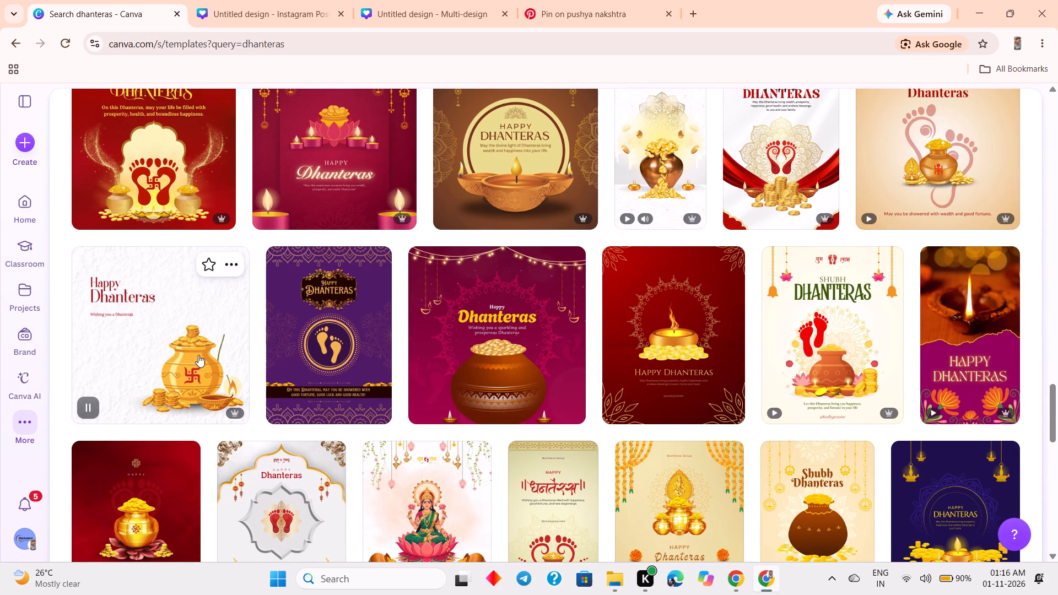
Open the Gold Red and White Traditional Festive Dhanteras Instagram Post template and start customising it as a new design.
left_click(198, 355)
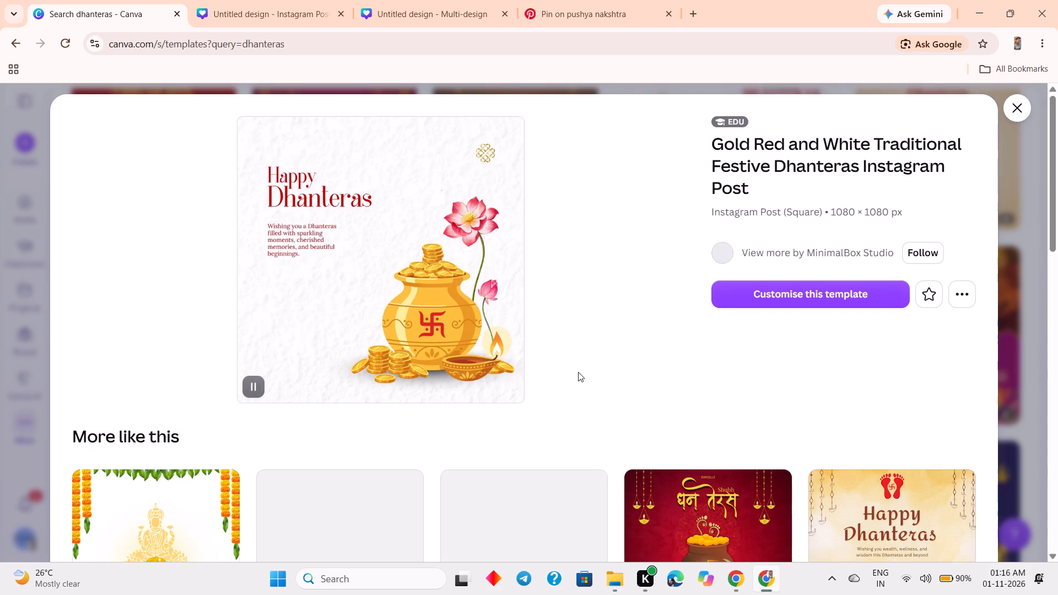
scroll(578, 368, "down", 14)
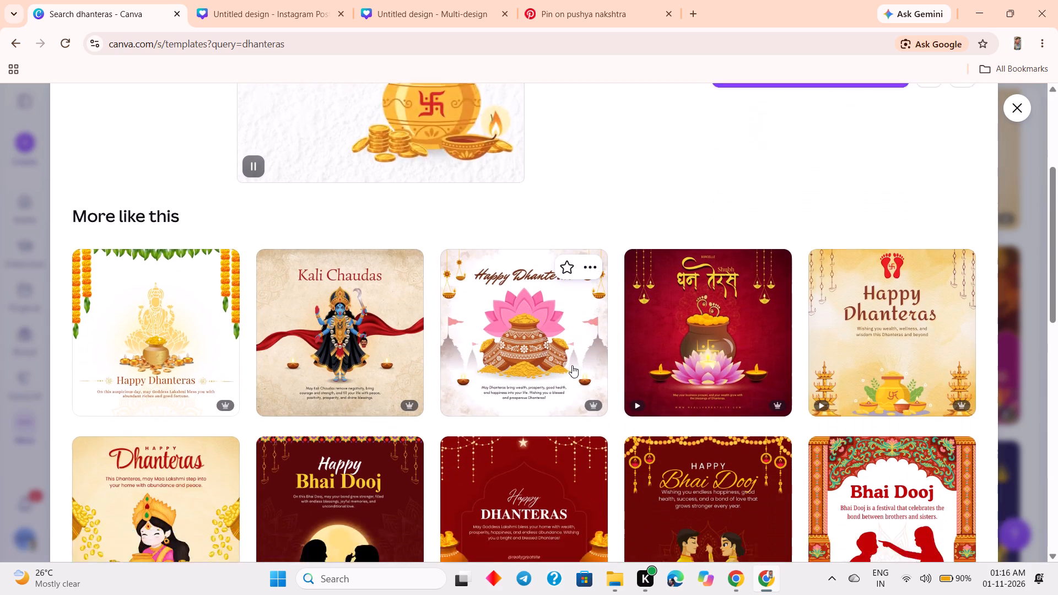
scroll(572, 365, "down", 7)
scroll(570, 364, "up", 17)
scroll(564, 358, "up", 5)
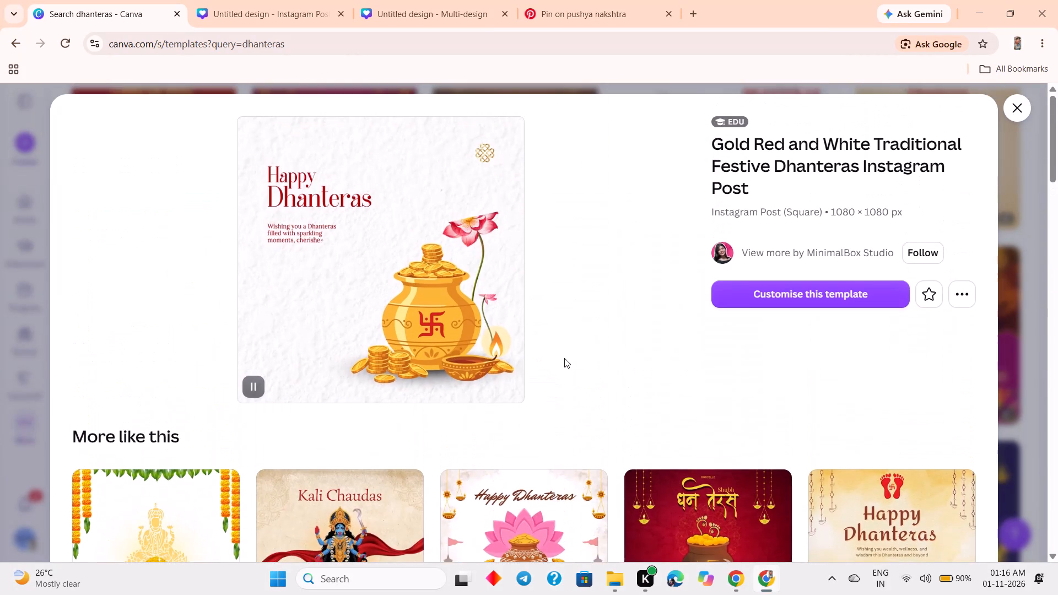
left_click(778, 301)
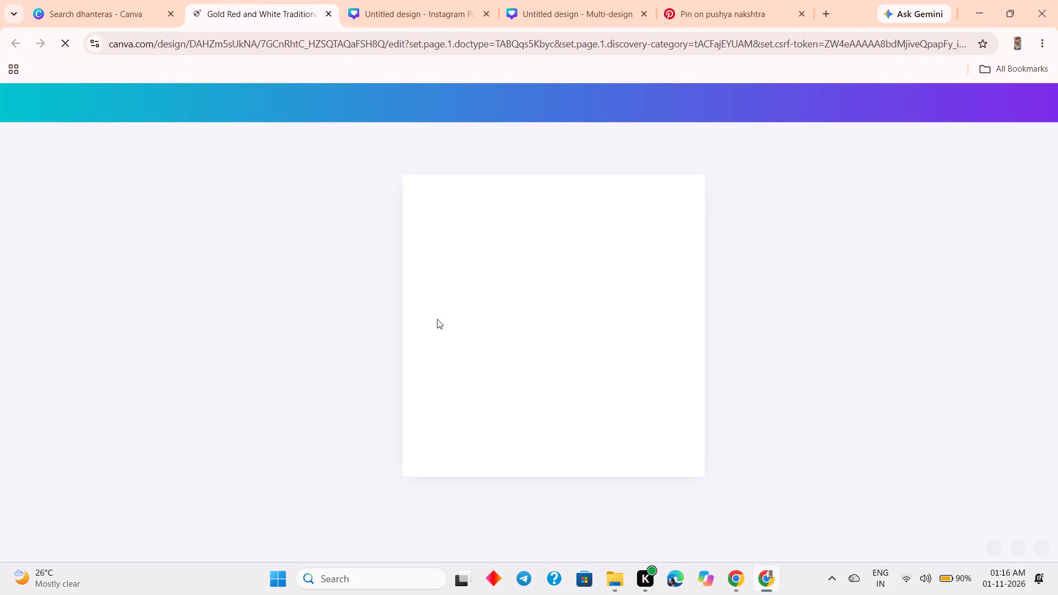
scroll(498, 293, "up", 5)
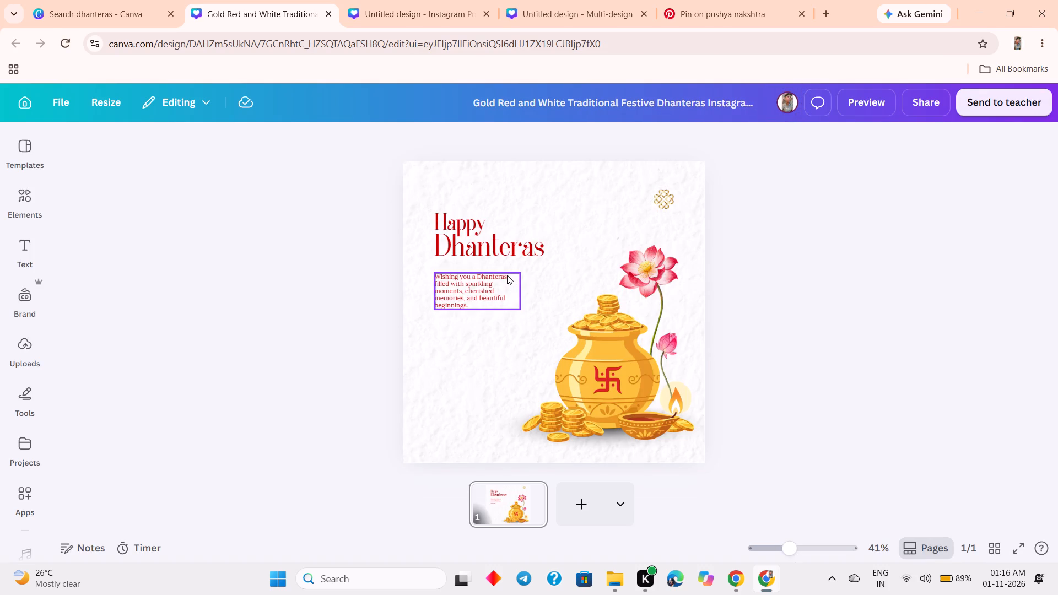
Select all of the greeting text beneath the "Happy Dhanteras" heading for editing.
left_click(507, 275)
double_click(509, 274)
left_click(509, 274)
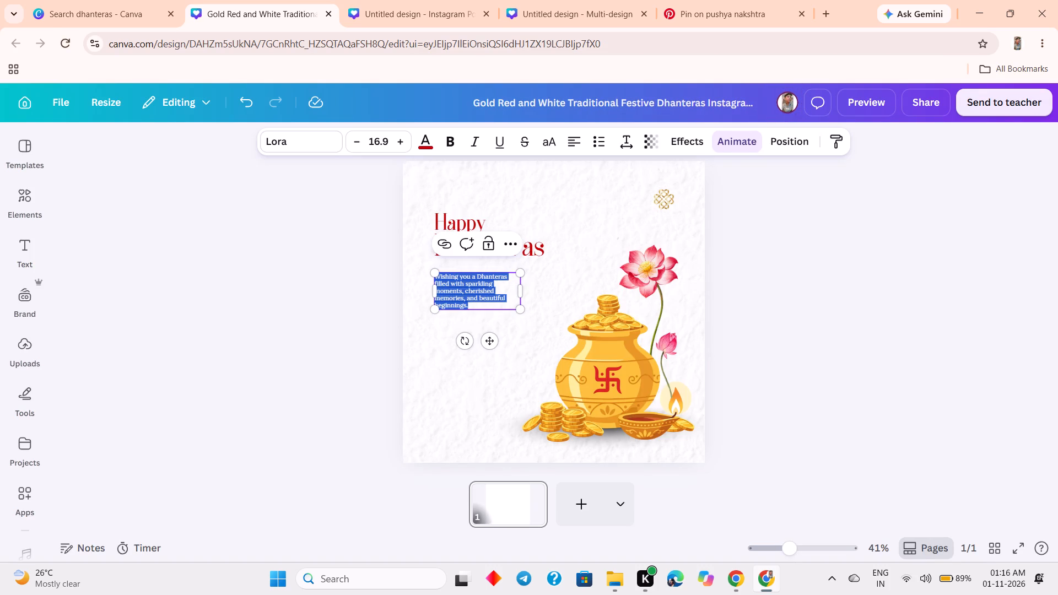
Replace the "Happy Dhanteras" heading text with "Pushaya Nakshatra" on two lines.
left_click(537, 241)
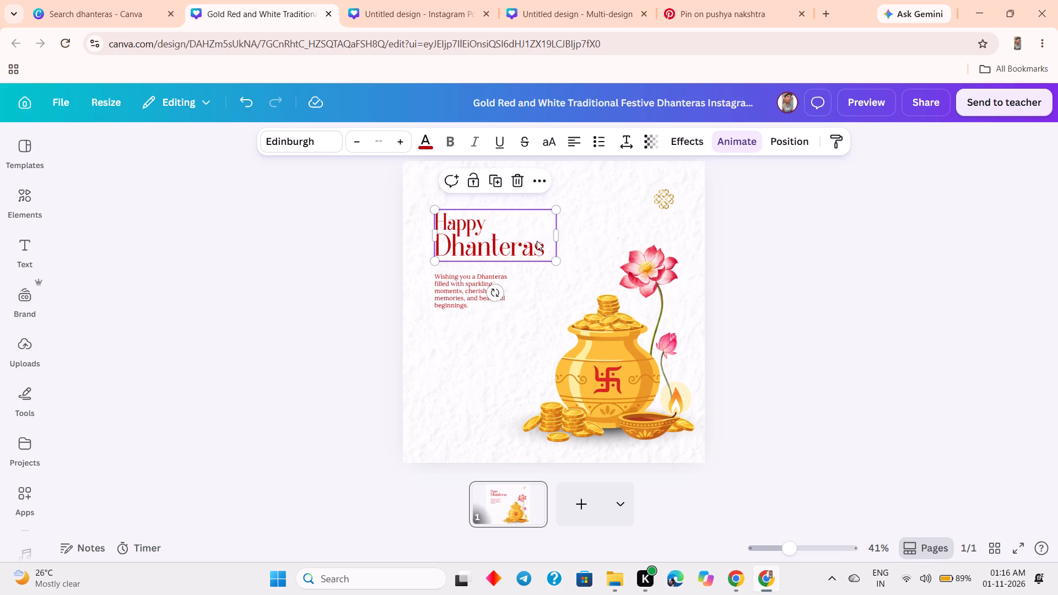
left_click(547, 248)
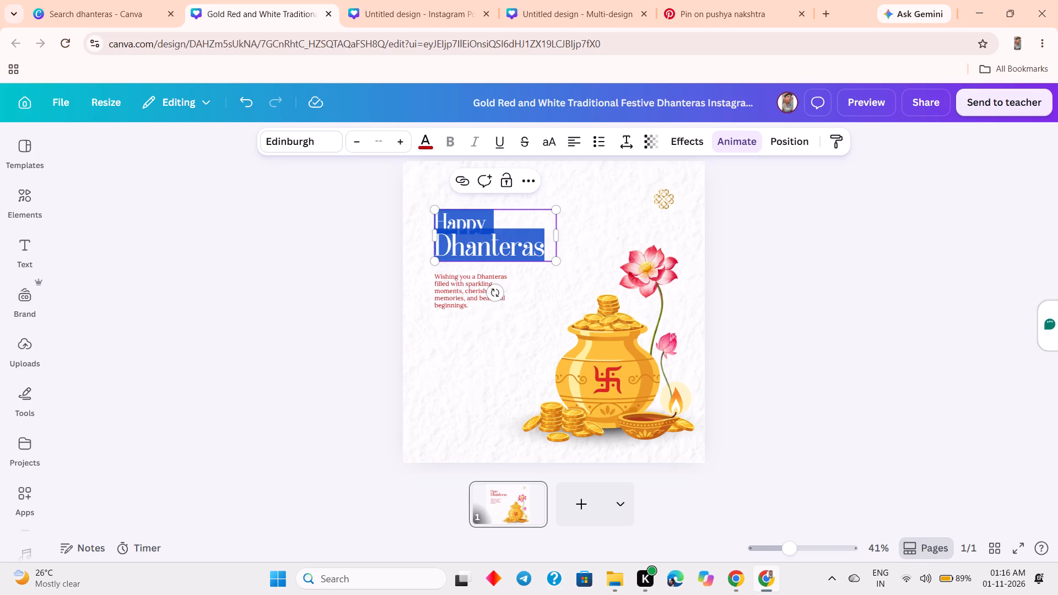
left_click(547, 248)
key("BackSpace")
key("BackSpace")
key("BackSpace")
key("BackSpace")
key("BackSpace")
key("BackSpace")
key("BackSpace")
key("BackSpace")
key("BackSpace")
key("BackSpace")
key("BackSpace")
key("BackSpace")
key("BackSpace")
key("BackSpace")
key("BackSpace")
key("BackSpace")
key("BackSpace")
key("BackSpace")
key("BackSpace")
key("BackSpace")
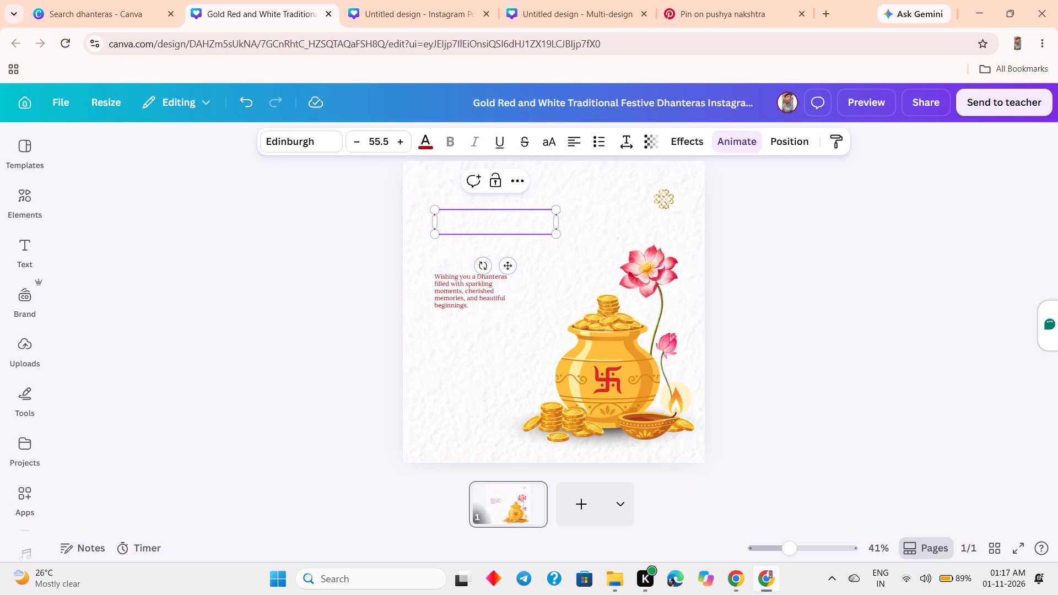
key("shift+p")
type("ushaya")
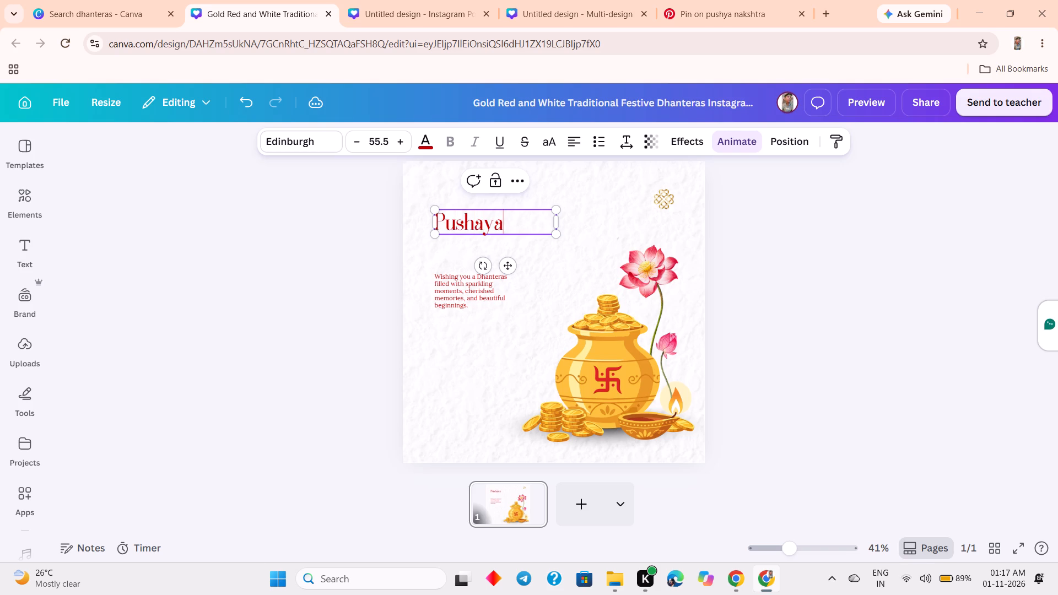
key("Return")
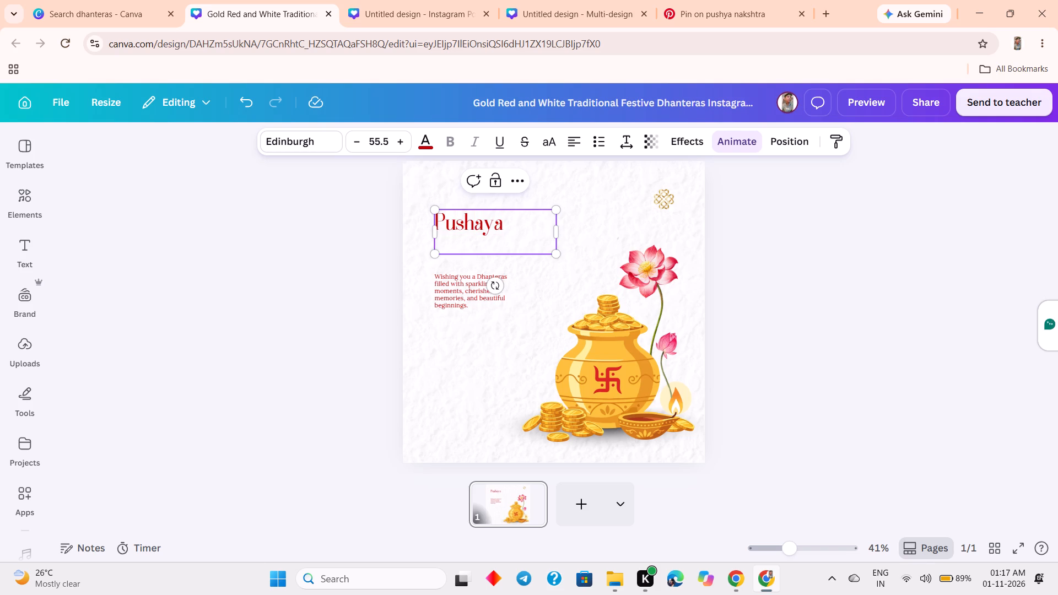
key("shift+n")
type("ak")
key("a")
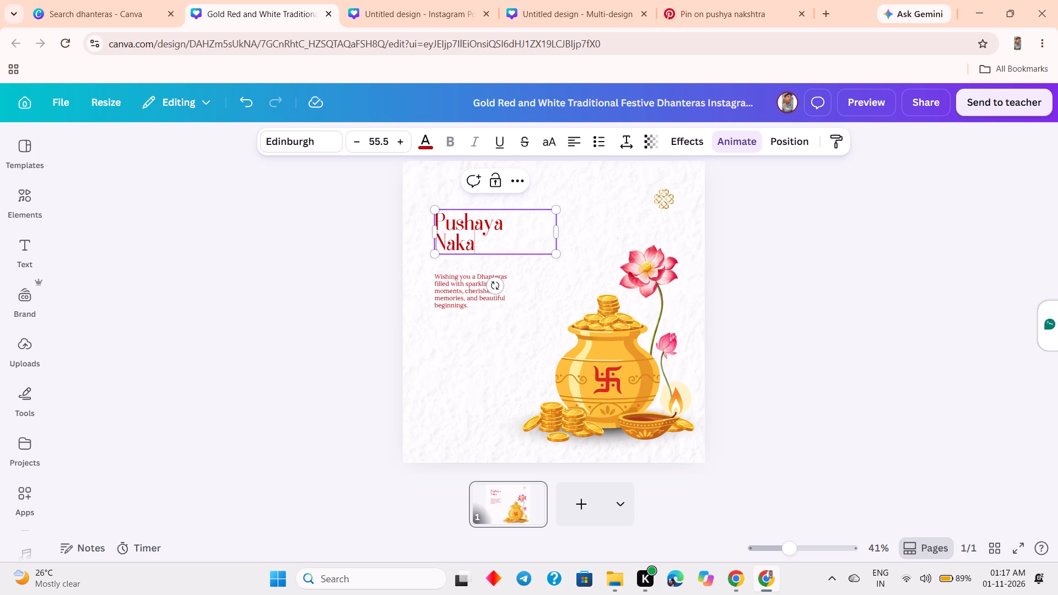
key("BackSpace")
type("shatra")
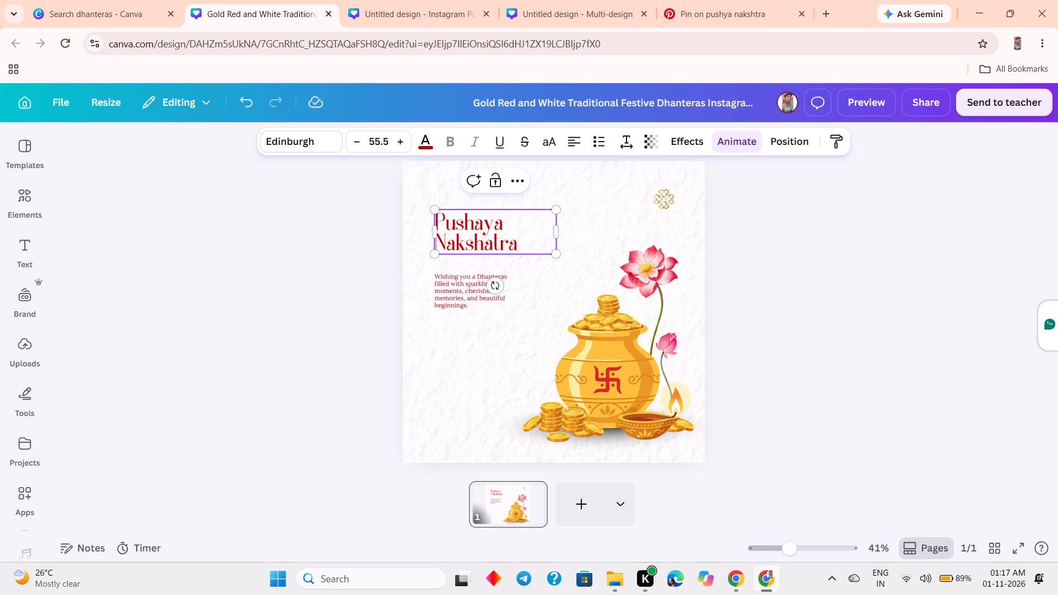
left_click(882, 327)
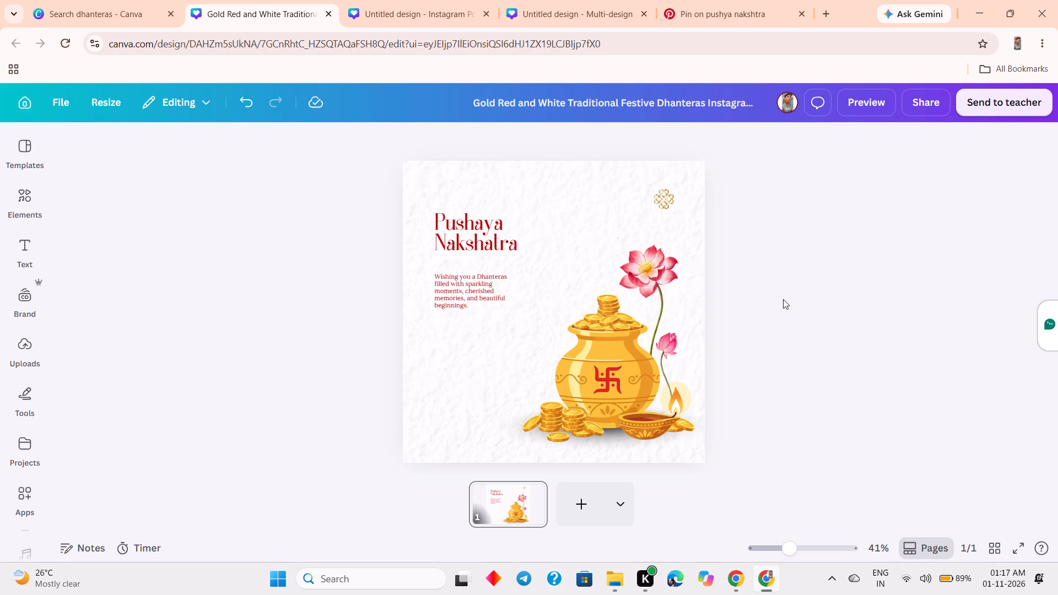
Enlarge the "Pushaya Nakshatra" heading until it reaches just above the greeting paragraph.
left_click(487, 241)
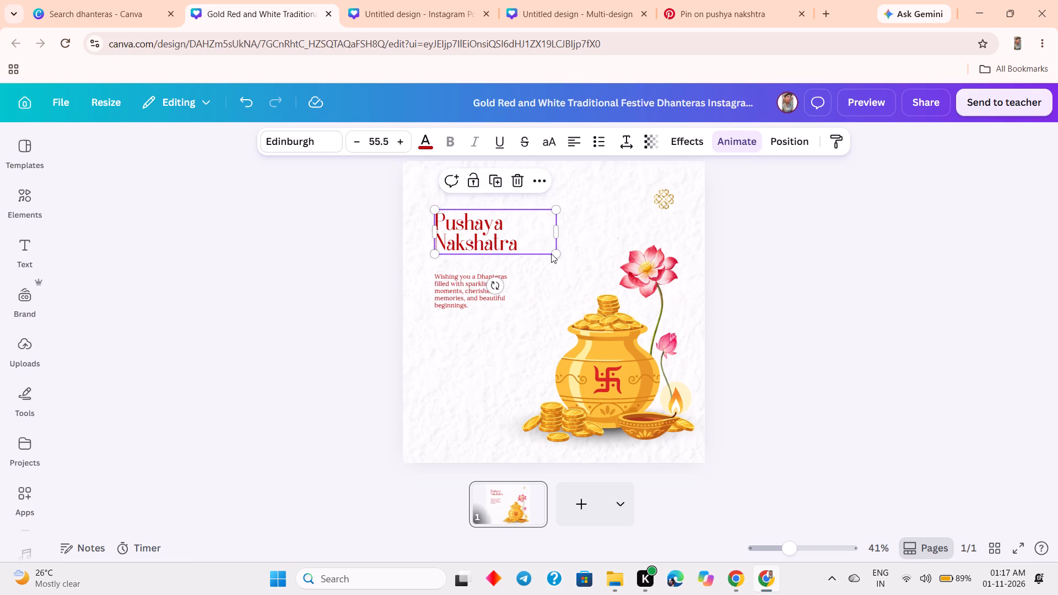
left_click_drag(553, 253, 591, 277)
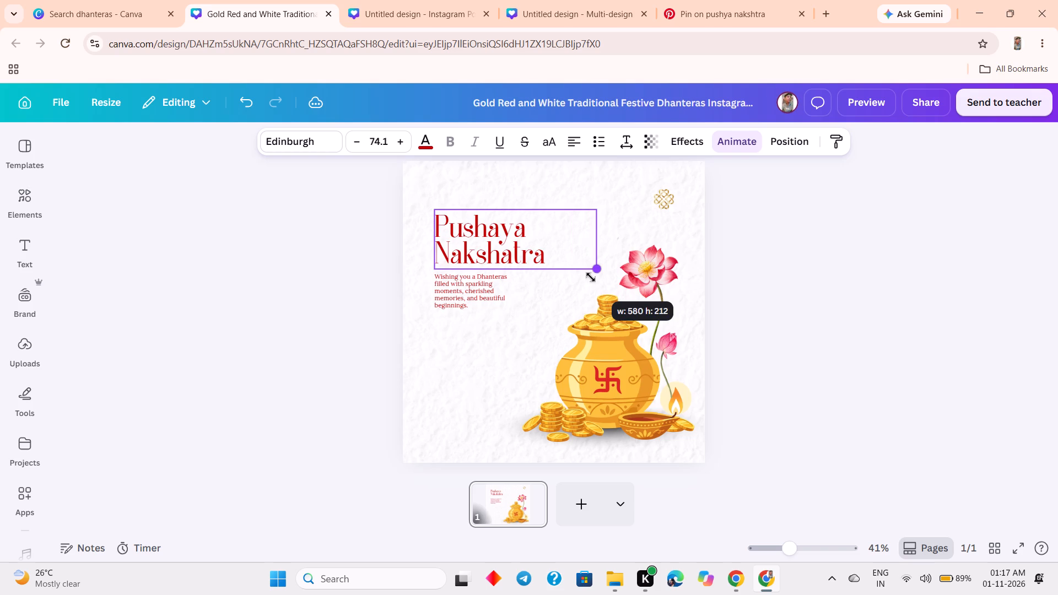
left_click_drag(591, 277, 592, 280)
Replace the word "Dhanteras" in the greeting paragraph below the heading with "Pushya nakshatra".
left_click(524, 280)
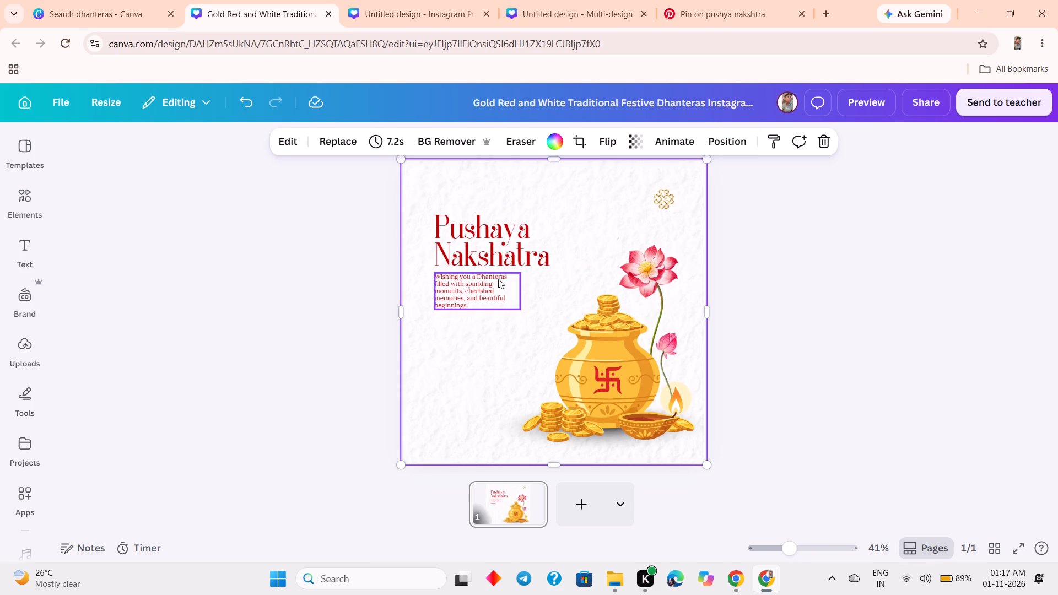
left_click(504, 276)
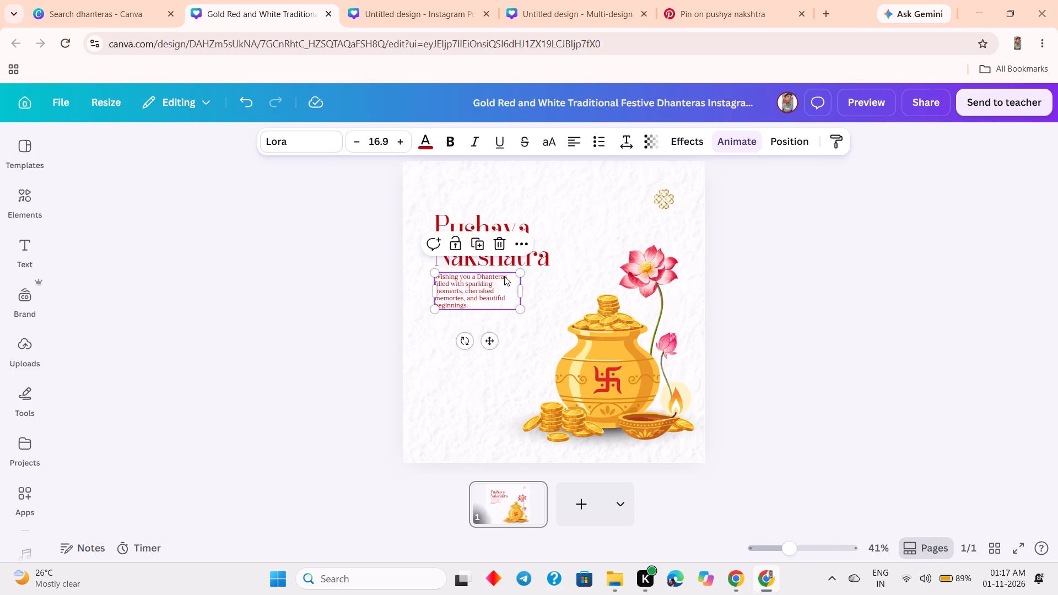
left_click(508, 276)
left_click(508, 275)
double_click(508, 276)
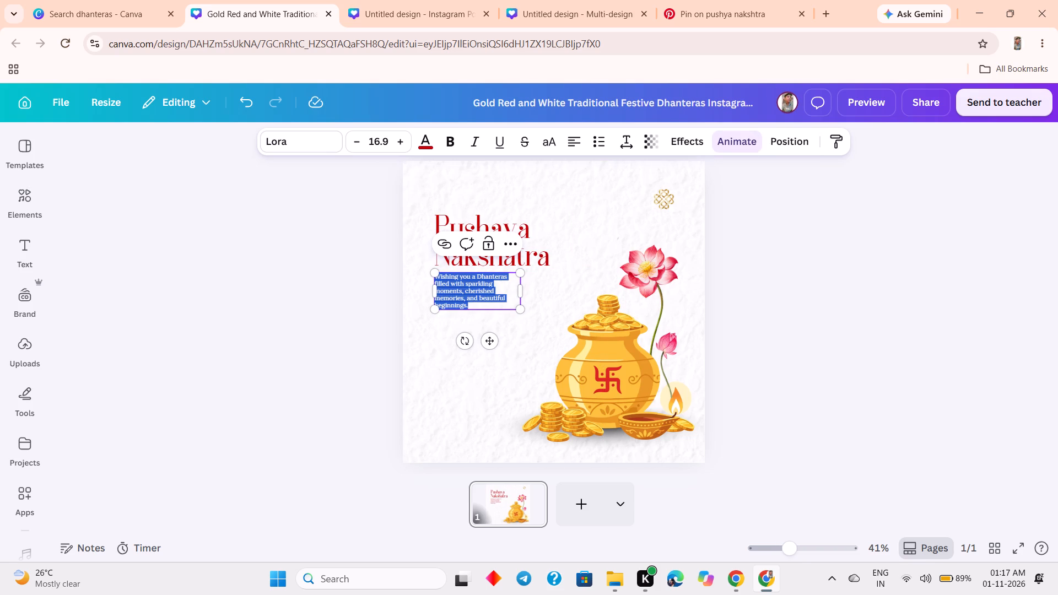
left_click(509, 286)
left_click(510, 279)
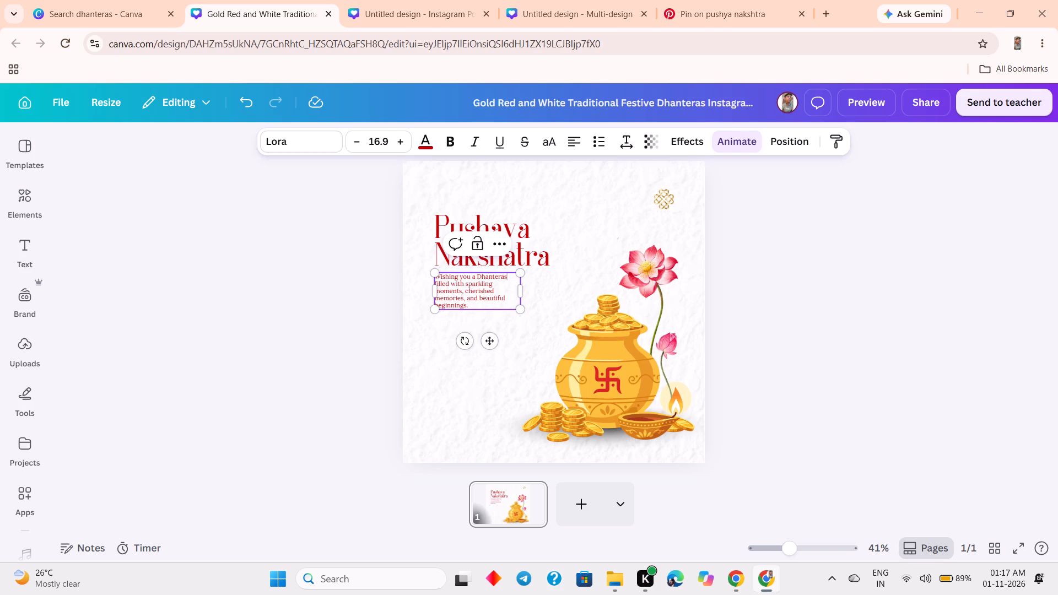
key("BackSpace")
key("BackSpace")
key("BackSpace")
key("BackSpace")
key("BackSpace")
key("BackSpace")
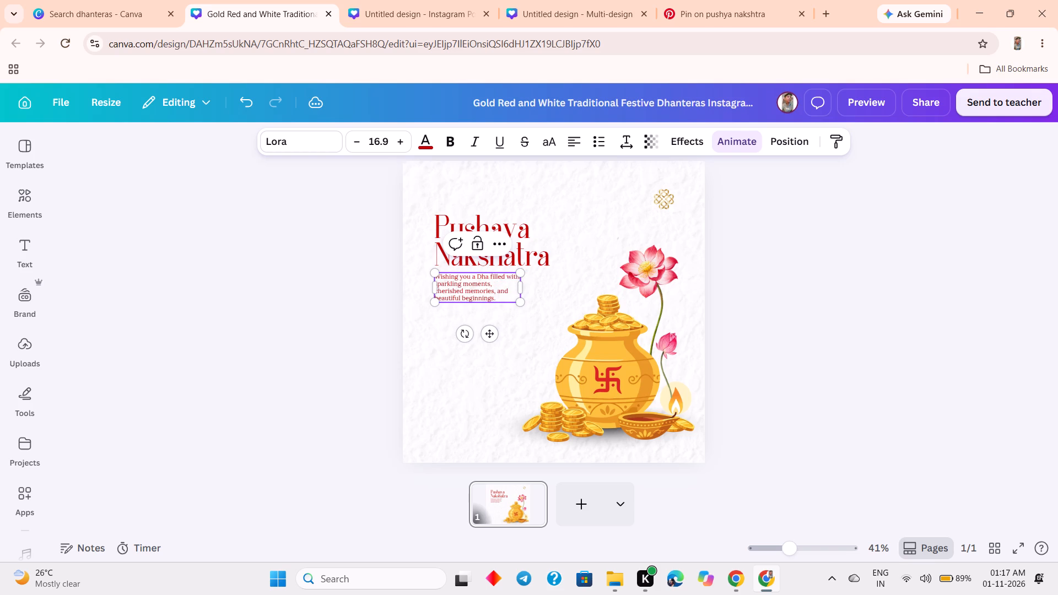
key("BackSpace")
key("BackSpace")
key("BackSpace")
type("Push")
type("ya")
key("space")
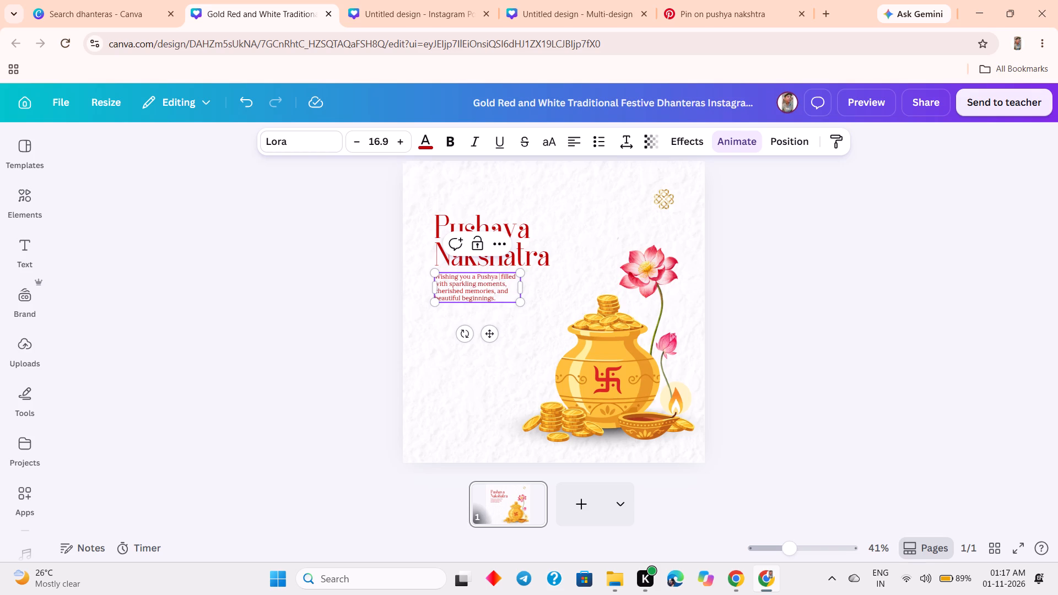
type("nakshatra")
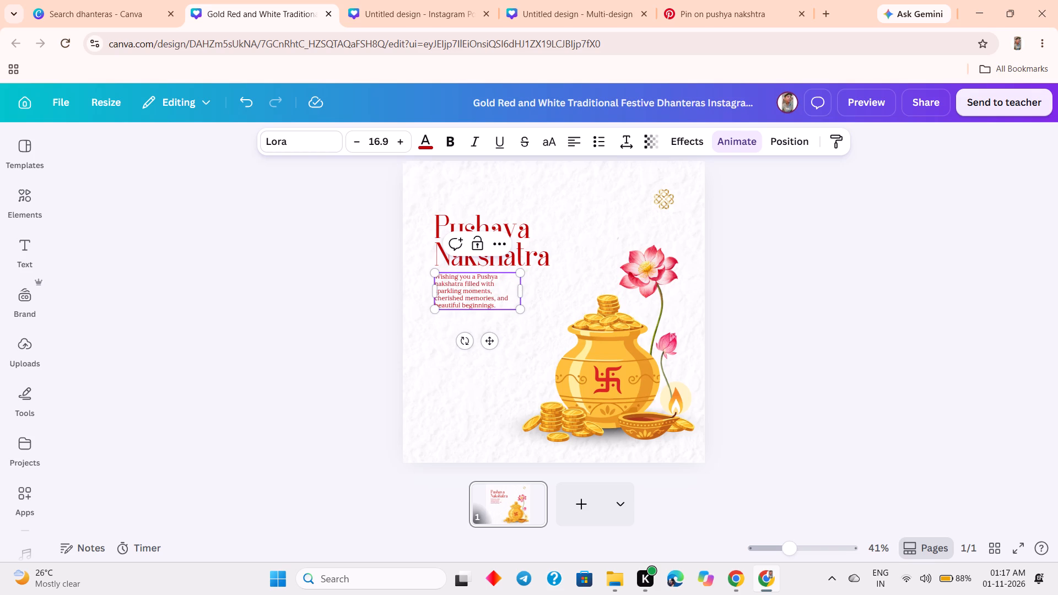
left_click(503, 412)
left_click(452, 402)
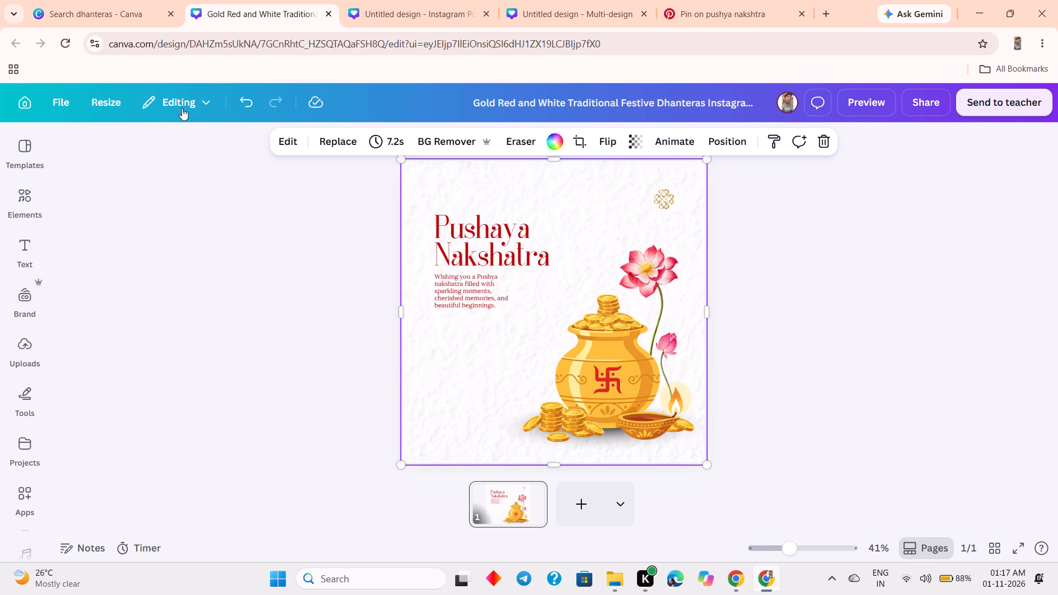
Close the Pinterest page and search Google Images for "jewellery images" in a new tab, browsing the results.
left_click(735, 0)
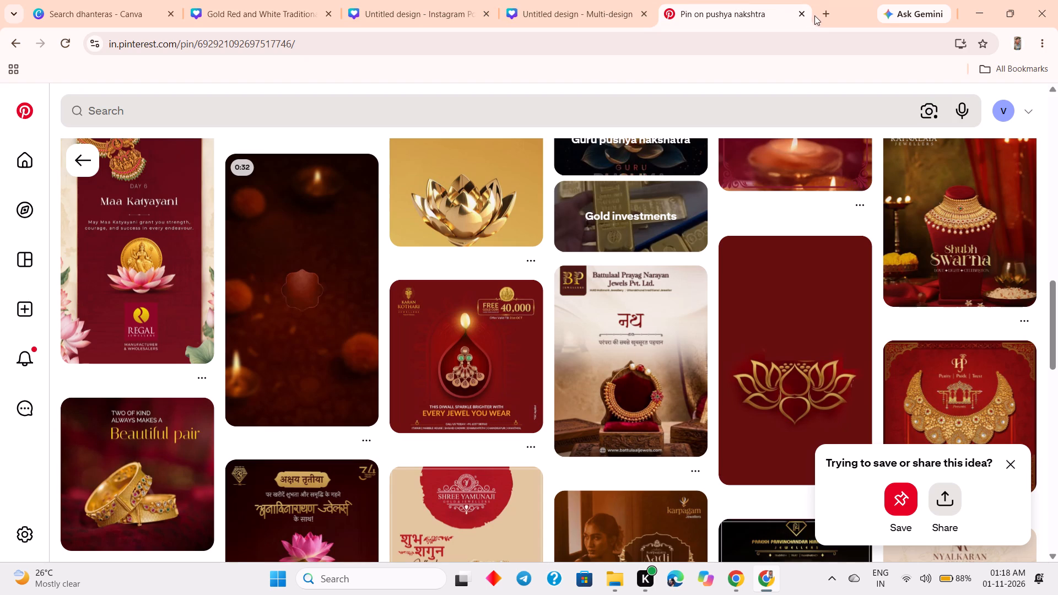
double_click(809, 15)
left_click(803, 14)
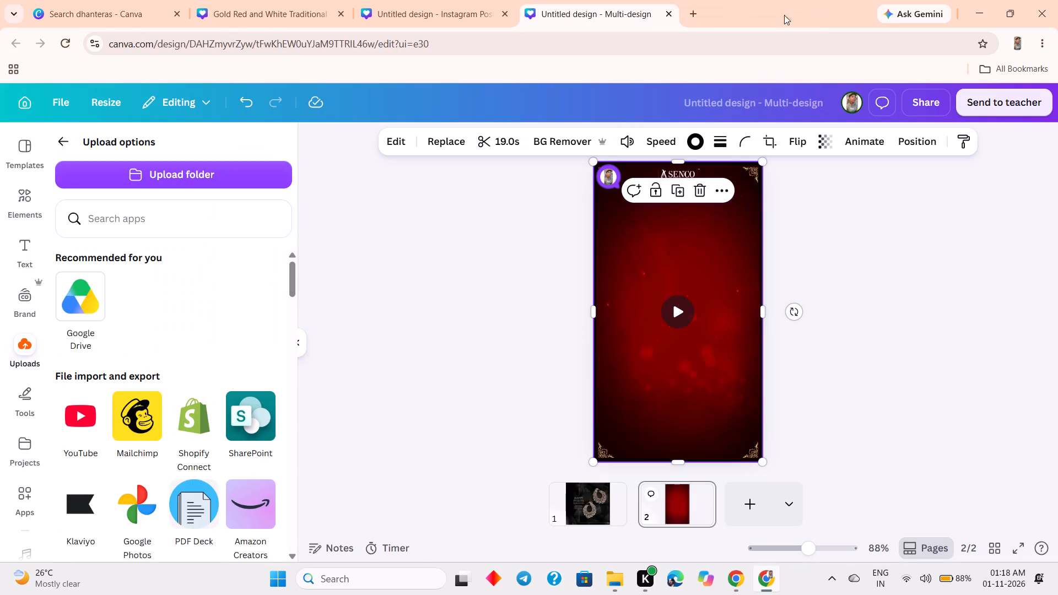
left_click(693, 13)
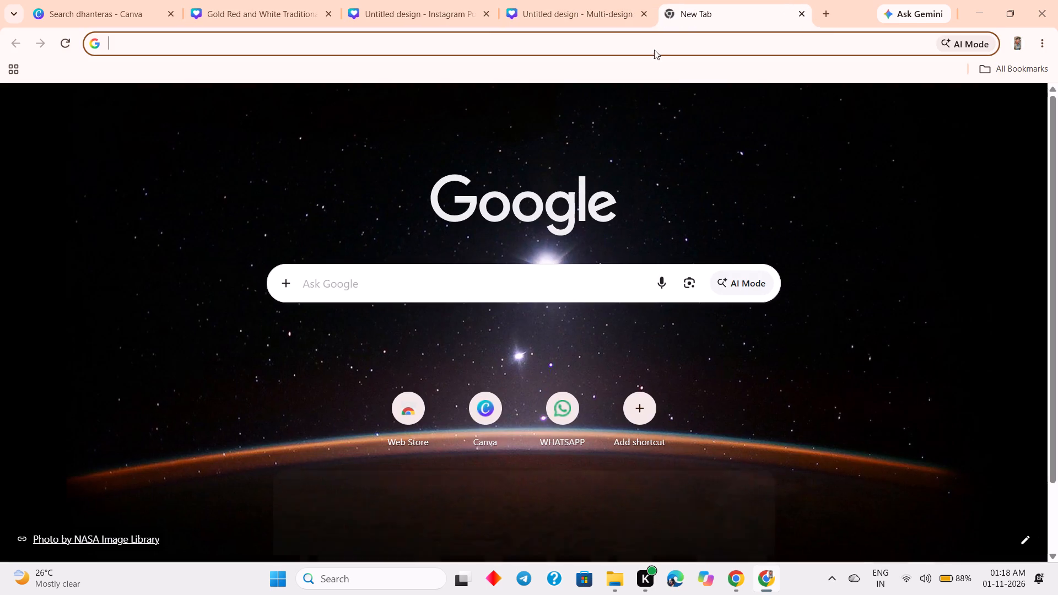
left_click(541, 278)
type("jewe")
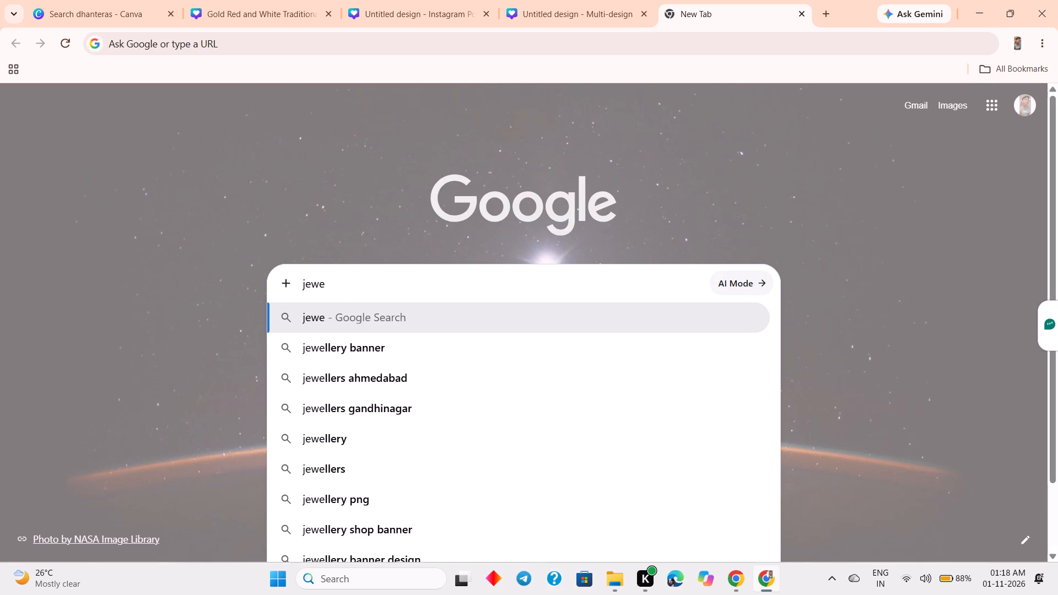
type("llery image")
key("Return")
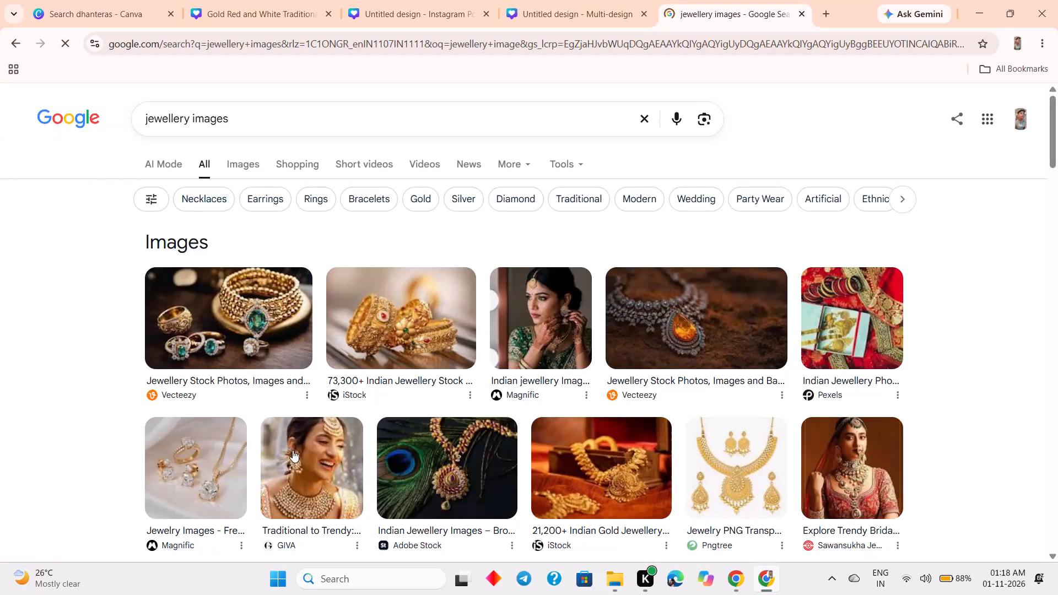
left_click(238, 160)
scroll(267, 236, "down", 2)
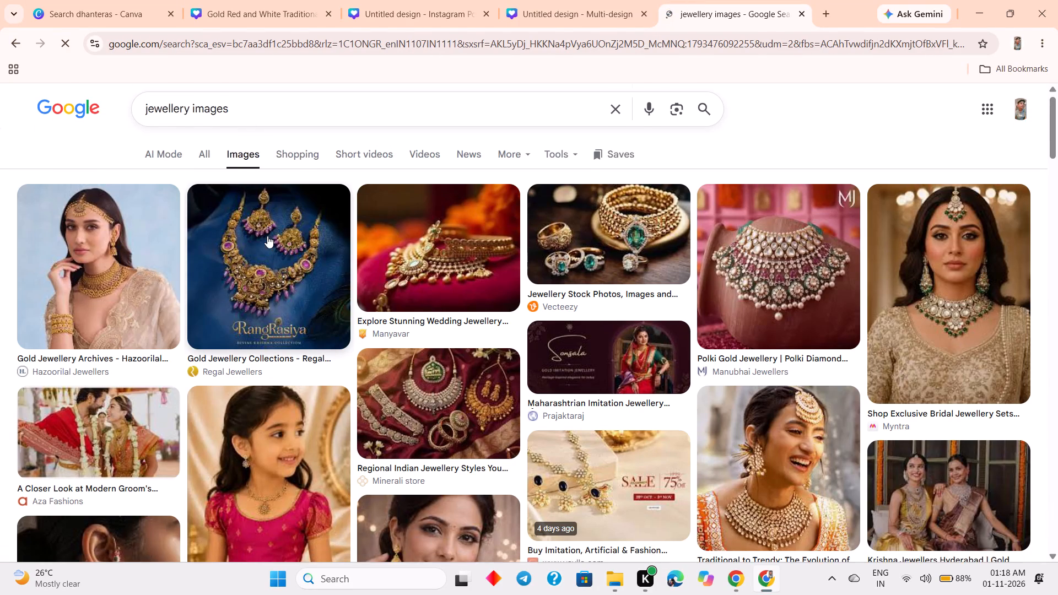
scroll(267, 236, "down", 7)
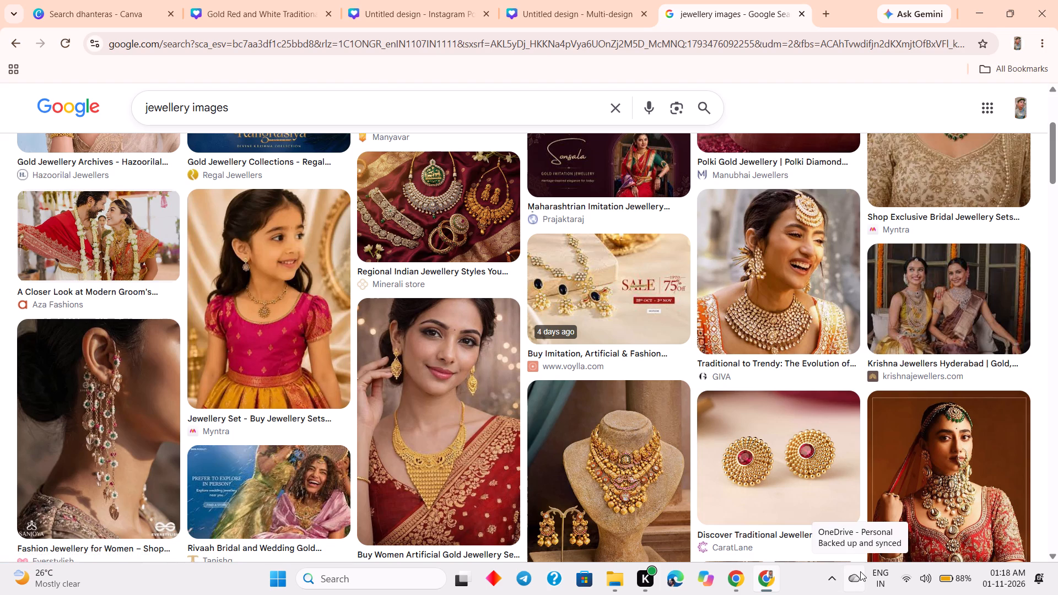
Refine the image search to "jewellery images for pushya nakshatra".
left_click(512, 107)
key("space")
type("for")
key("space")
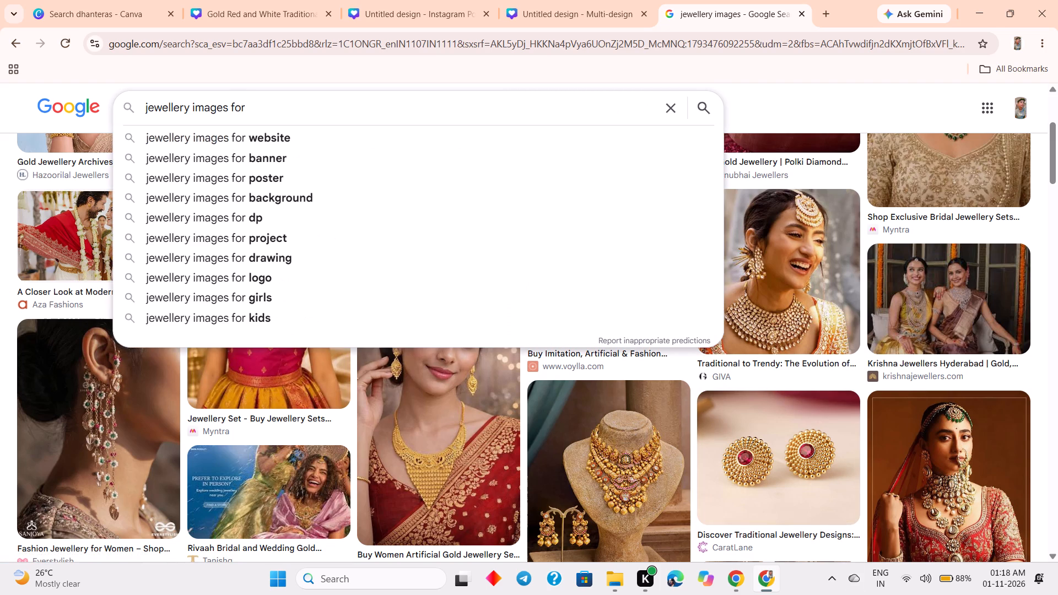
key("p")
type("ush")
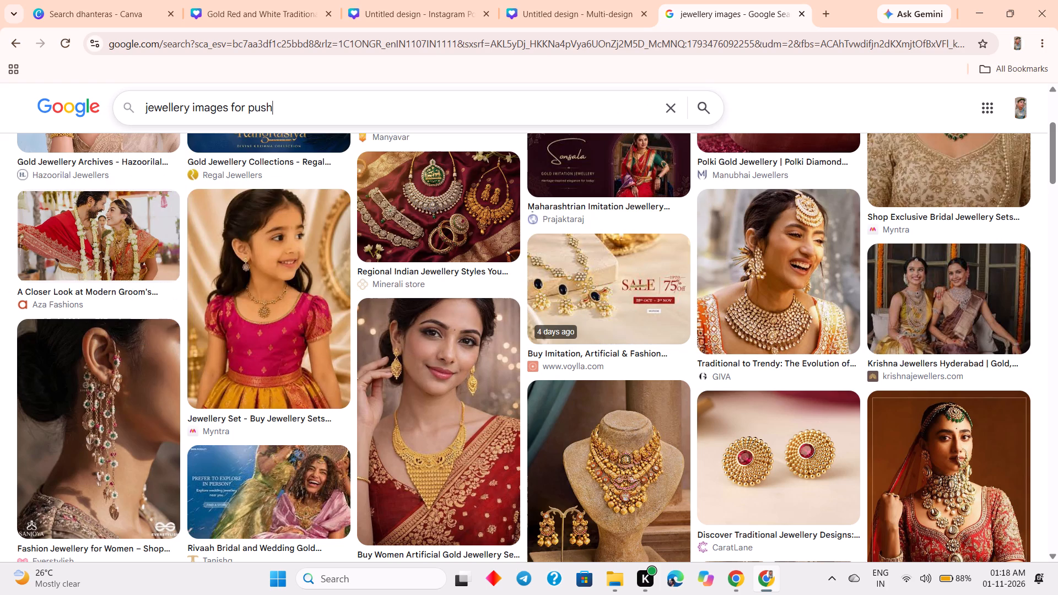
type("ya naksha")
key("t")
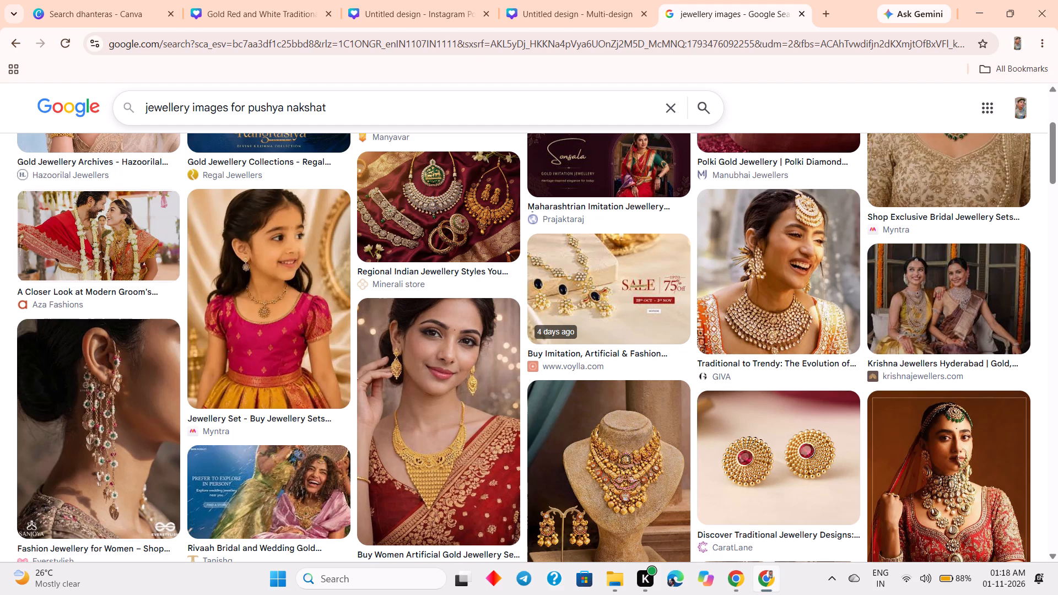
type("ra")
key("Return")
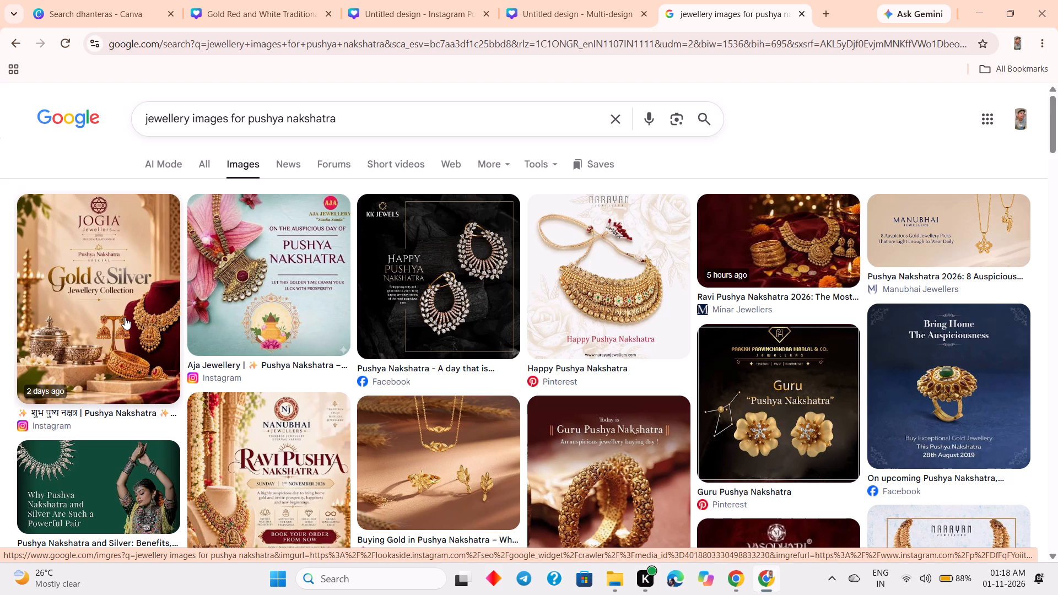
Copy the Narayan Jewellers "Happy Pushya Nakshatra" gold necklace image from the search results and paste it into the Canva Dhanteras design.
scroll(323, 338, "down", 7)
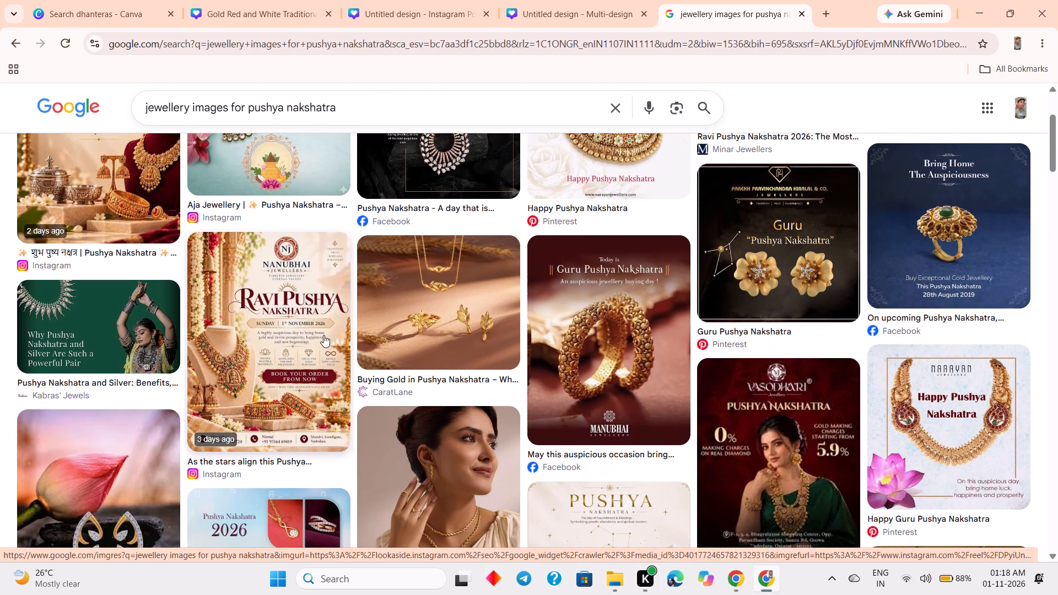
scroll(323, 333, "down", 4)
scroll(323, 333, "up", 9)
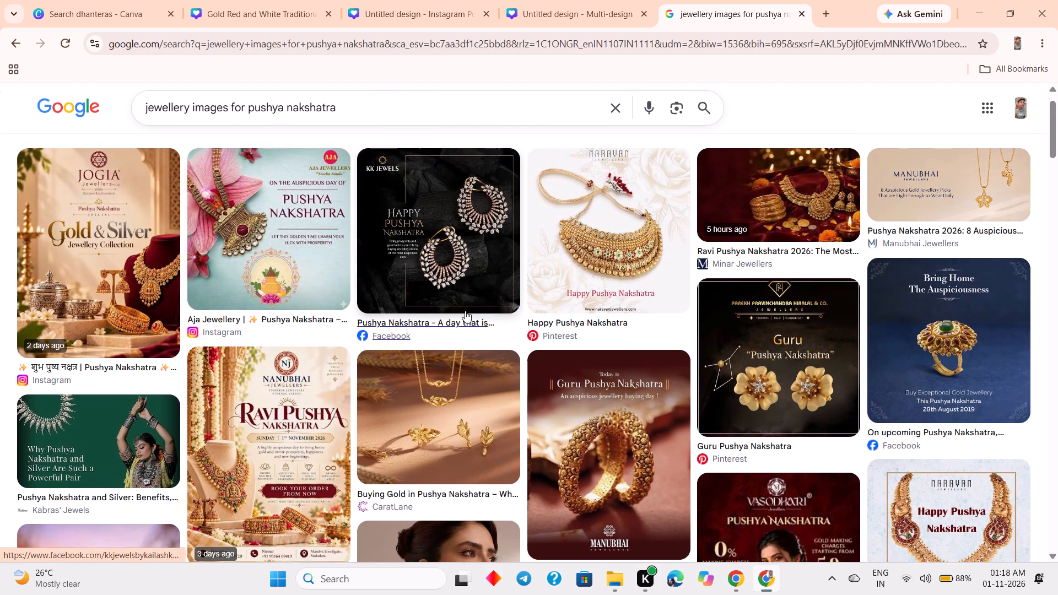
left_click(616, 258)
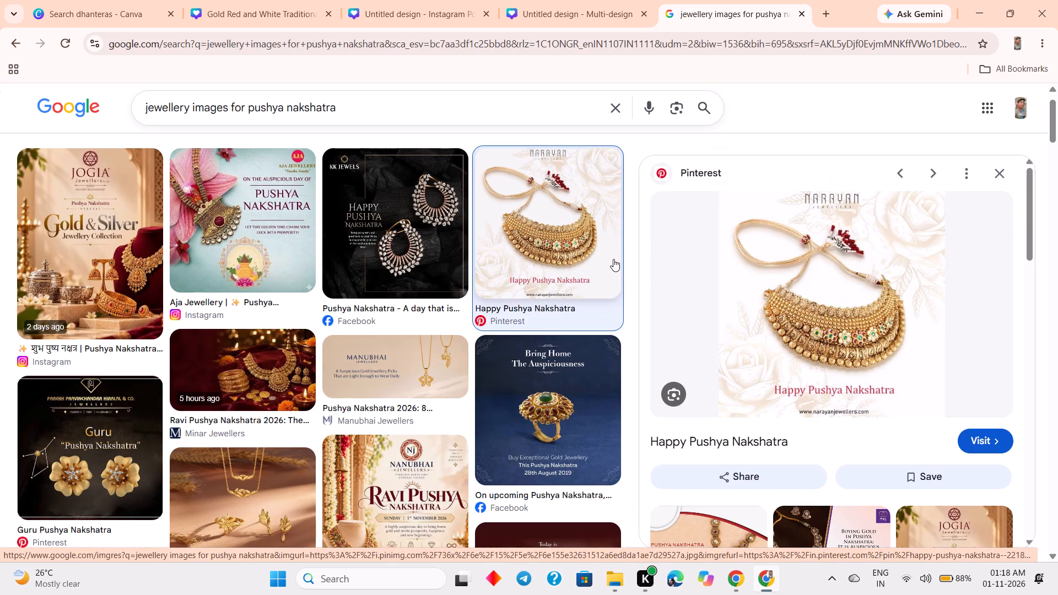
right_click(798, 301)
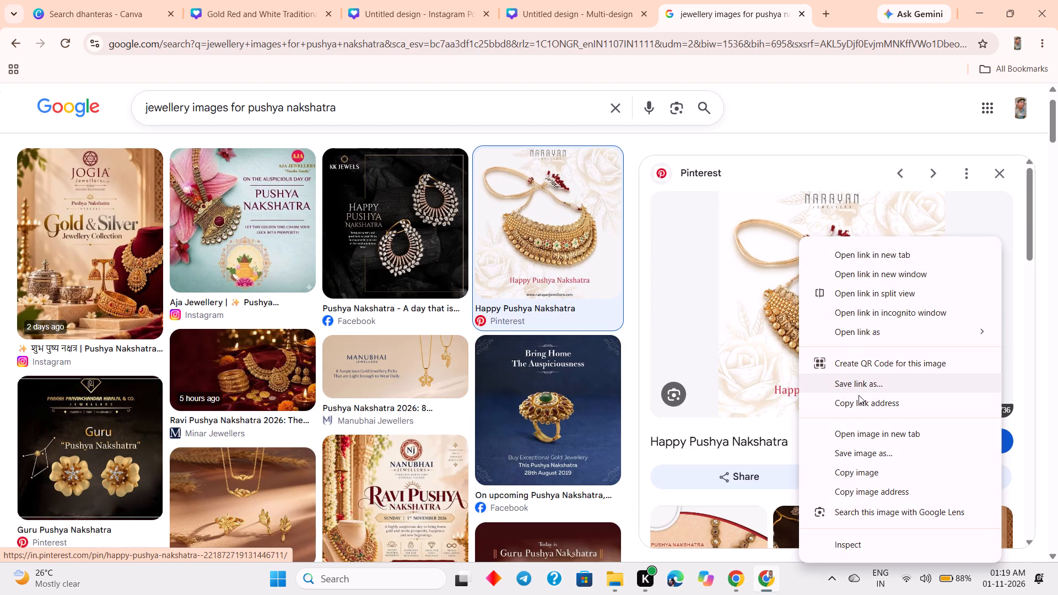
left_click(863, 468)
scroll(772, 324, "down", 3)
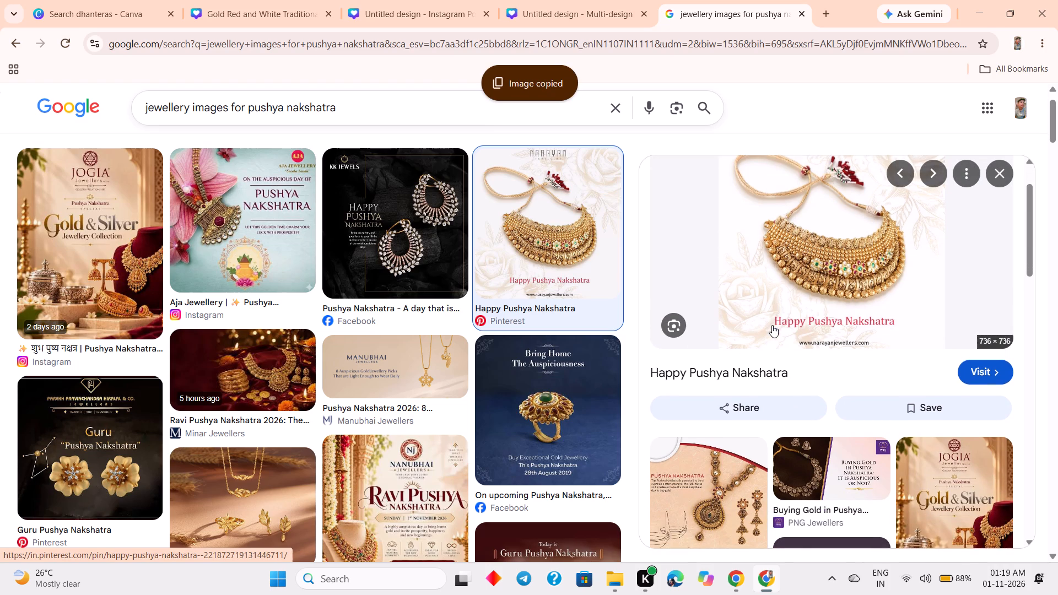
left_click(221, 0)
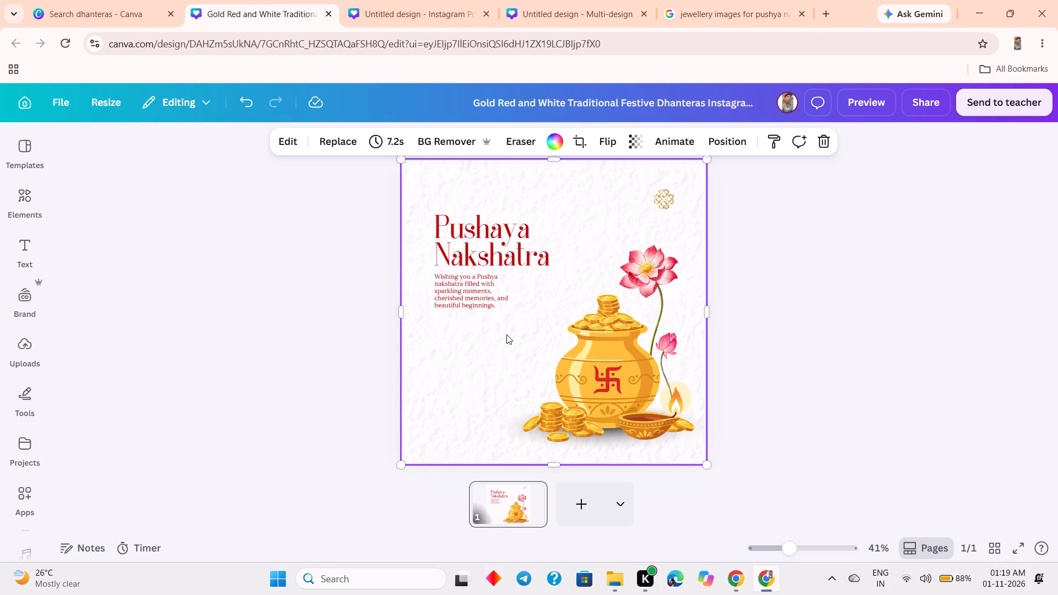
key("ctrl+v")
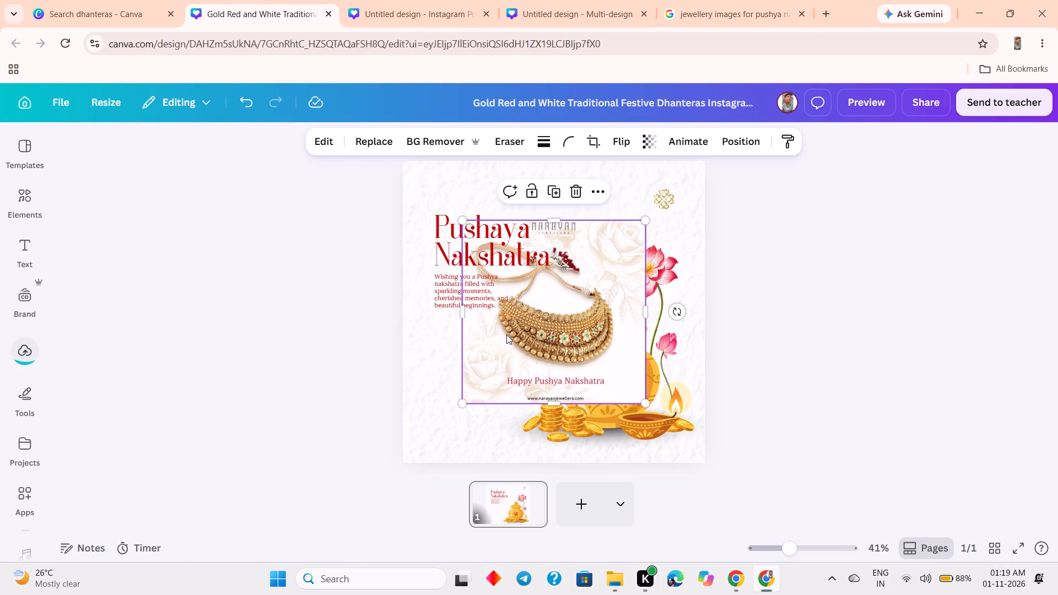
Remove the background from the pasted necklace image and move it below the greeting paragraph, beside the gold coin pot.
left_click(458, 138)
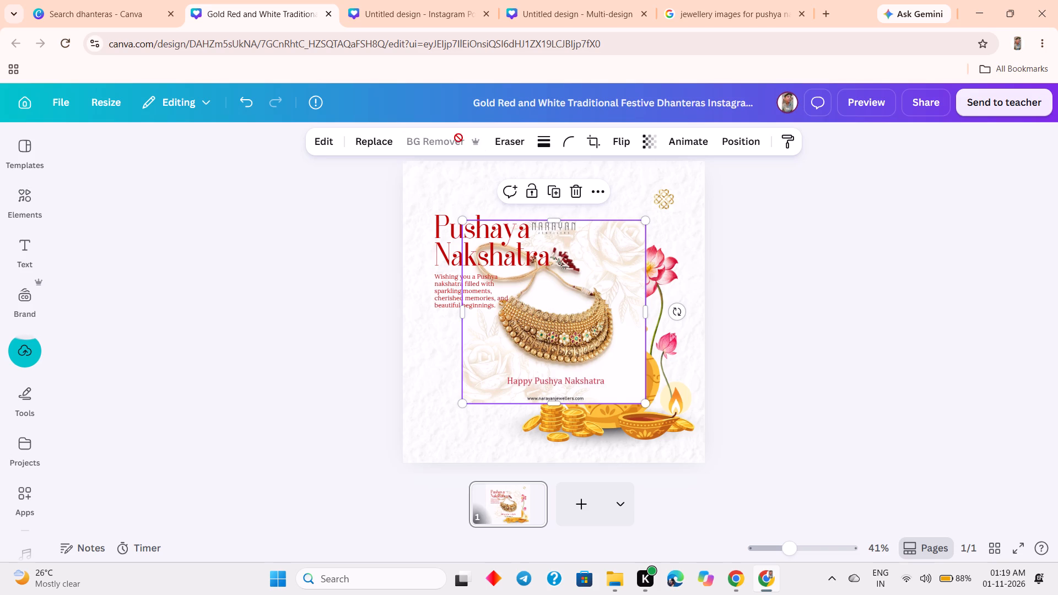
left_click_drag(539, 330, 520, 336)
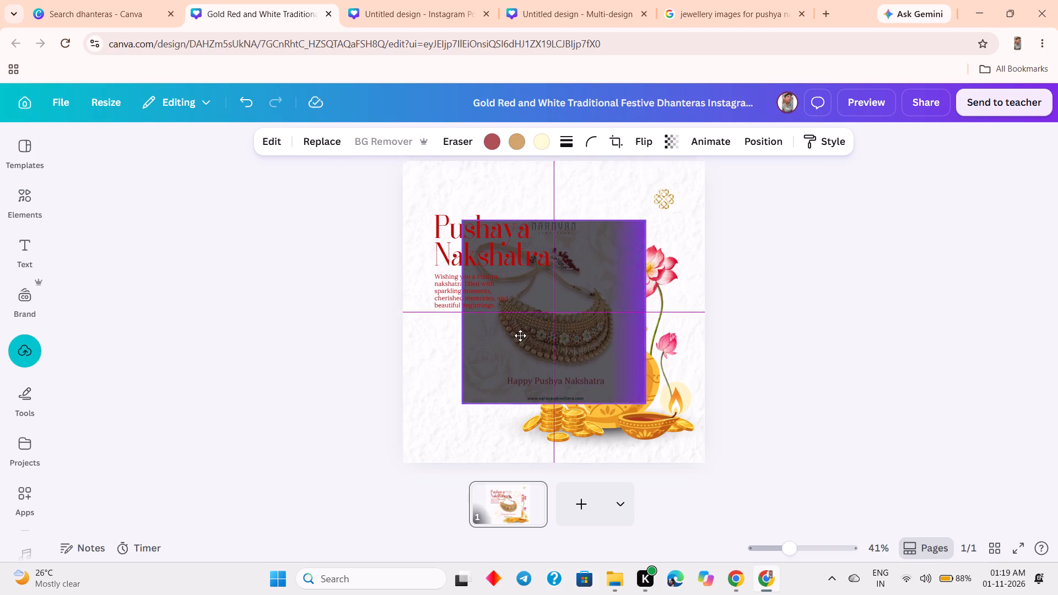
left_click_drag(520, 336, 504, 372)
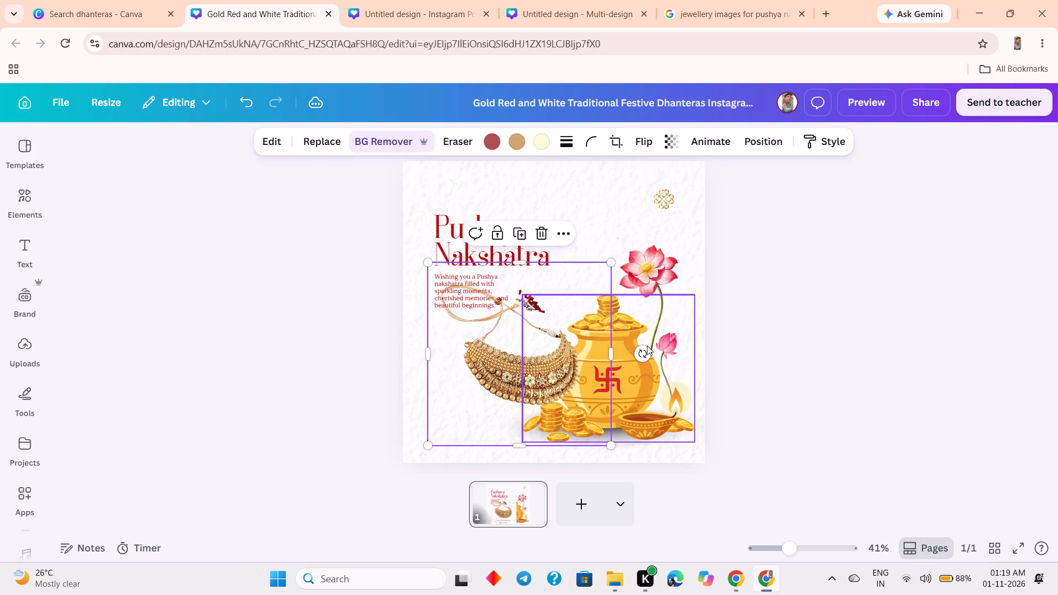
Rotate the gold necklace image slightly clockwise and move it off the page, clear of the pot and greeting text.
left_click_drag(645, 352, 672, 345)
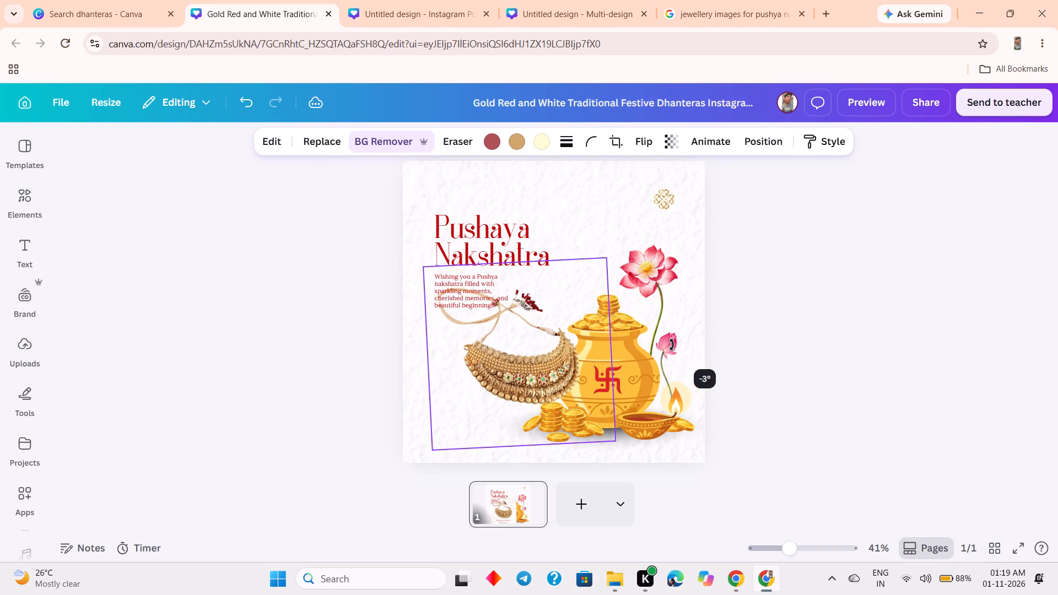
left_click_drag(672, 345, 655, 355)
left_click_drag(547, 360, 369, 356)
left_click(371, 358)
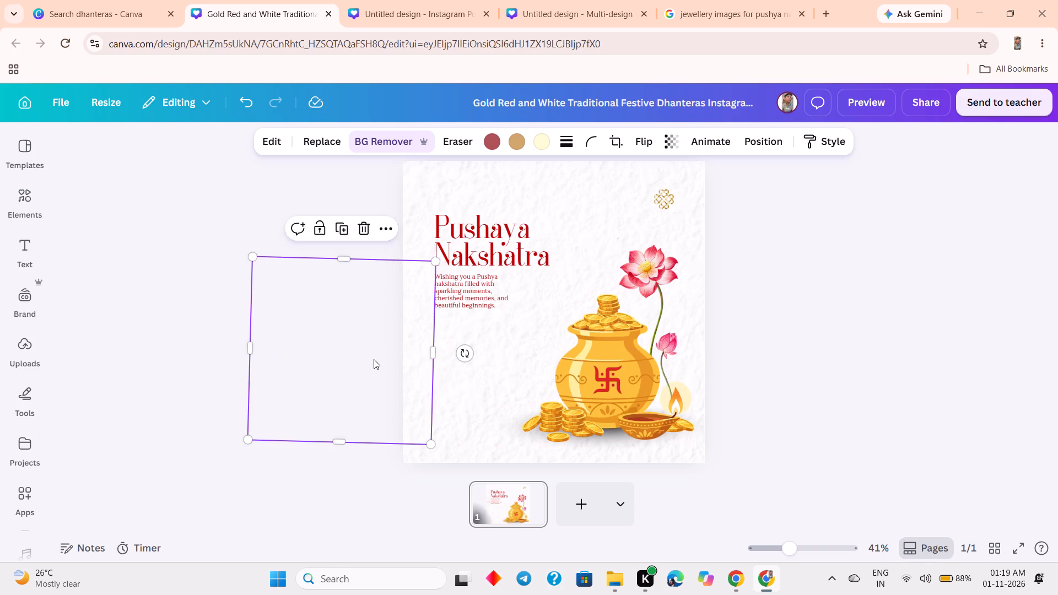
Delete the golden pot illustration with the coins and diya.
left_click(569, 361)
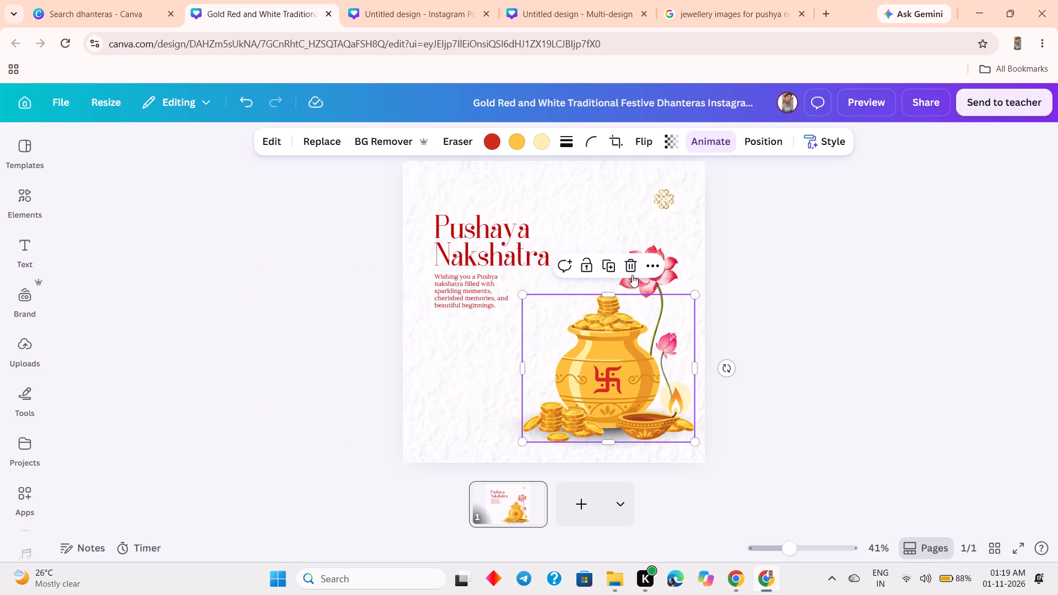
left_click(632, 274)
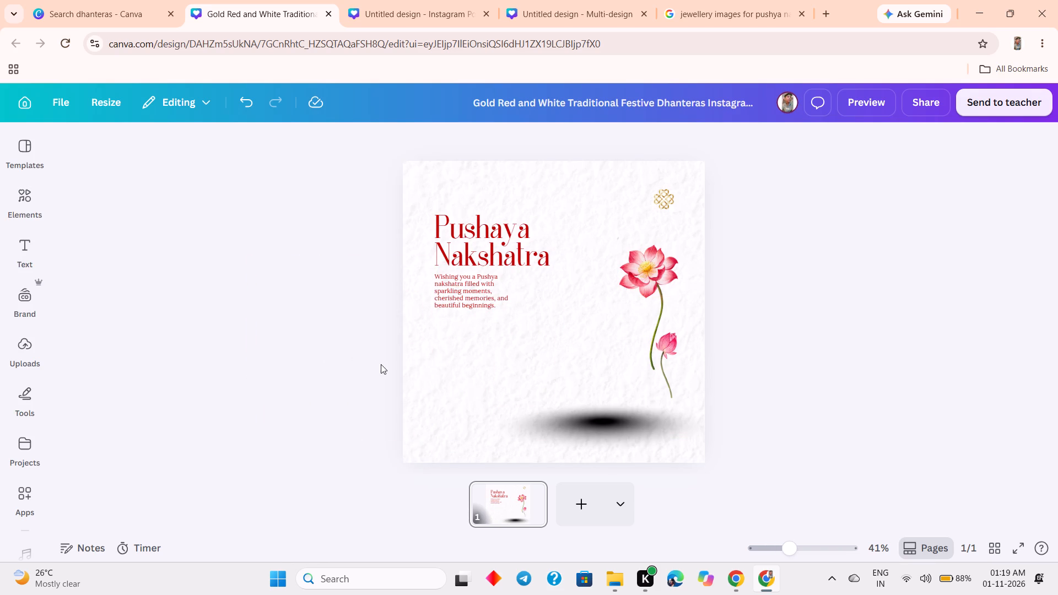
Move the gold necklace back onto the page, resting just above the dark oval shadow beside the lotus stems.
left_click_drag(409, 359, 660, 362)
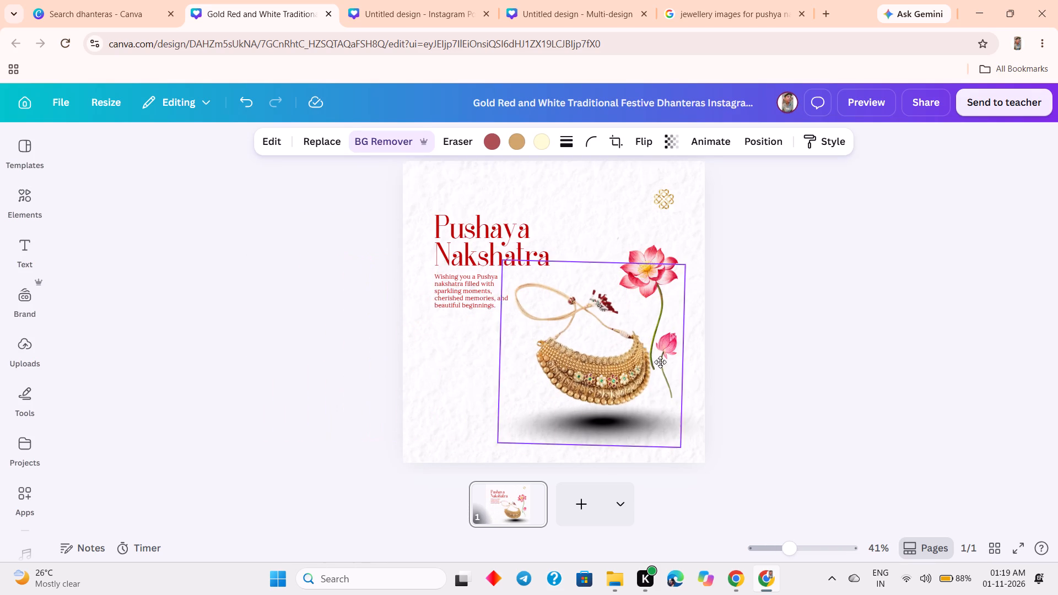
left_click_drag(660, 362, 666, 366)
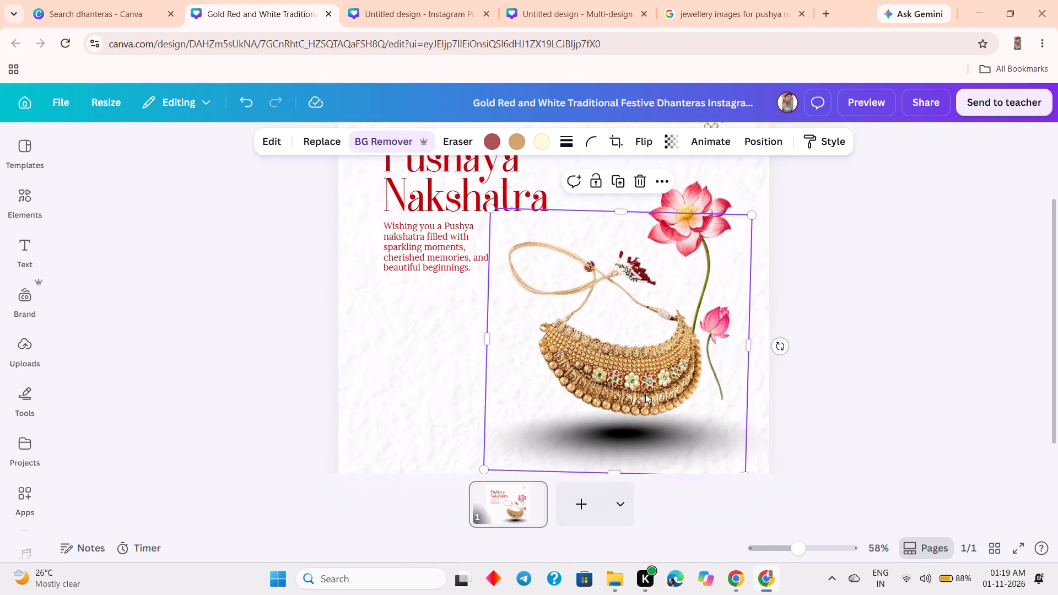
left_click_drag(603, 378, 603, 391)
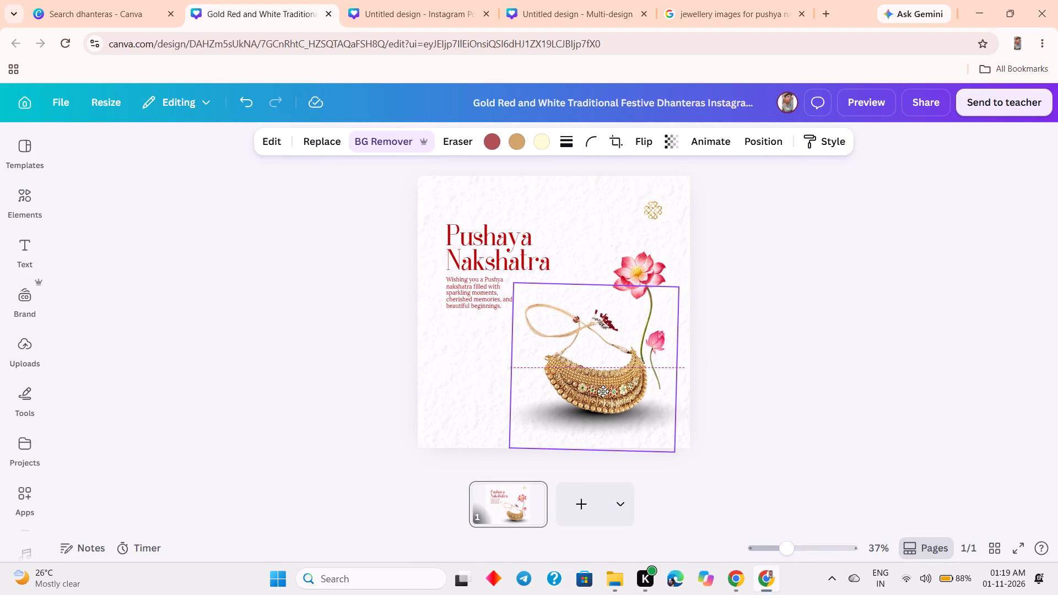
left_click_drag(603, 391, 602, 394)
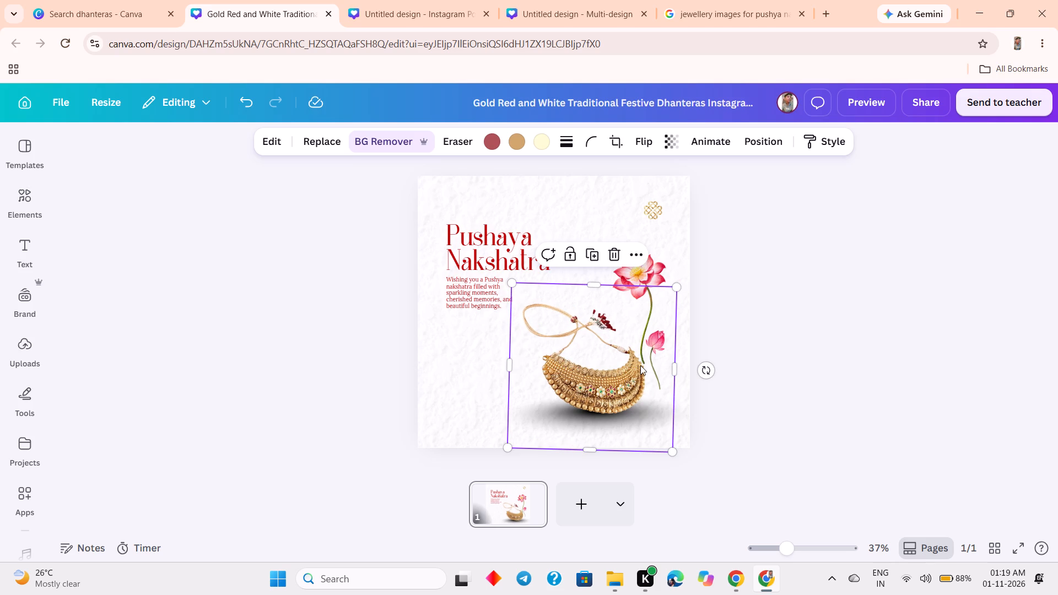
left_click(731, 283)
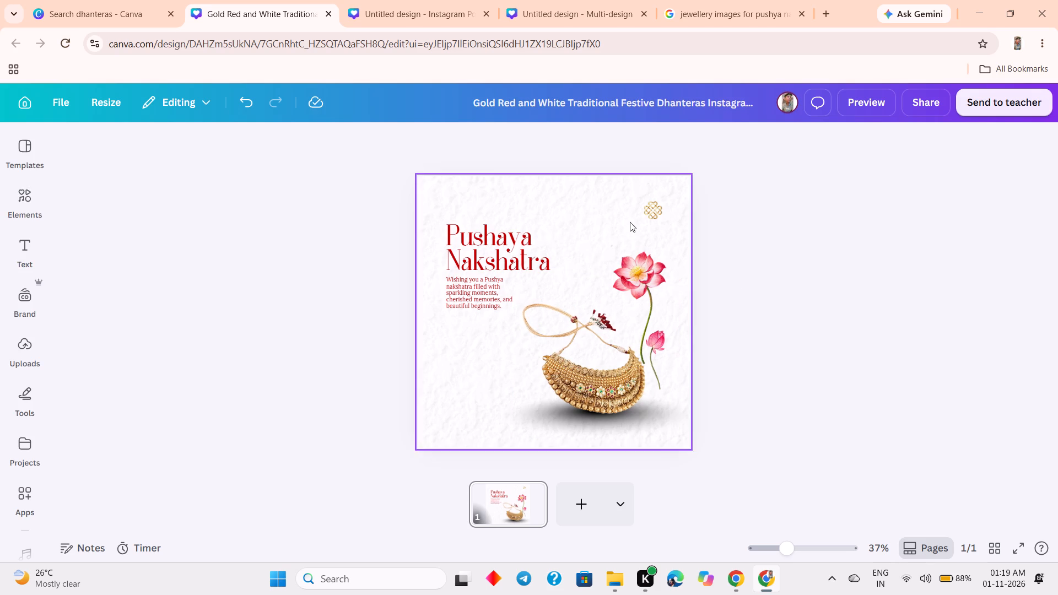
Select the small gold ornament above the lotus and view the Brand Kit assets.
left_click(654, 214)
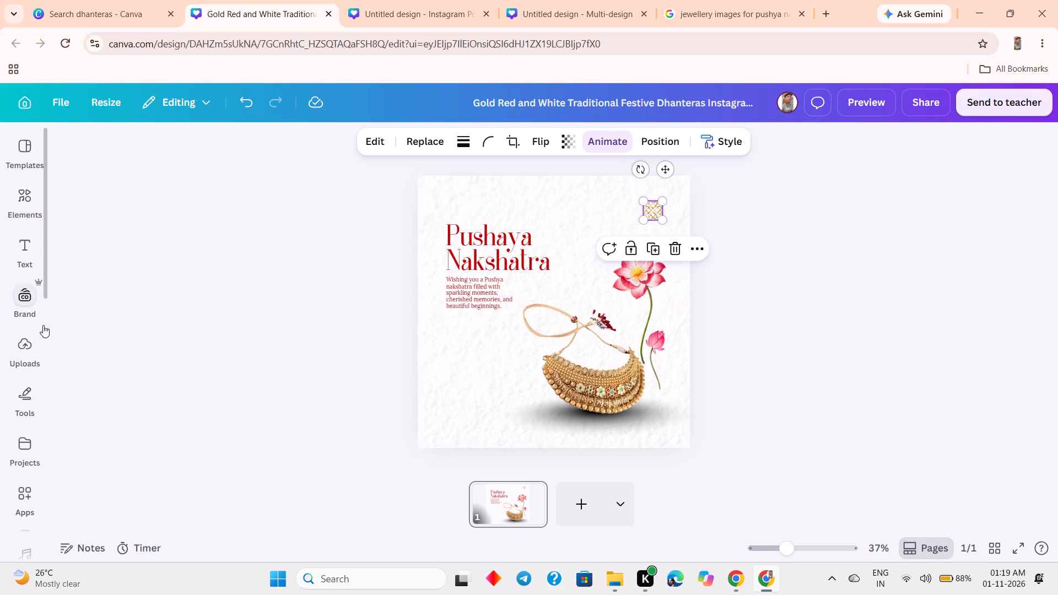
left_click(18, 304)
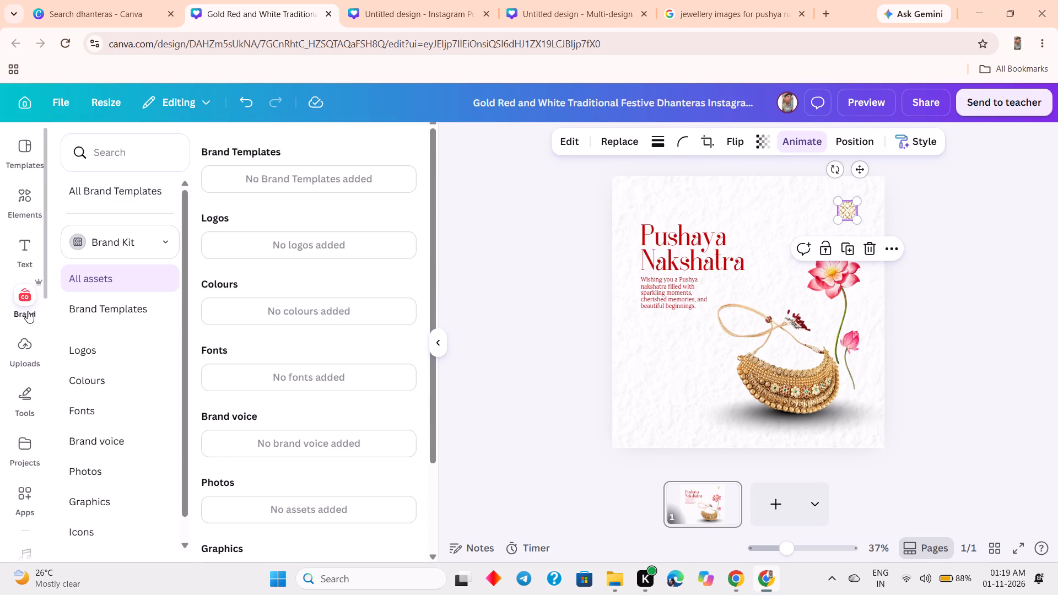
left_click(502, 231)
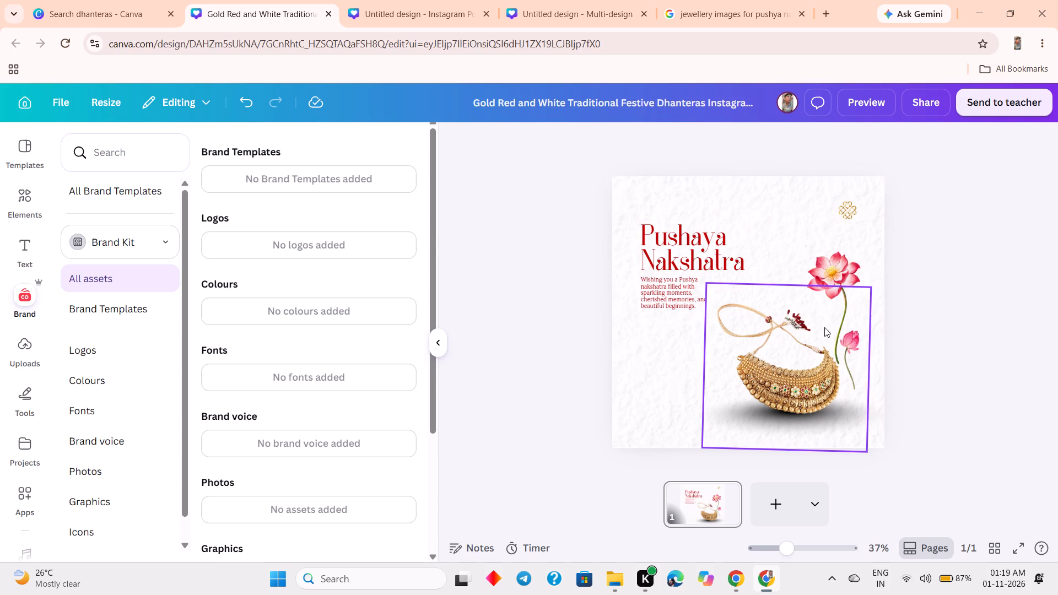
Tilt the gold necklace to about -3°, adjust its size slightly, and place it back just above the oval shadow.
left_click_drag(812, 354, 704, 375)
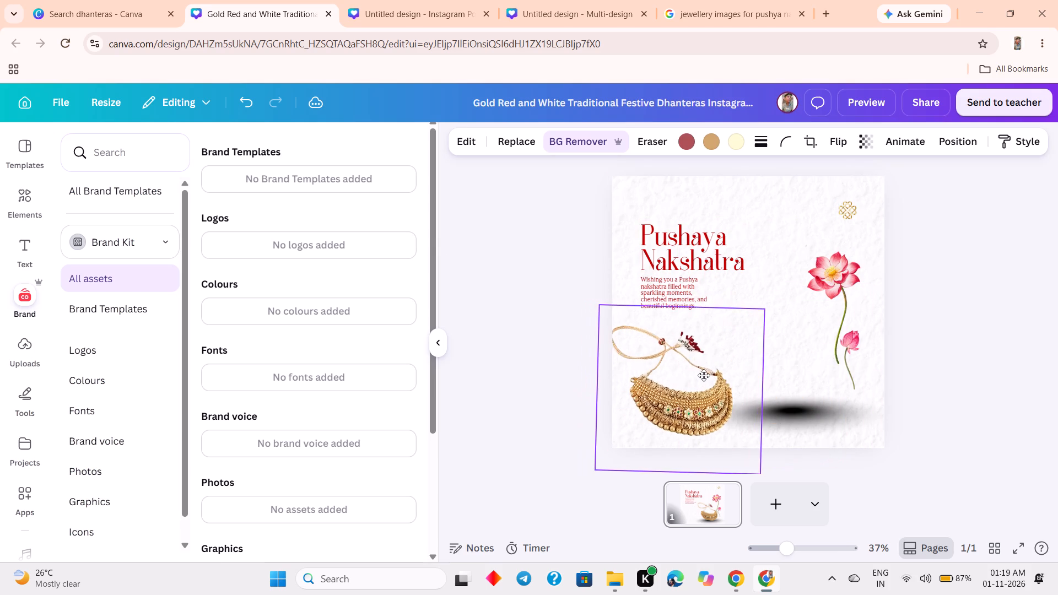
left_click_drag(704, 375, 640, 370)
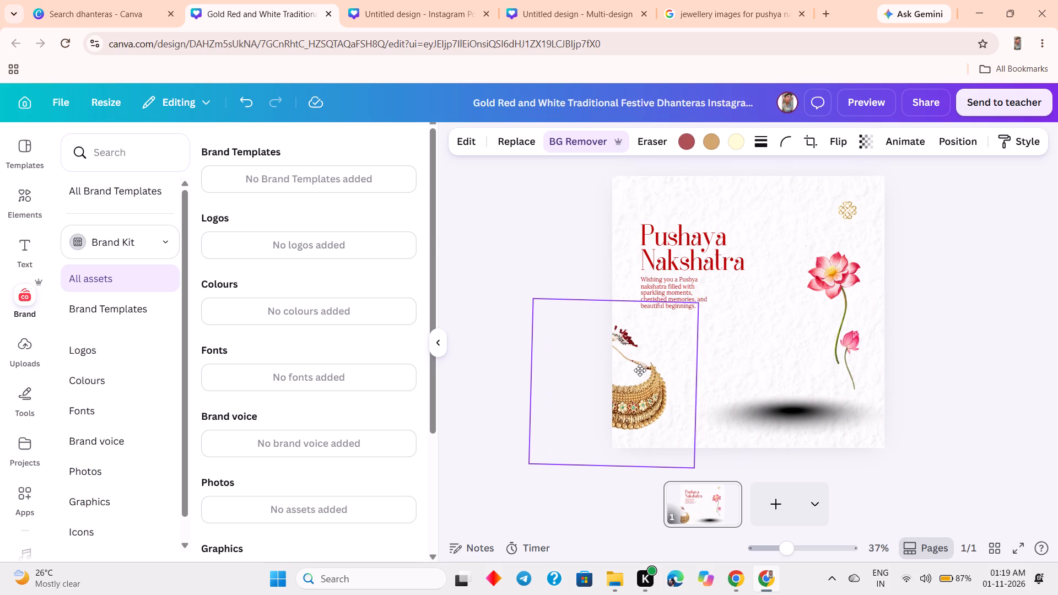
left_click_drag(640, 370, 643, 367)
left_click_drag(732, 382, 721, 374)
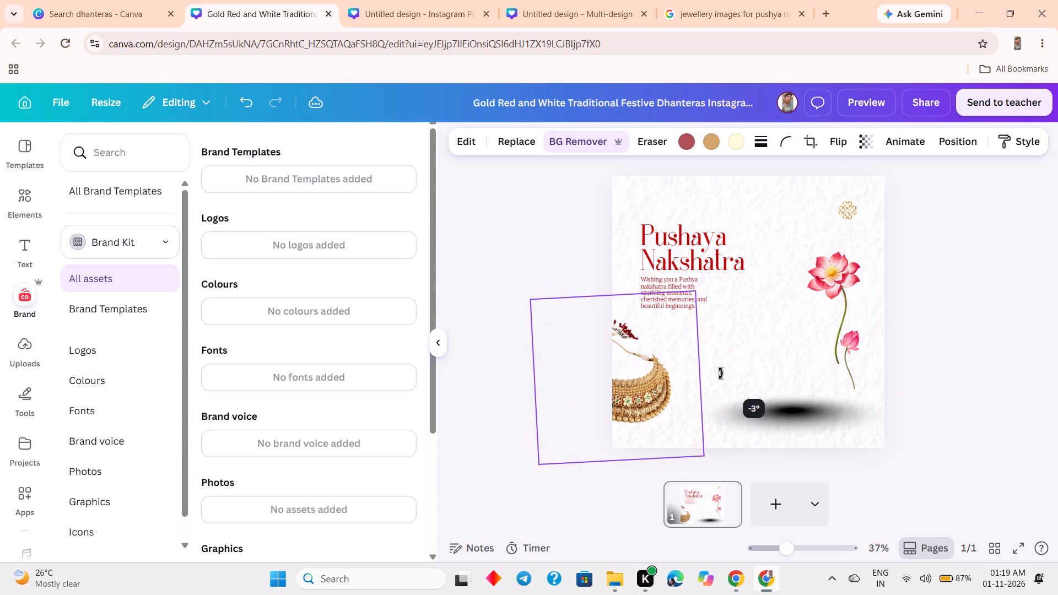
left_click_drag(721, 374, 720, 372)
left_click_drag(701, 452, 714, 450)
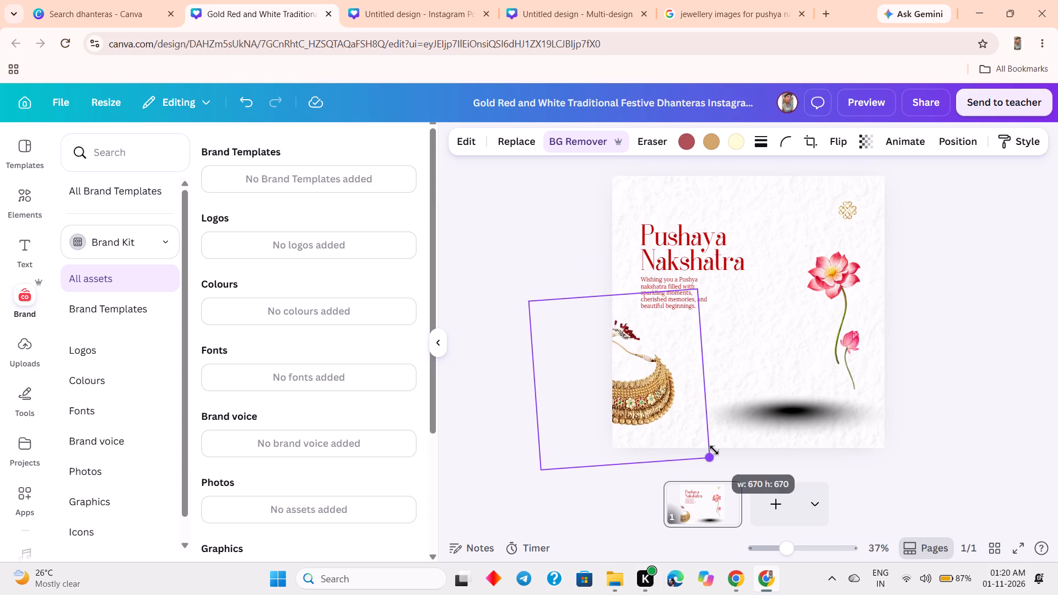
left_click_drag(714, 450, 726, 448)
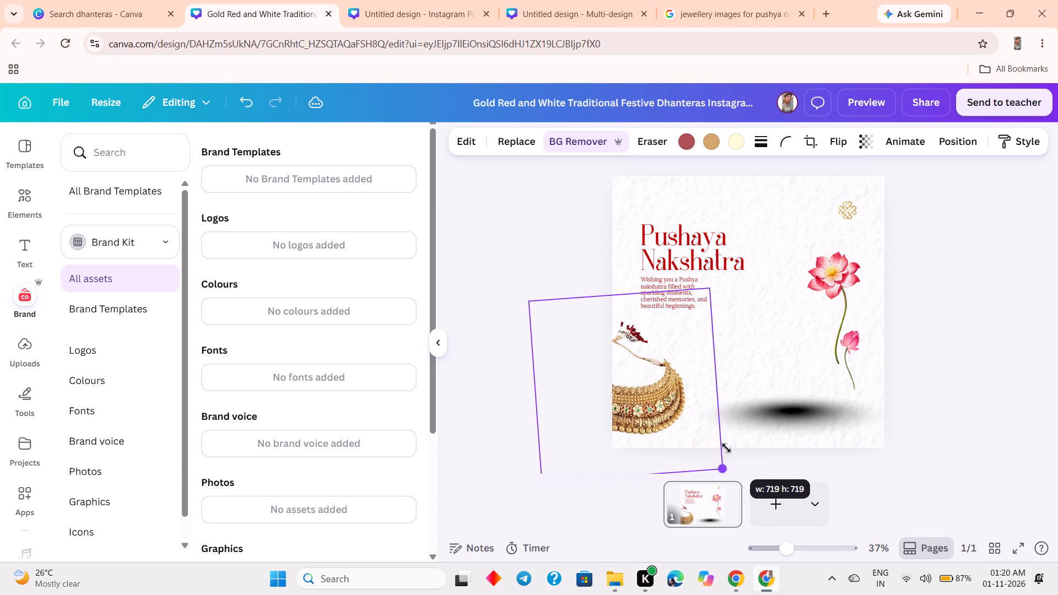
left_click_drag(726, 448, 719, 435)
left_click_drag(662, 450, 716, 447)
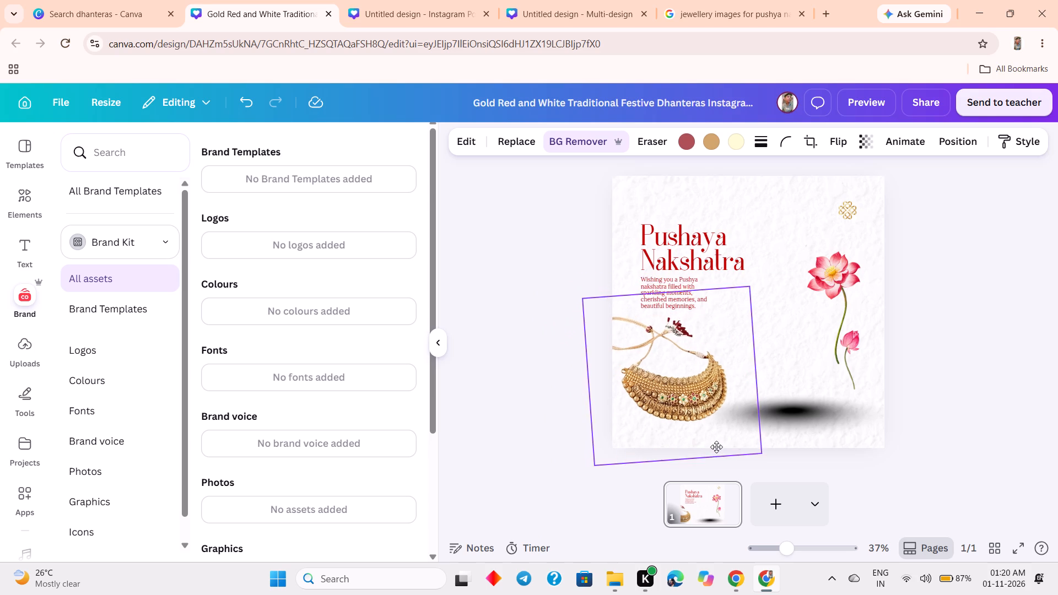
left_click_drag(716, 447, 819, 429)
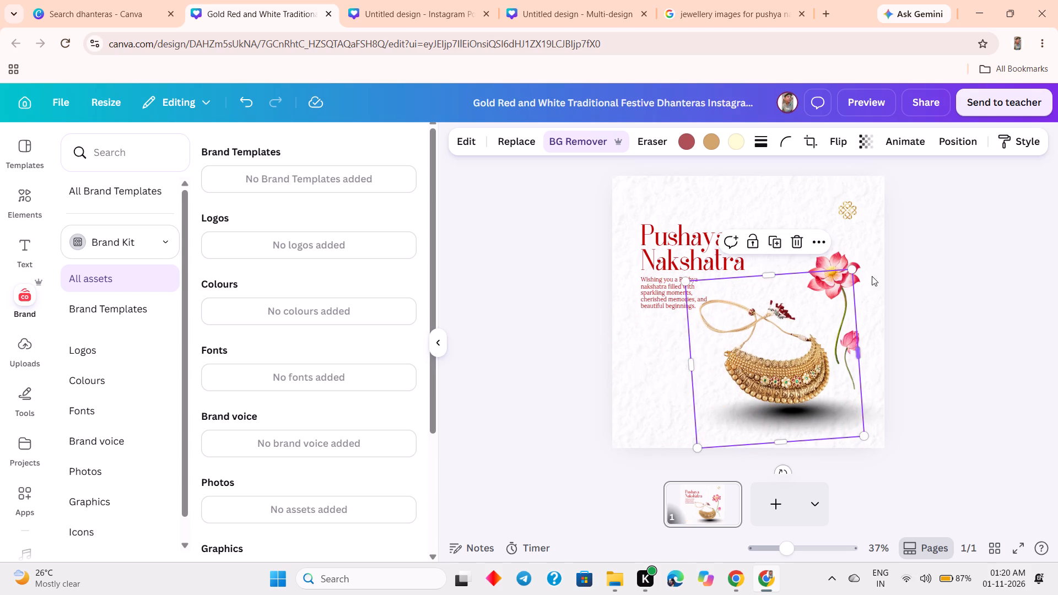
Move the necklace aside to the page's left edge and enlarge the large lotus to about 430 by 840.
left_click(910, 258)
left_click(831, 283)
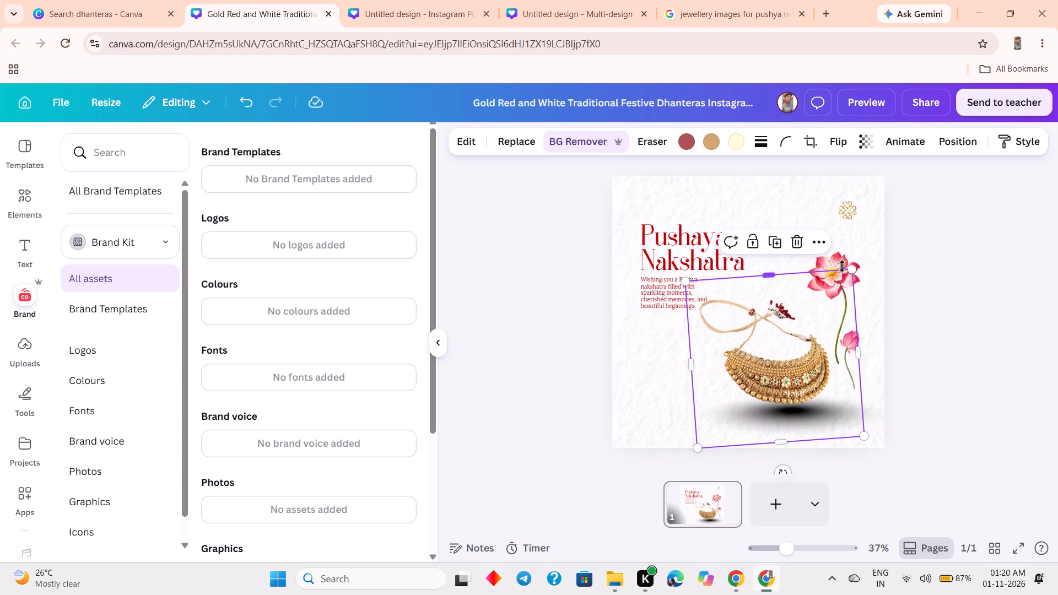
left_click(849, 258)
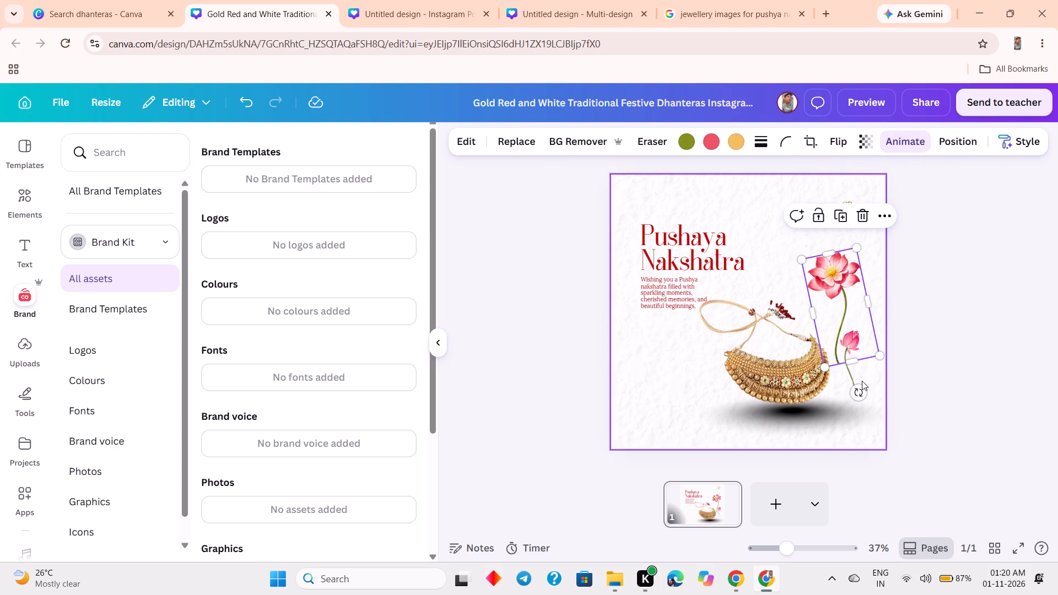
left_click_drag(754, 374, 635, 377)
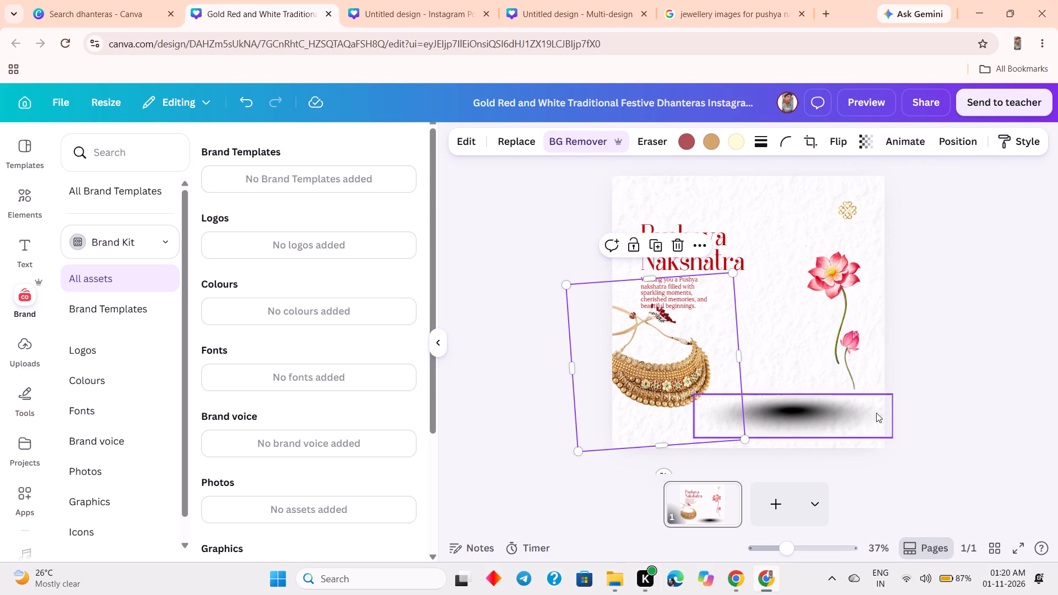
left_click(840, 291)
left_click_drag(877, 356, 925, 464)
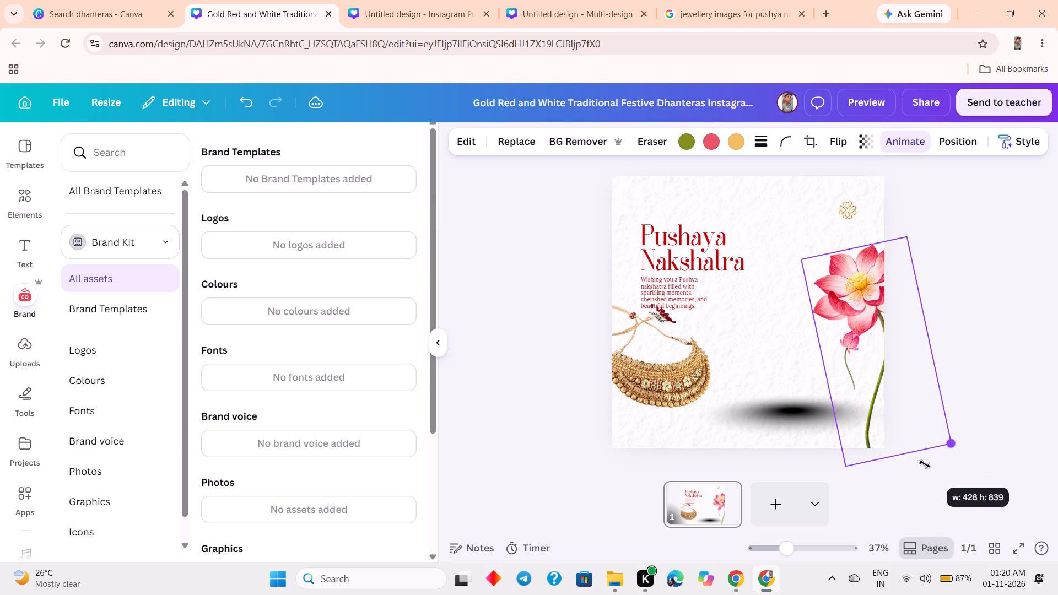
left_click_drag(925, 464, 919, 464)
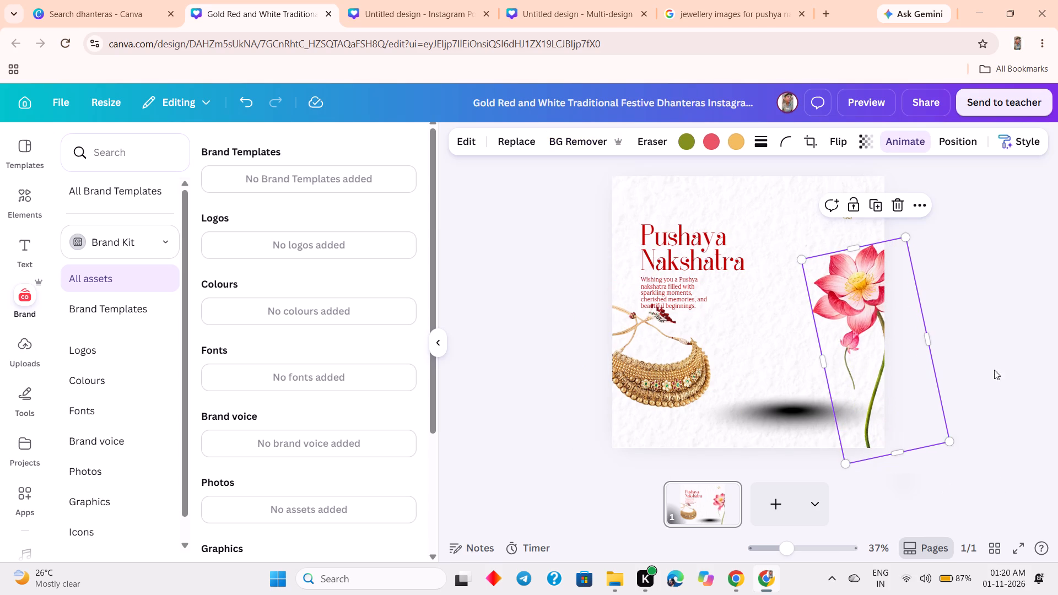
left_click(997, 364)
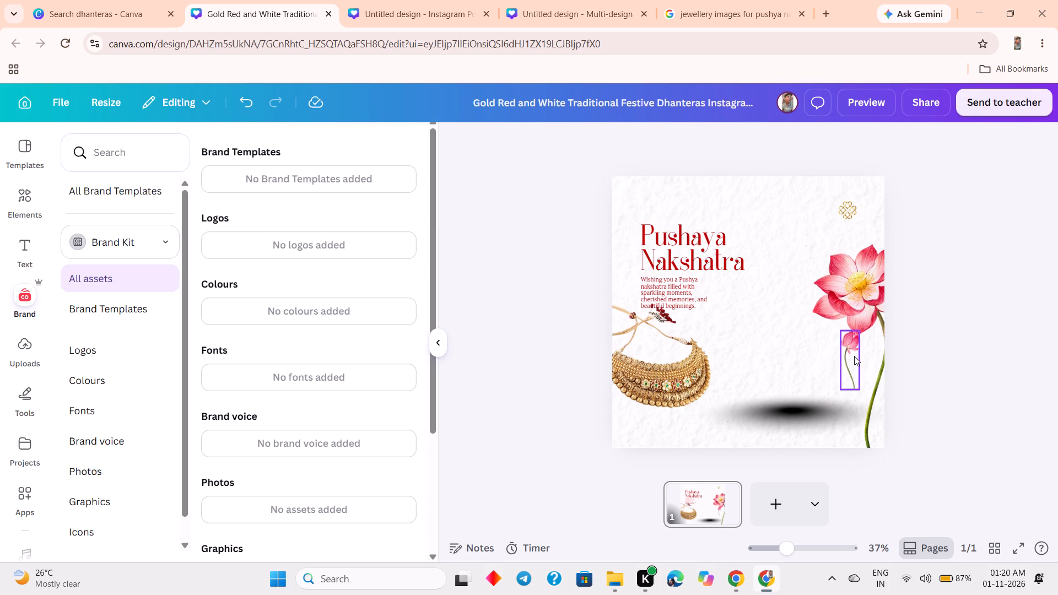
Move the small lotus bud to the page's bottom-left corner, below the necklace.
left_click(854, 356)
left_click_drag(848, 359, 828, 418)
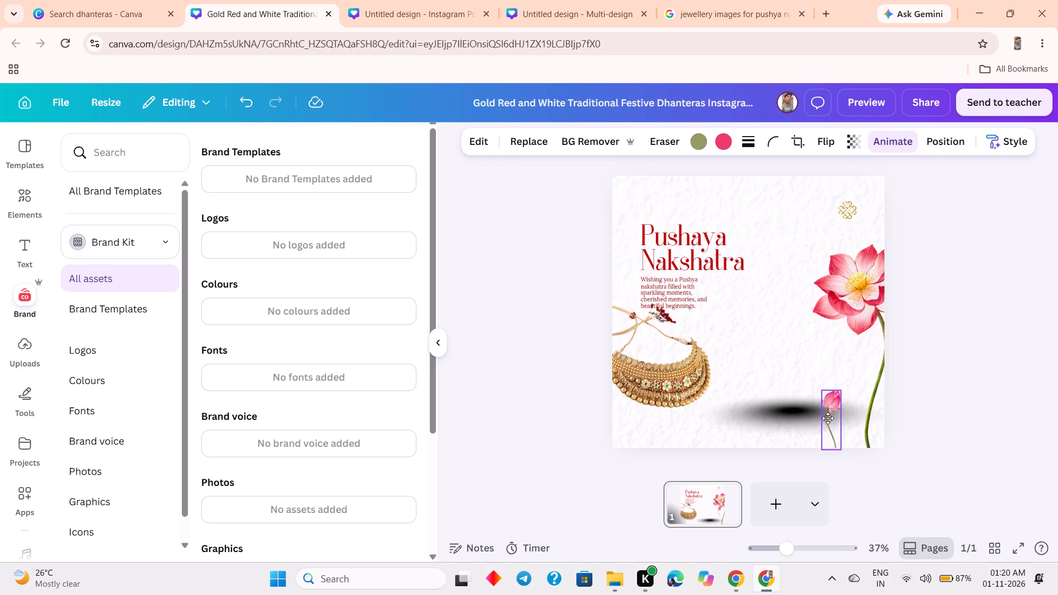
left_click_drag(828, 418, 631, 442)
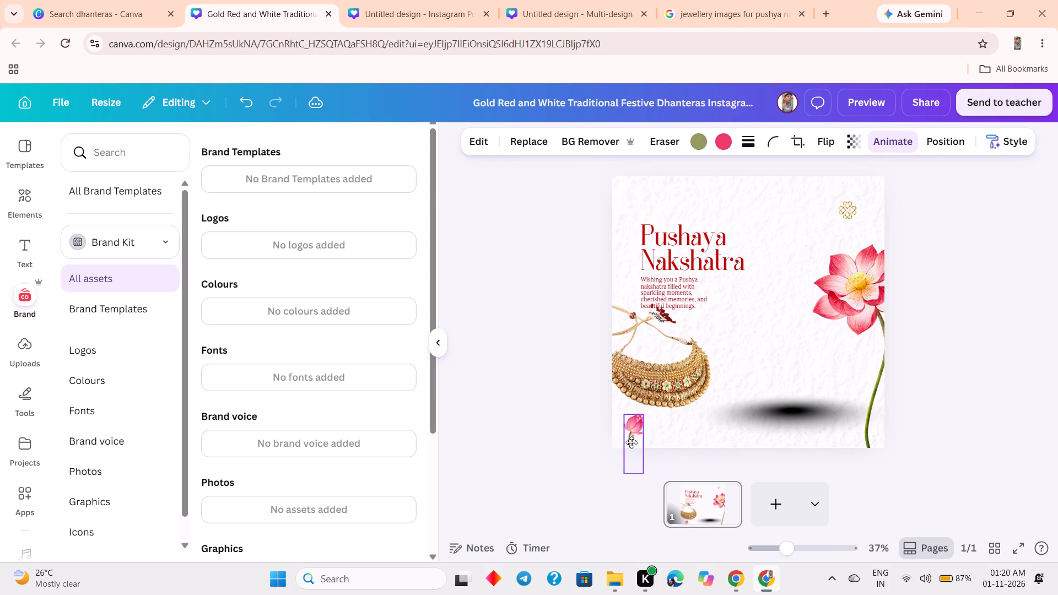
left_click_drag(631, 442, 636, 431)
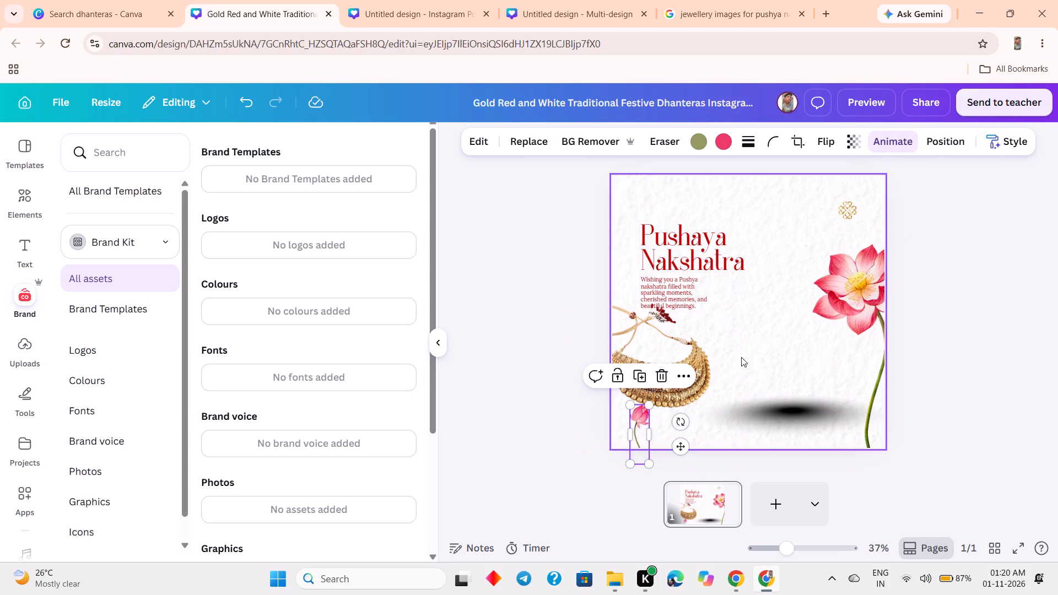
Try the gold necklace above the oval shadow beside the enlarged lotus, and delete it from the page.
left_click(720, 355)
left_click_drag(720, 355, 844, 328)
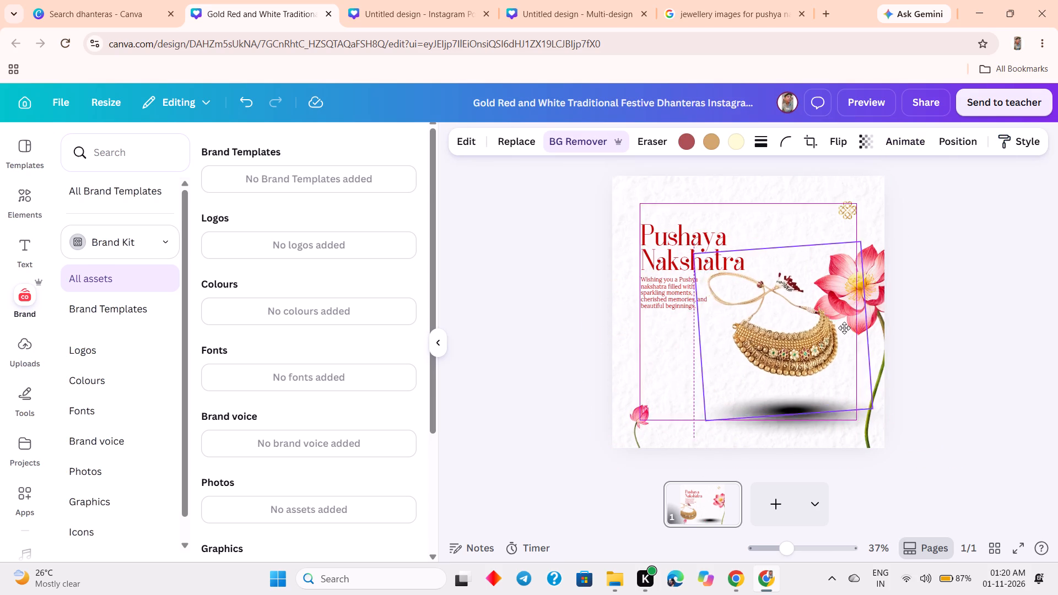
left_click_drag(844, 328, 849, 345)
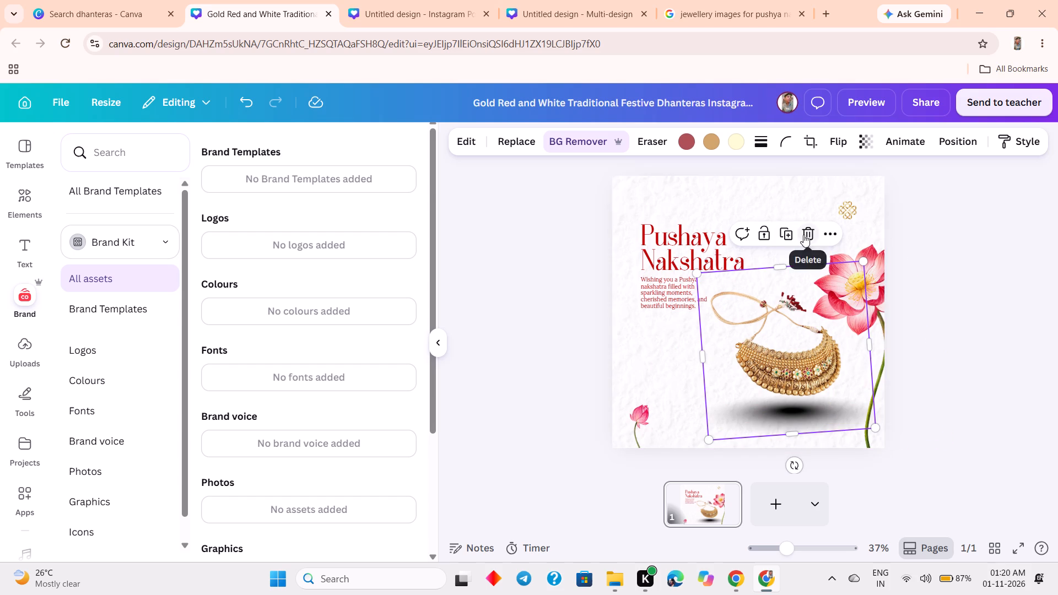
left_click(803, 235)
Enlarge the small lotus bud in the page's bottom-left corner to about 119 by 370.
left_click(646, 412)
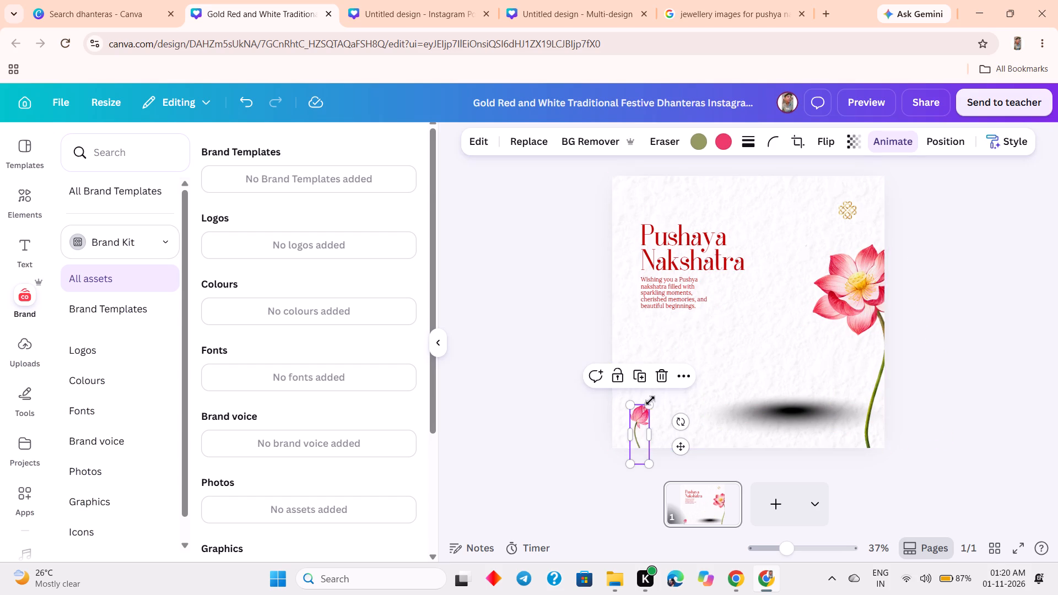
left_click_drag(647, 405, 688, 380)
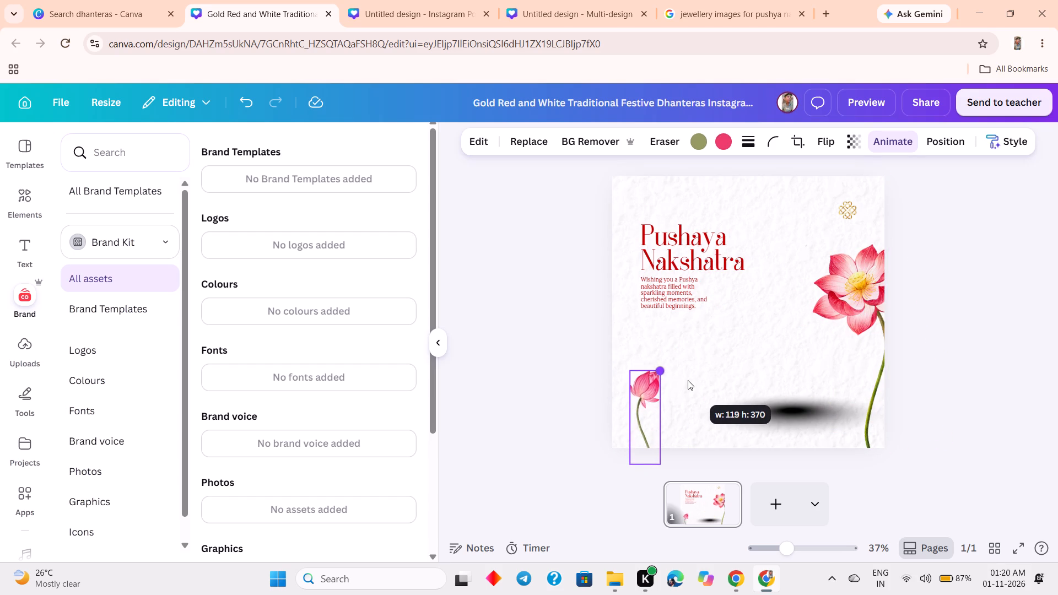
left_click(685, 386)
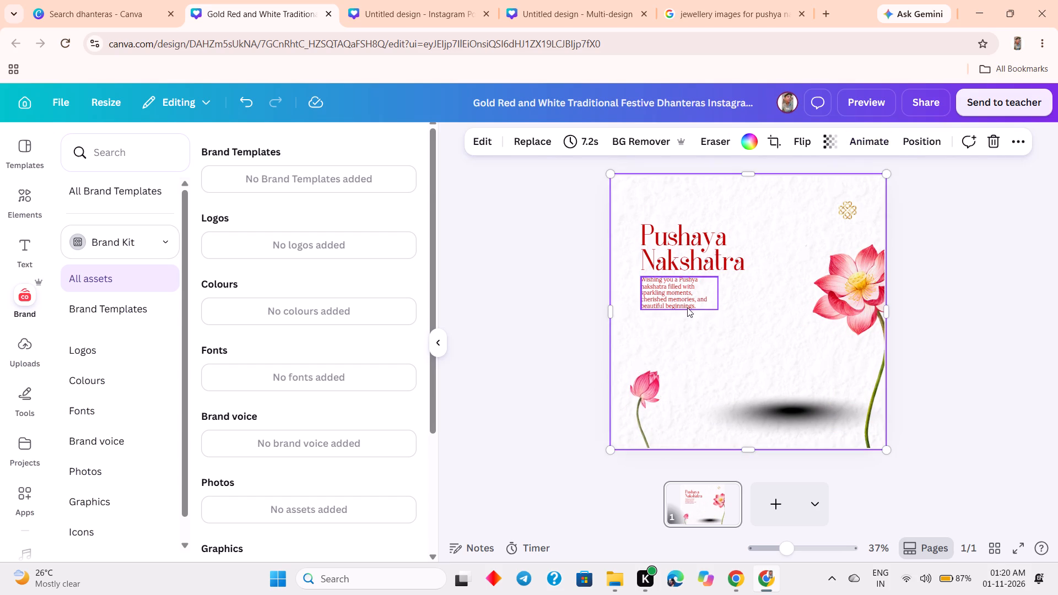
Enlarge the greeting paragraph to font size 21.5 and move it down, leaving a gap below the heading.
left_click(685, 306)
left_click_drag(714, 307, 726, 322)
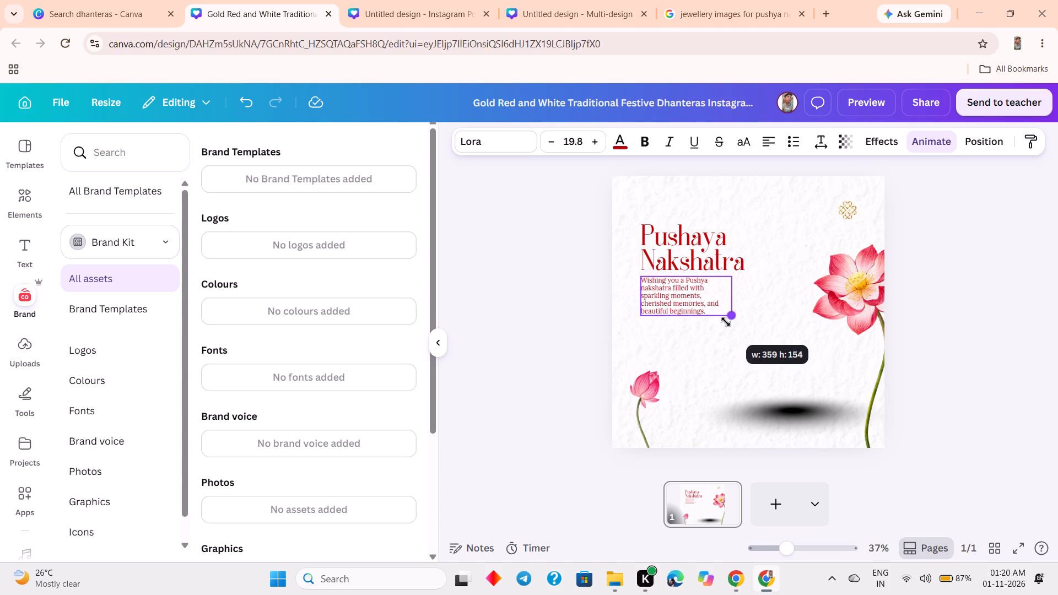
left_click_drag(726, 322, 731, 326)
left_click_drag(701, 307, 699, 324)
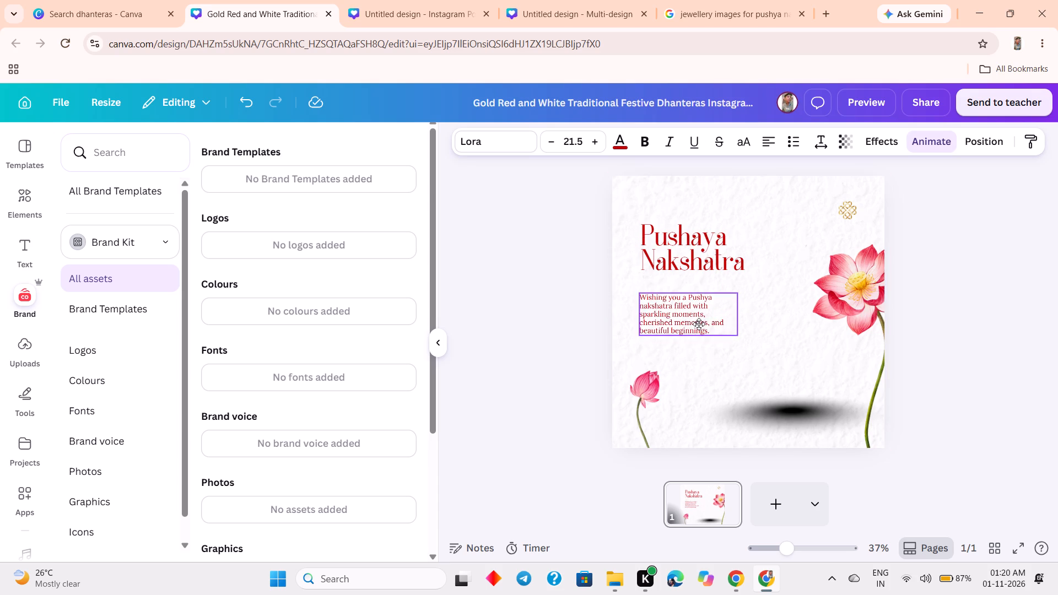
left_click_drag(699, 324, 696, 321)
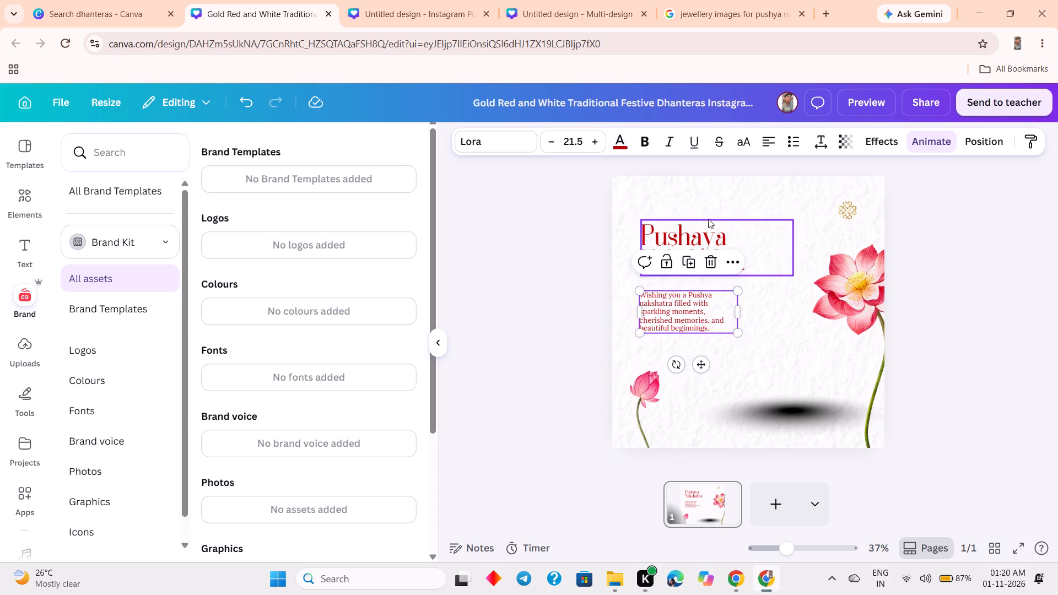
Move the "Pushaya Nakshatra" heading down closer to the greeting paragraph and set its letter spacing to 47.
left_click(701, 232)
left_click_drag(701, 232, 700, 240)
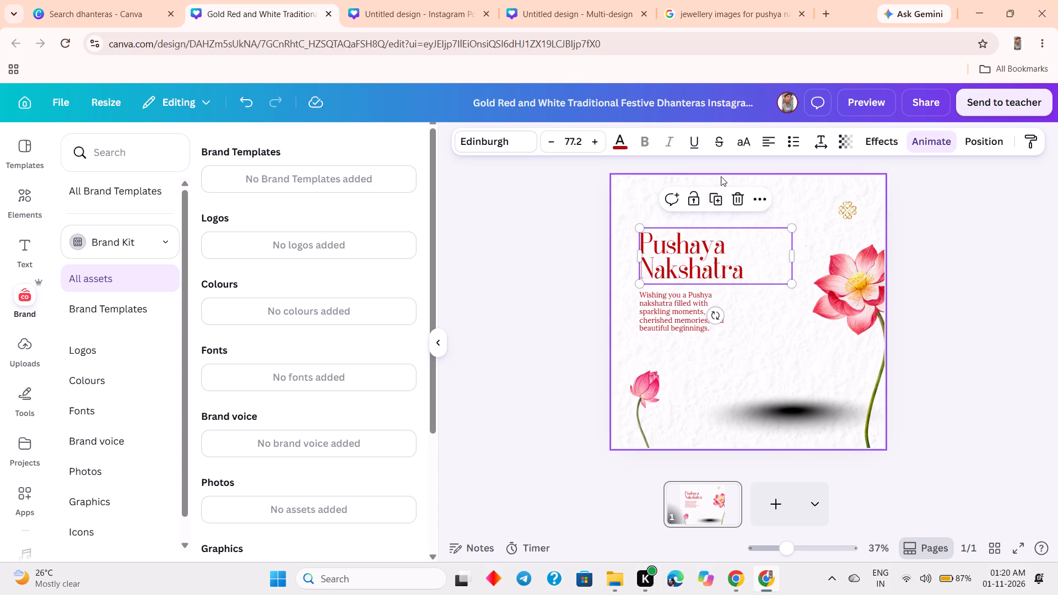
left_click(822, 145)
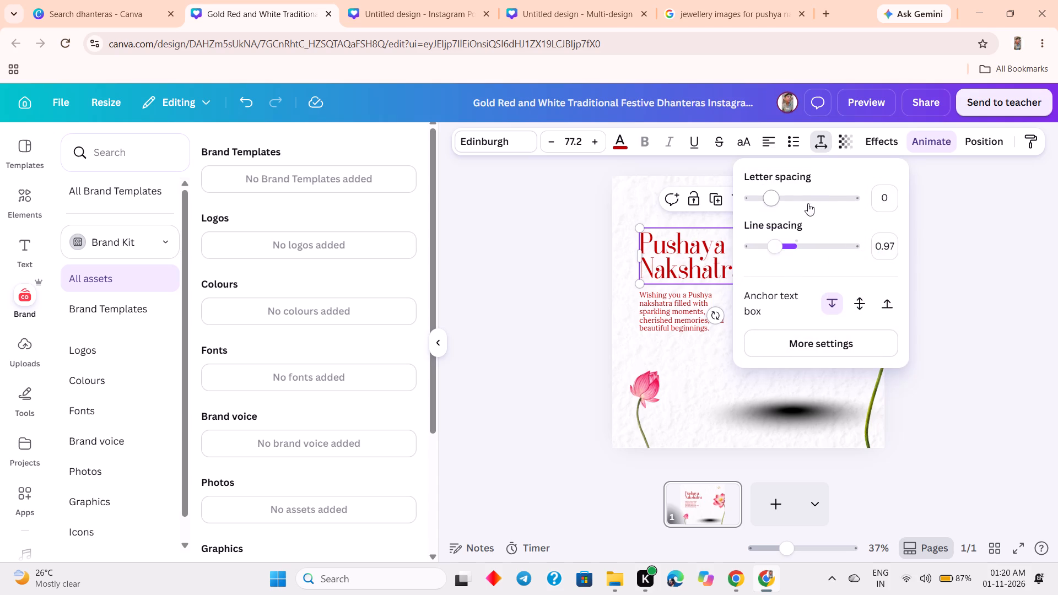
left_click(774, 201)
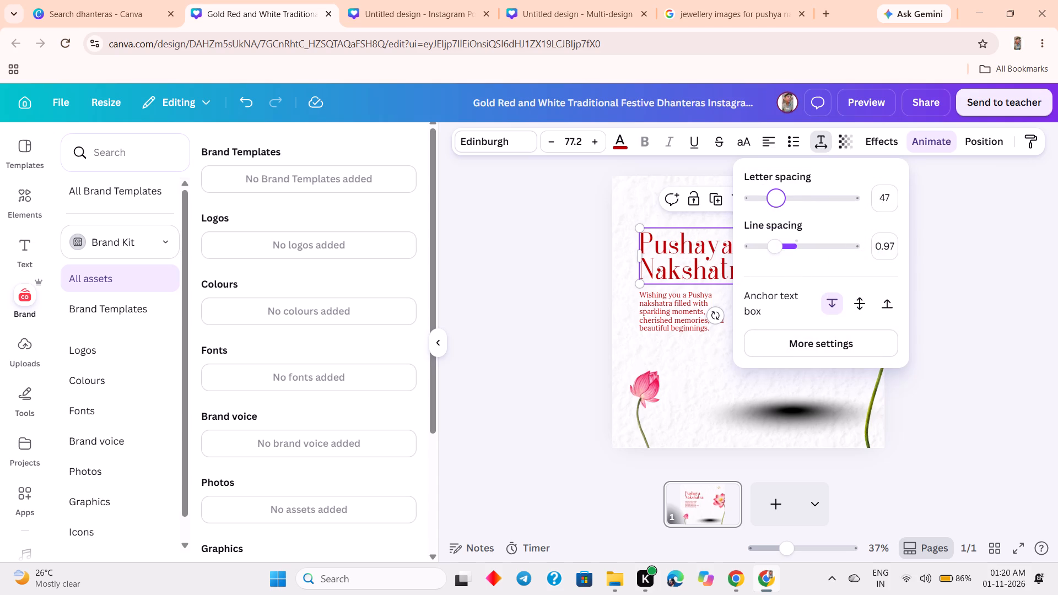
left_click(944, 205)
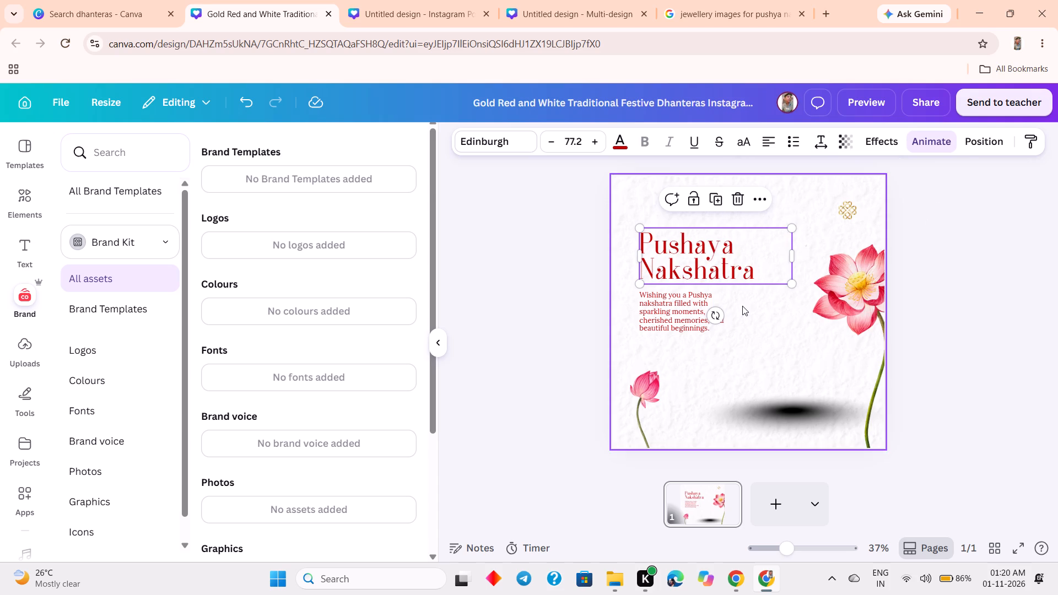
left_click(742, 307)
Increase the letter spacing of the greeting paragraph below the heading.
left_click(699, 314)
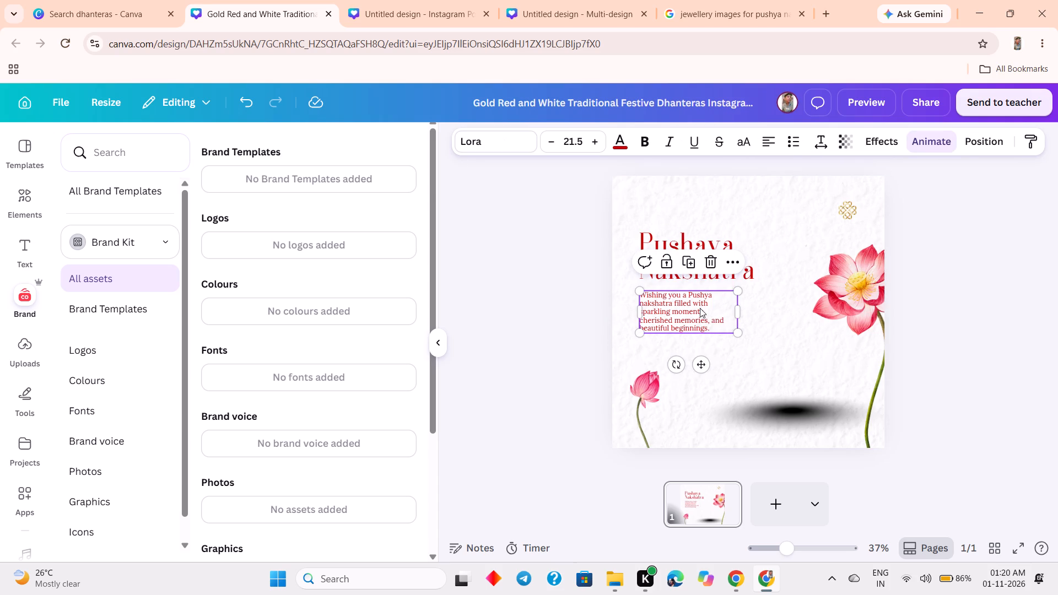
left_click(817, 143)
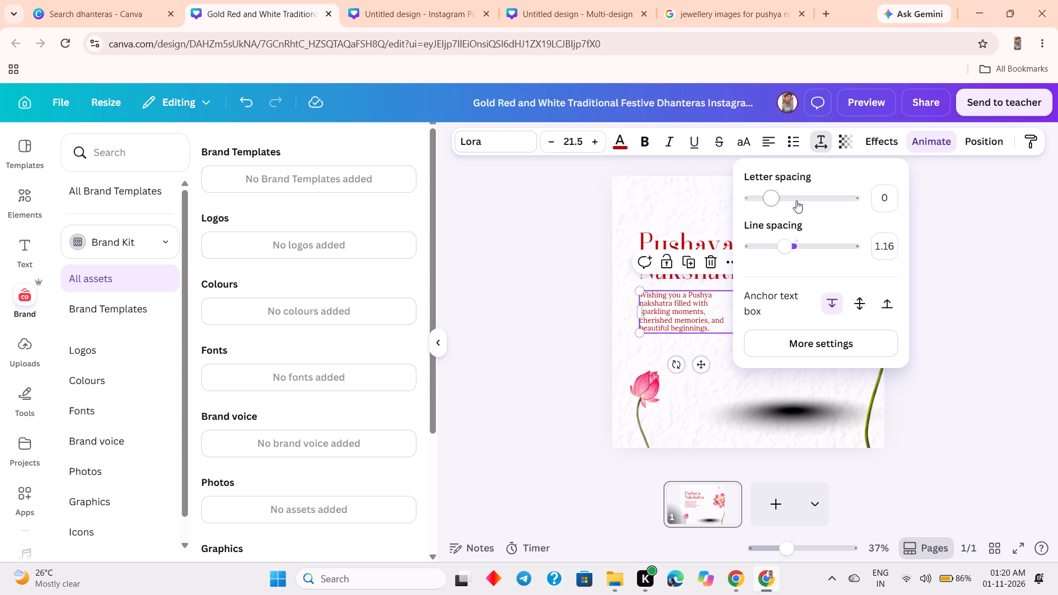
left_click(779, 201)
left_click(949, 200)
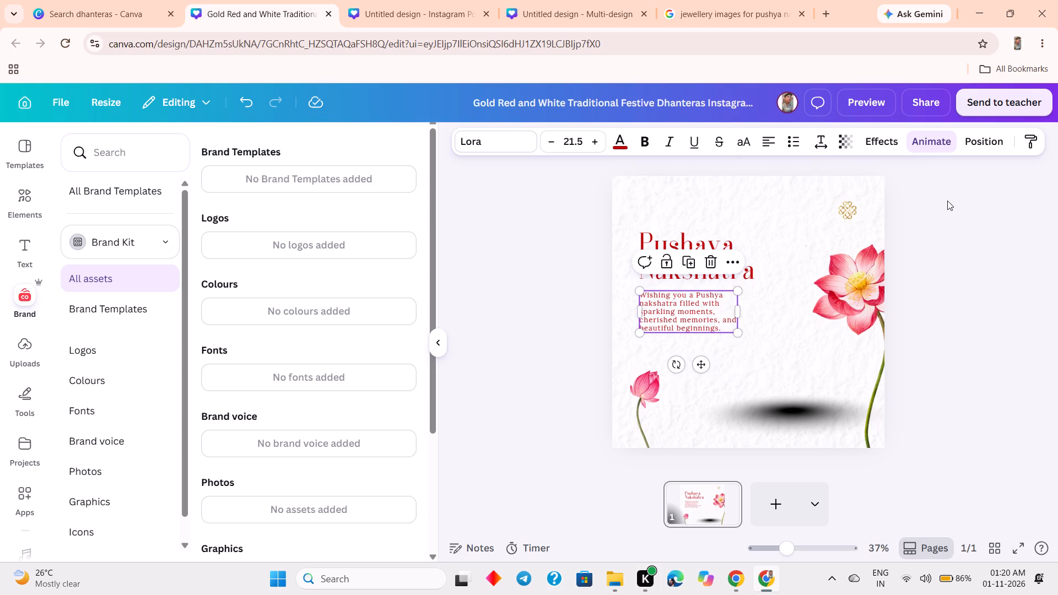
left_click(959, 208)
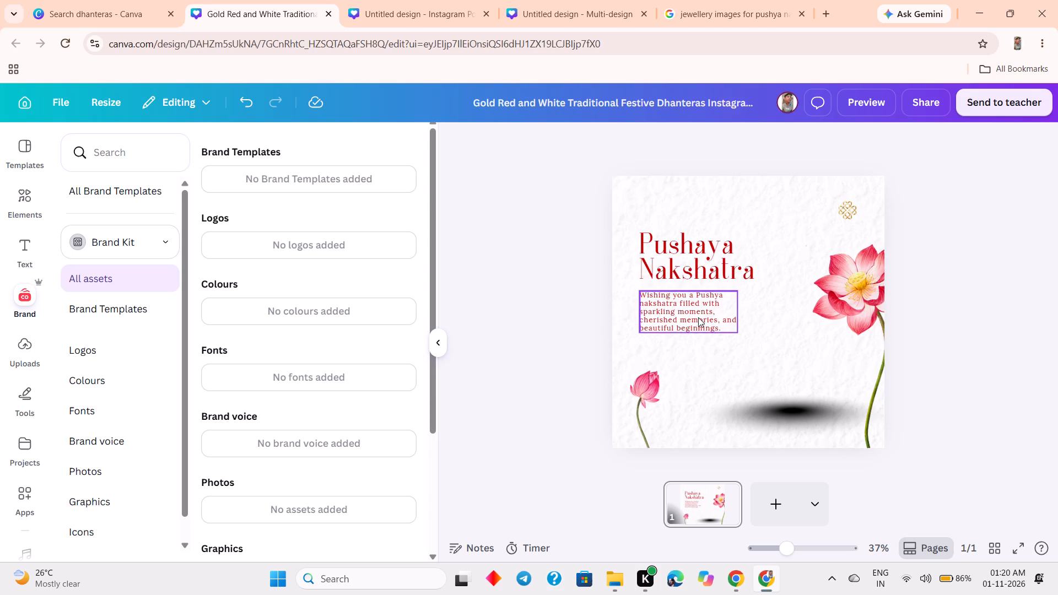
Shift the greeting paragraph and the "Pushaya Nakshatra" heading slightly further down the page.
left_click_drag(698, 317, 698, 323)
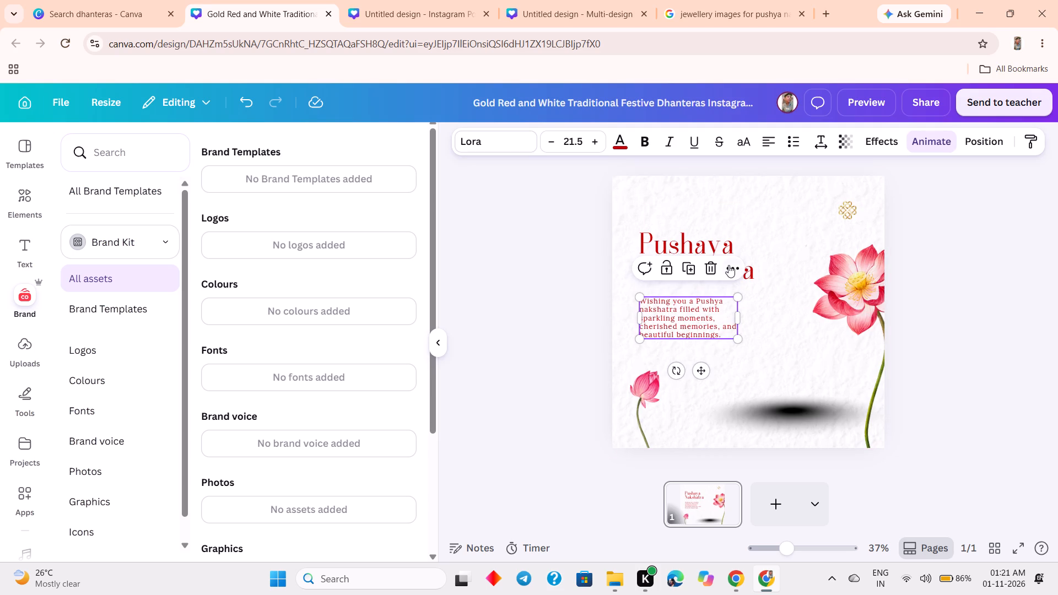
left_click_drag(712, 239, 713, 244)
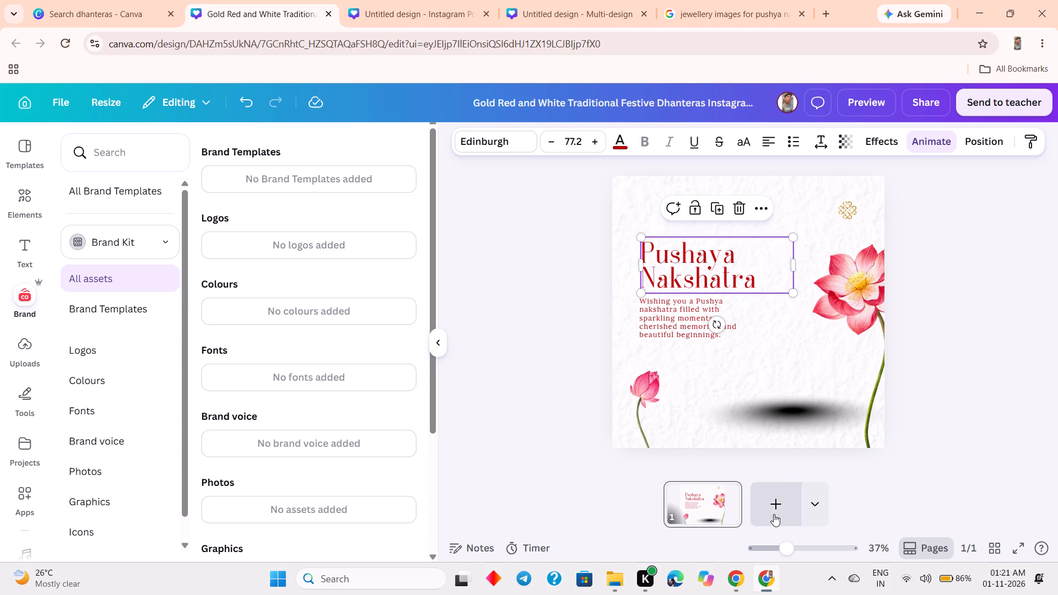
Move the dark oval shadow up and slightly right, across the large lotus stem.
left_click(778, 413)
left_click_drag(778, 413, 793, 380)
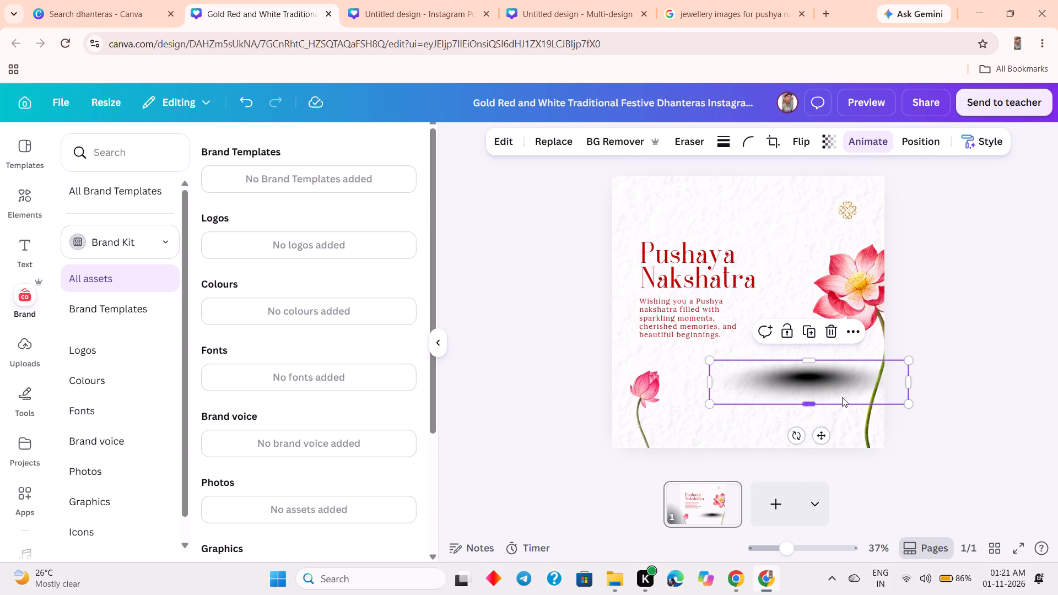
Nudge the dark oval shadow slightly down and set its transparency to 73.
left_click(836, 392)
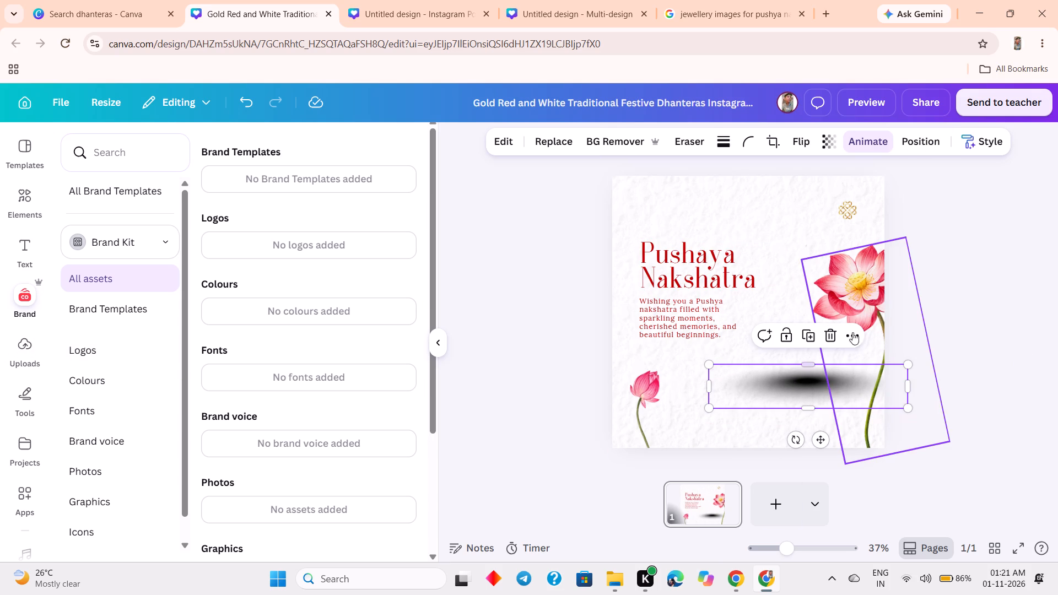
left_click(797, 137)
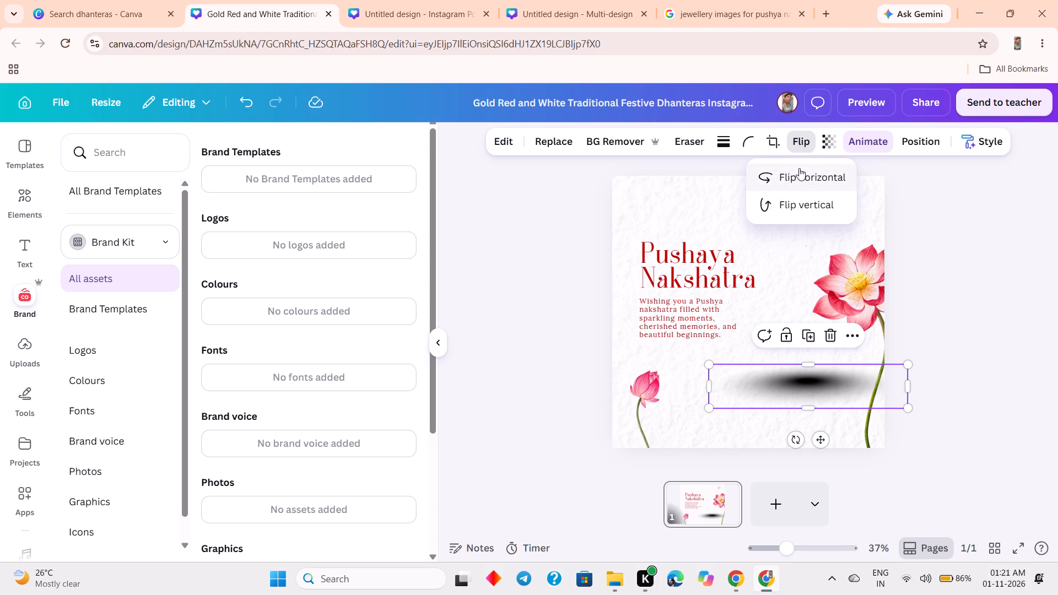
left_click_drag(821, 131, 823, 138)
left_click(831, 145)
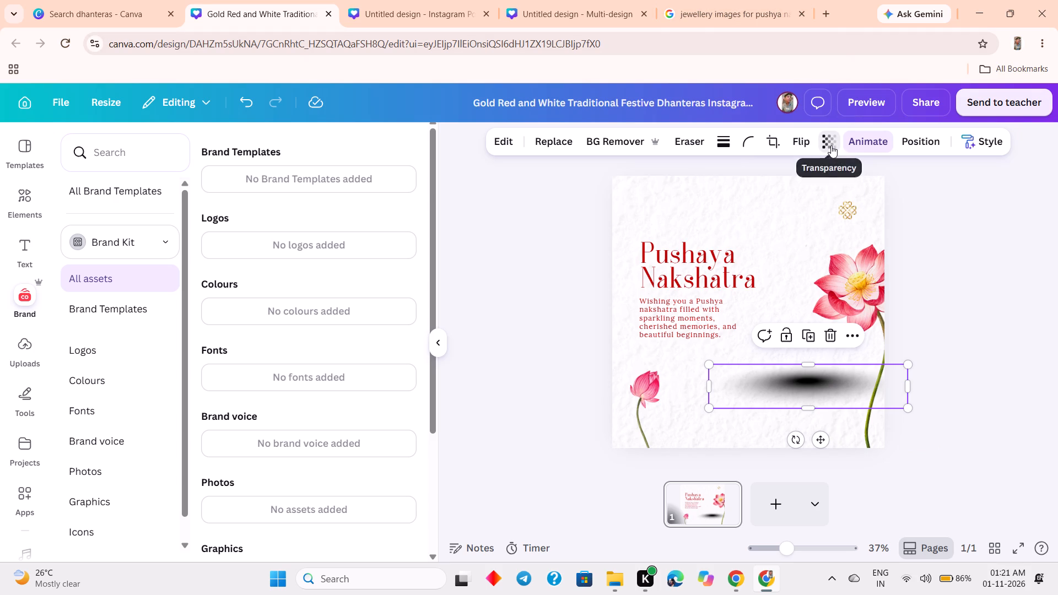
left_click(834, 196)
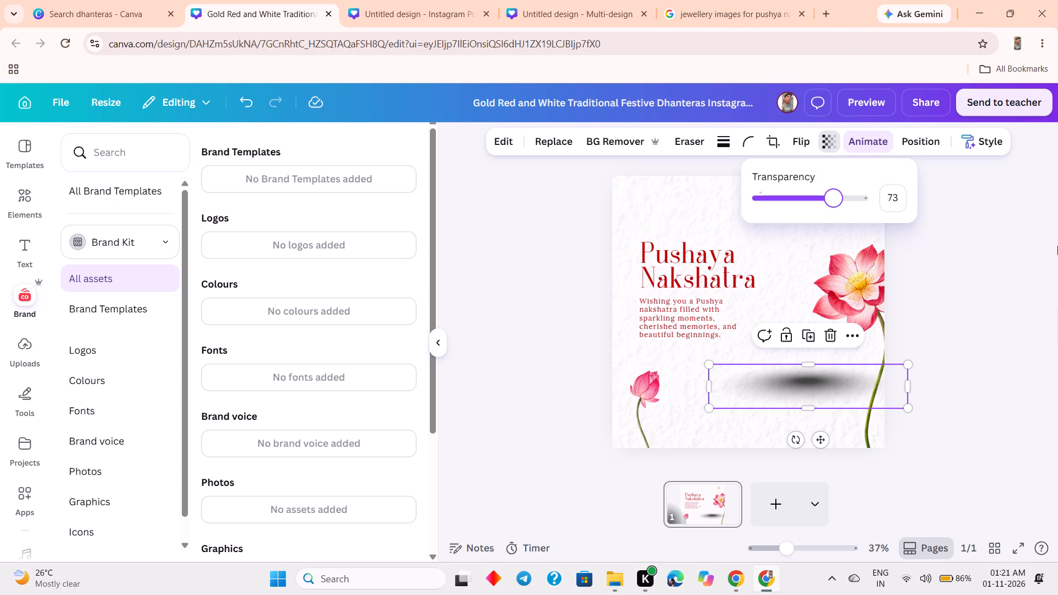
left_click_drag(1057, 246, 1049, 244)
Switch to the Google image results for Pushya Nakshatra jewellery and look through them for a usable jewellery picture.
left_click(685, 0)
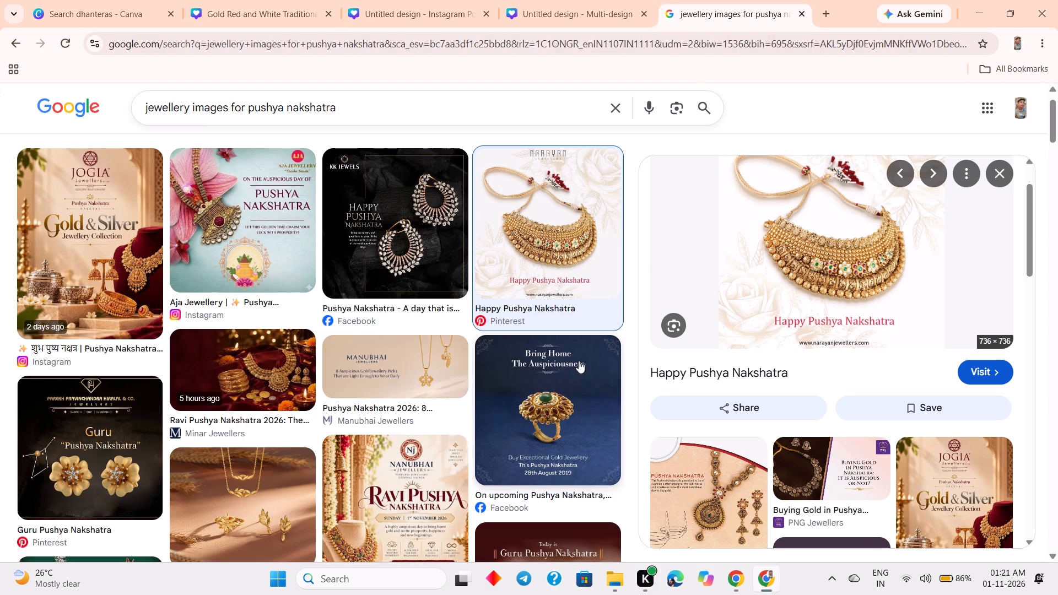
scroll(320, 372, "down", 16)
scroll(315, 361, "down", 8)
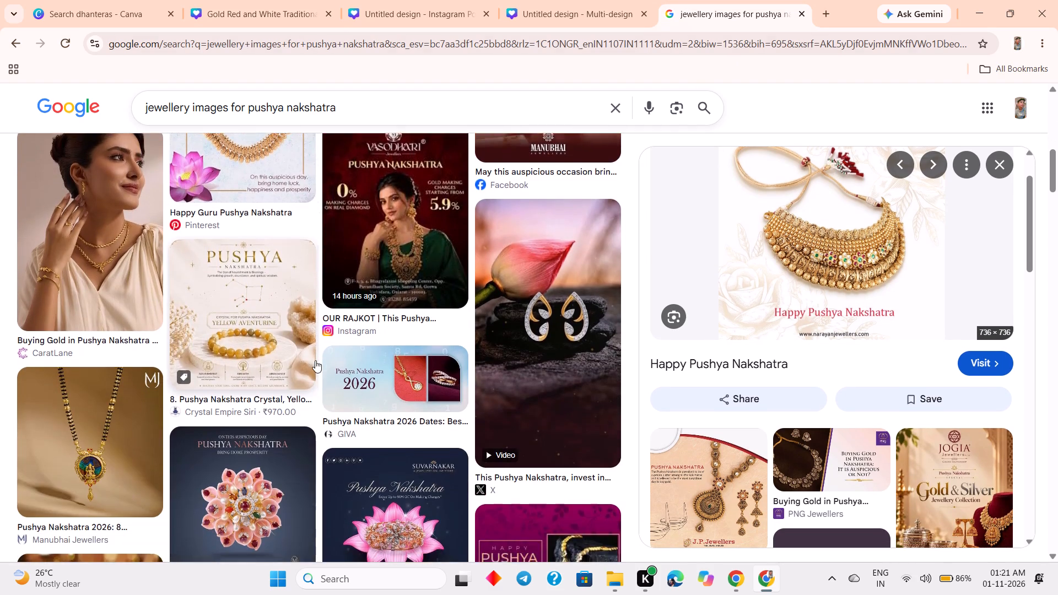
scroll(315, 360, "down", 5)
scroll(315, 360, "up", 12)
scroll(315, 359, "down", 3)
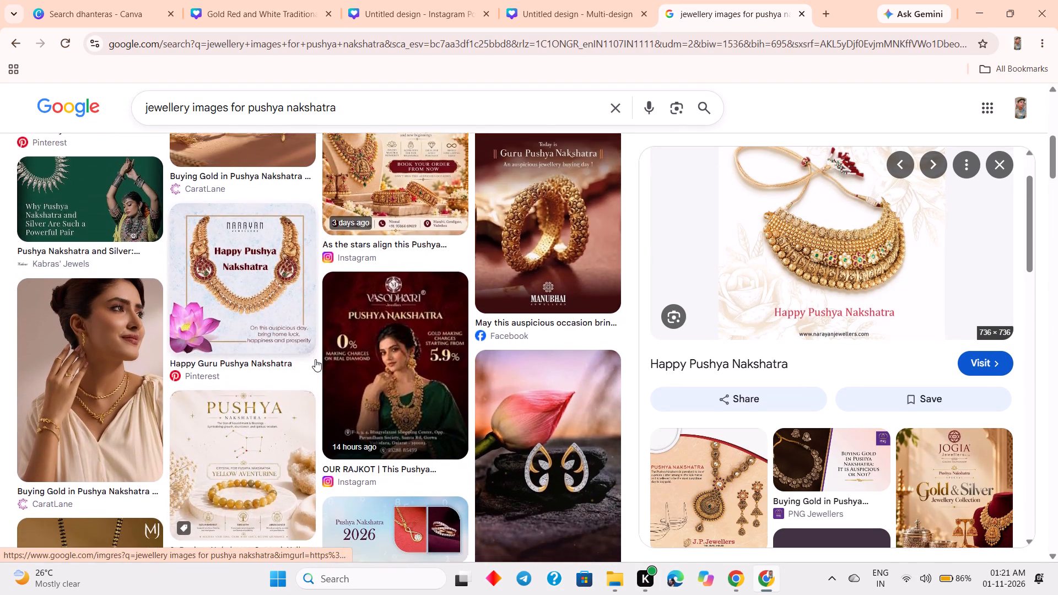
scroll(315, 359, "down", 2)
scroll(700, 445, "down", 14)
scroll(718, 429, "down", 8)
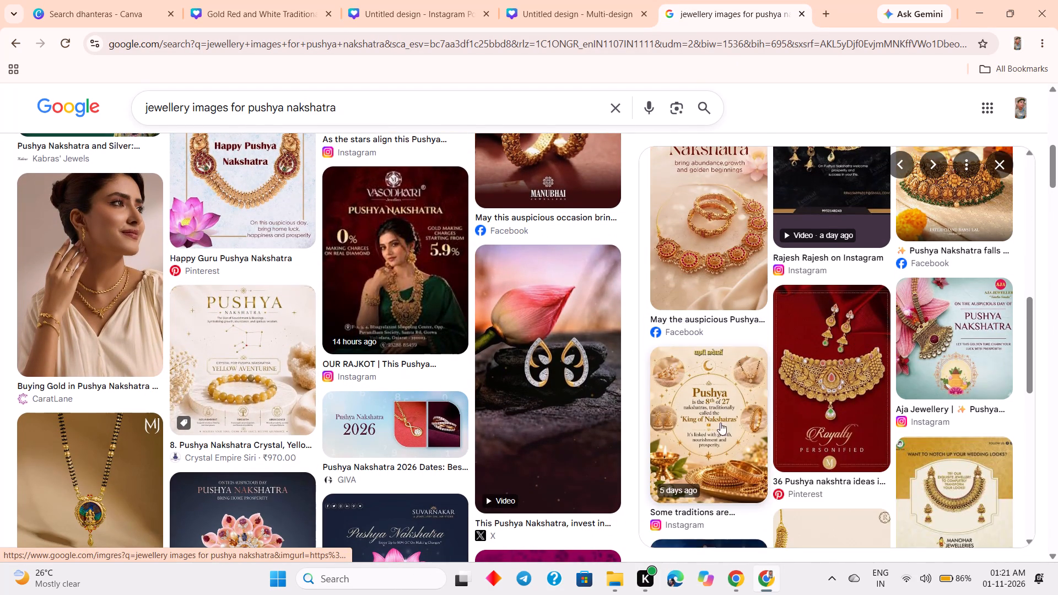
scroll(727, 416, "up", 3)
scroll(727, 416, "down", 15)
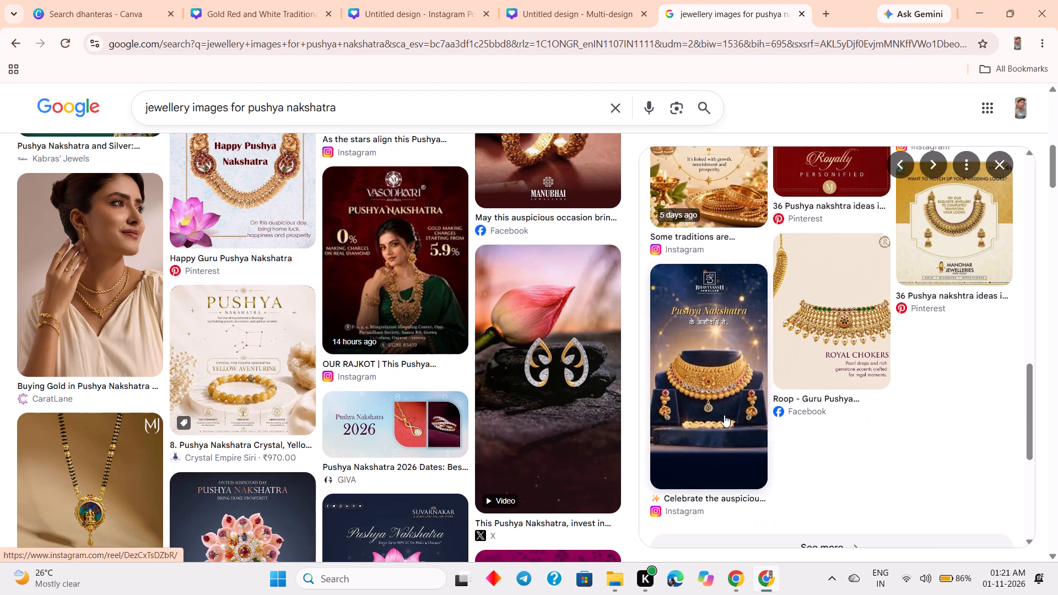
scroll(521, 388, "down", 14)
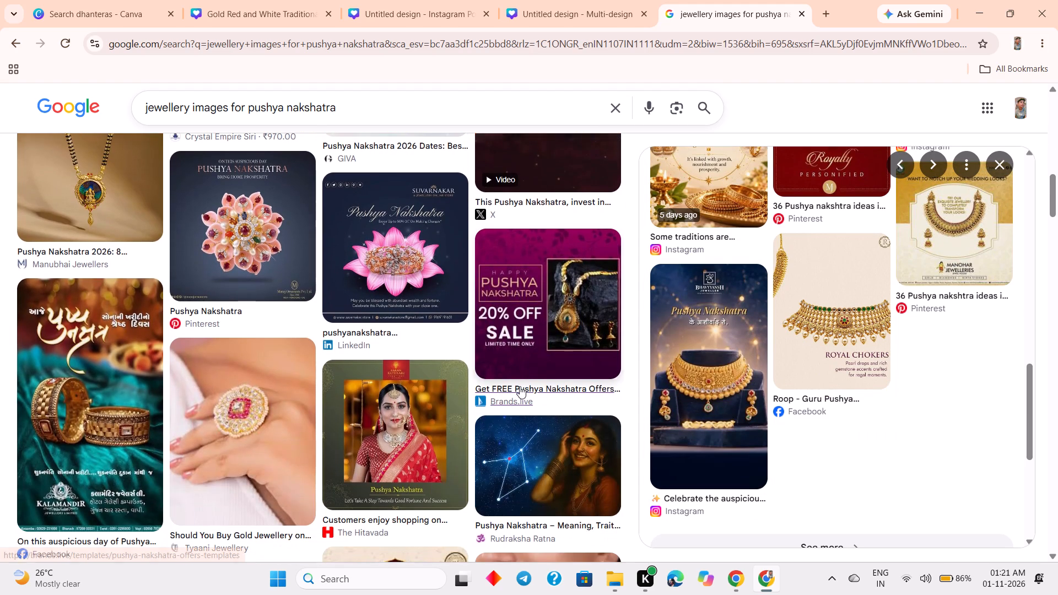
scroll(520, 386, "down", 16)
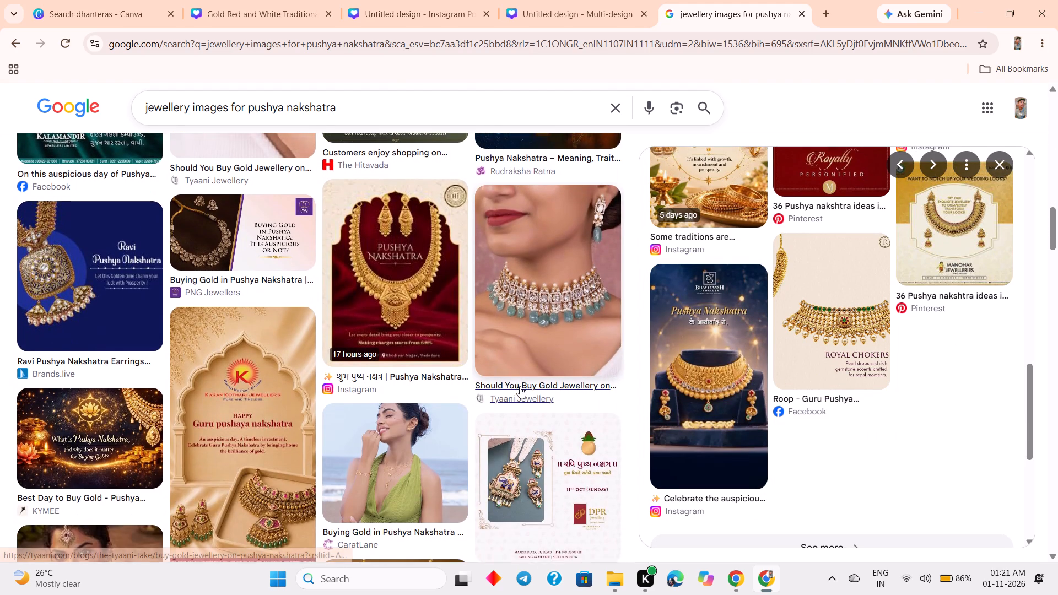
scroll(520, 386, "up", 9)
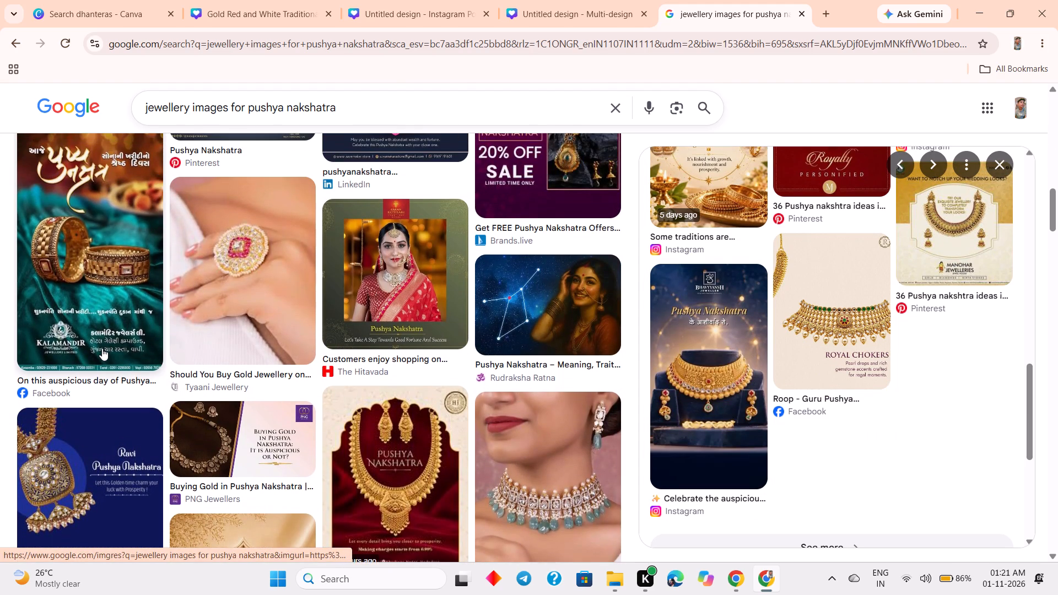
Preview the teal Kalamandir bangles post and examine its related images and further search results for a suitable jewellery picture.
left_click(102, 348)
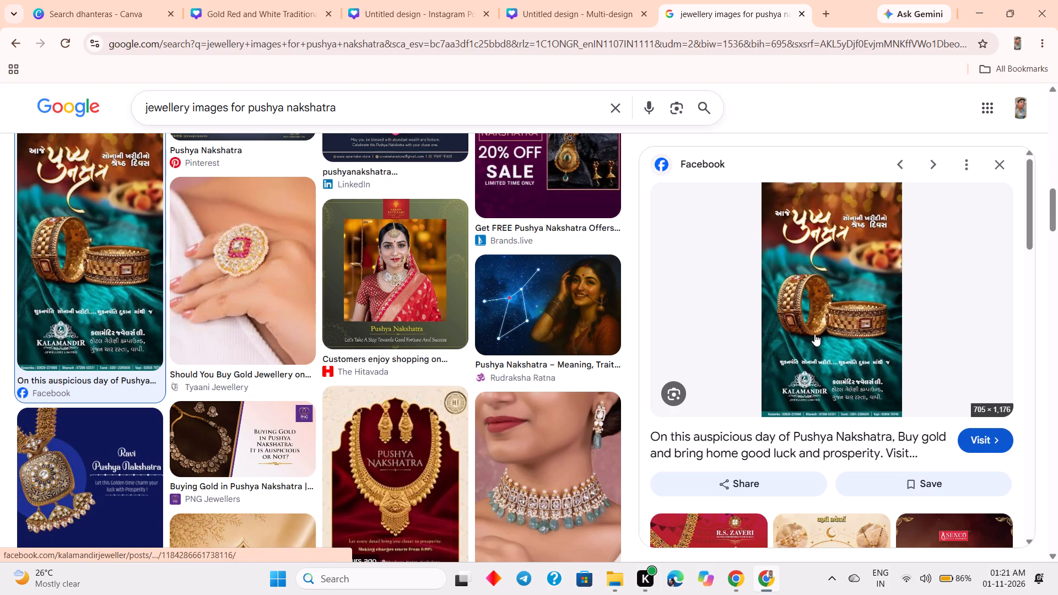
scroll(814, 334, "down", 14)
scroll(814, 331, "down", 7)
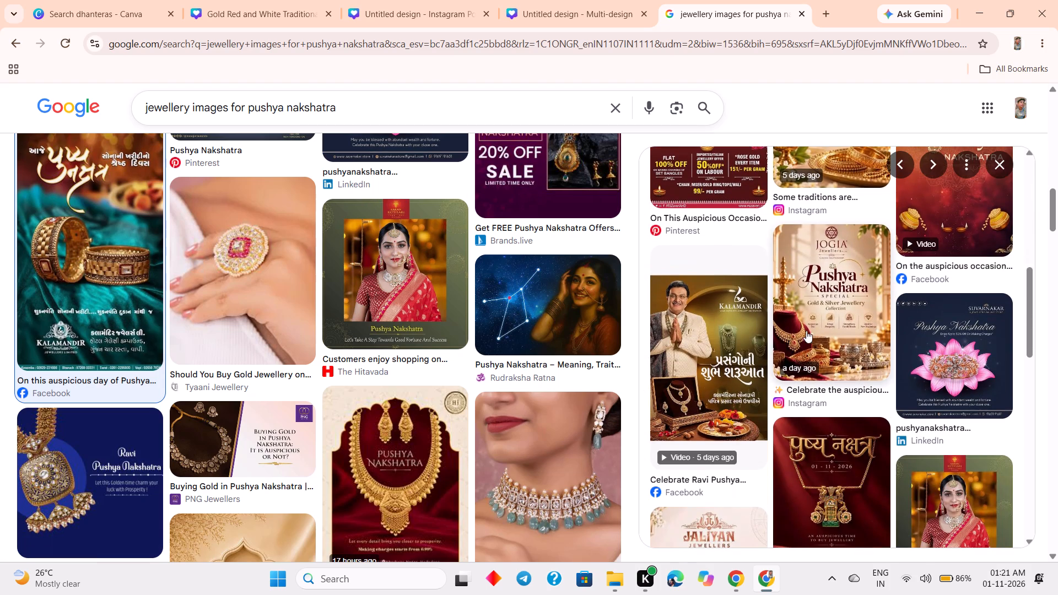
scroll(813, 316, "down", 1)
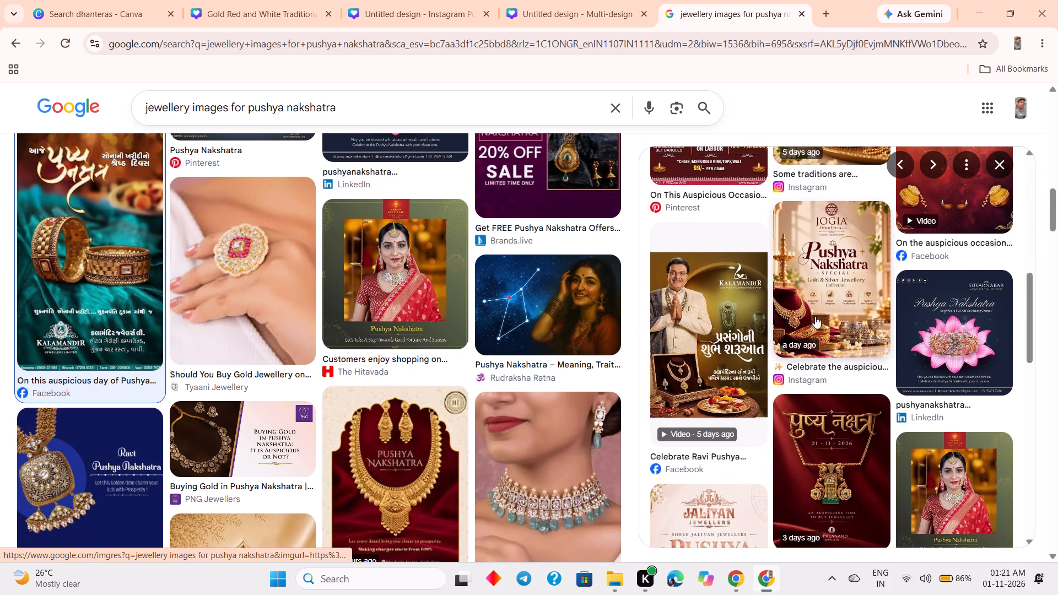
scroll(408, 373, "down", 12)
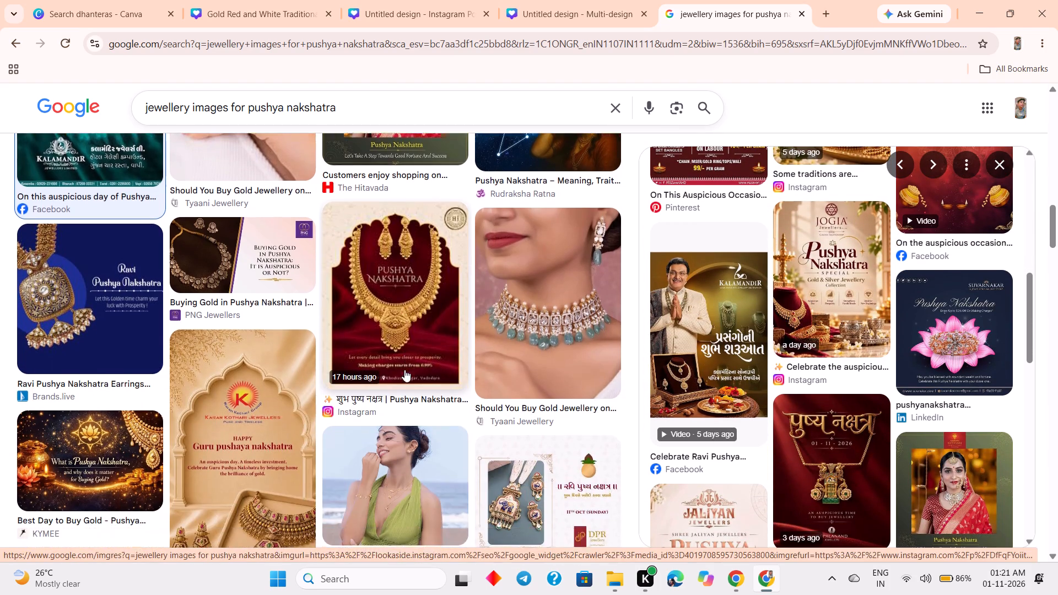
scroll(404, 370, "down", 20)
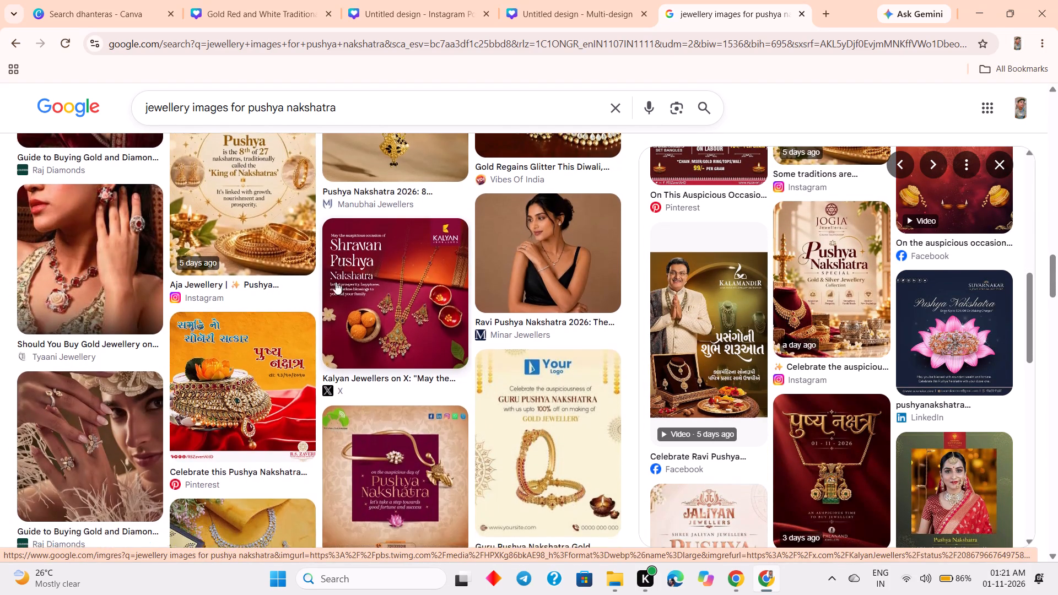
Replace the image search query with the suggested "gold necklace design".
left_click(415, 116)
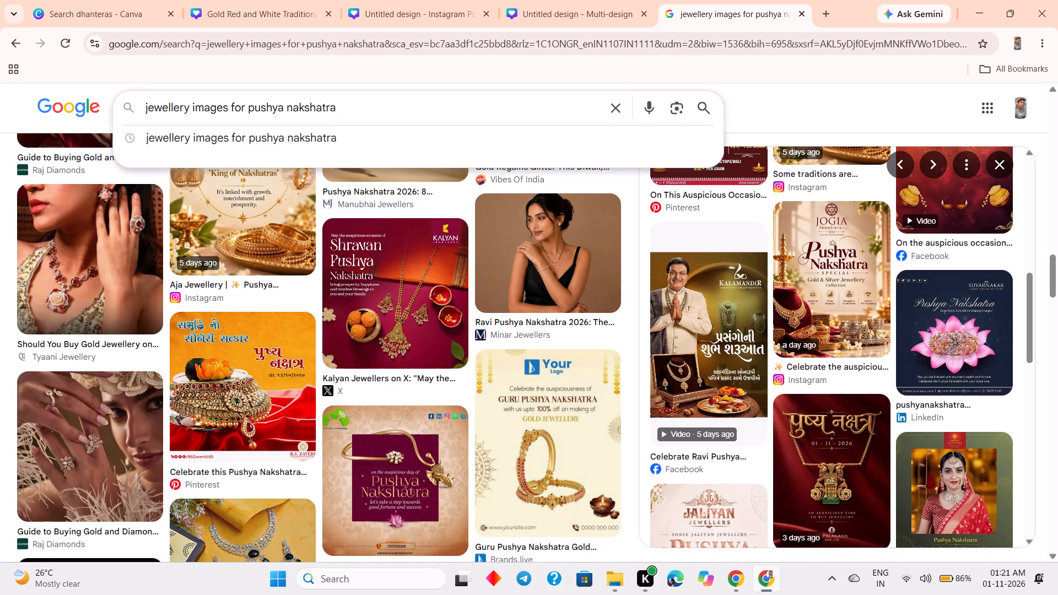
key("BackSpace")
key("BackSpace")
key("BackSpace")
key("BackSpace")
key("BackSpace")
key("BackSpace")
key("BackSpace")
key("BackSpace")
key("BackSpace")
key("BackSpace")
key("BackSpace")
key("BackSpace")
key("BackSpace")
key("BackSpace")
key("BackSpace")
key("BackSpace")
key("BackSpace")
key("BackSpace")
key("BackSpace")
key("BackSpace")
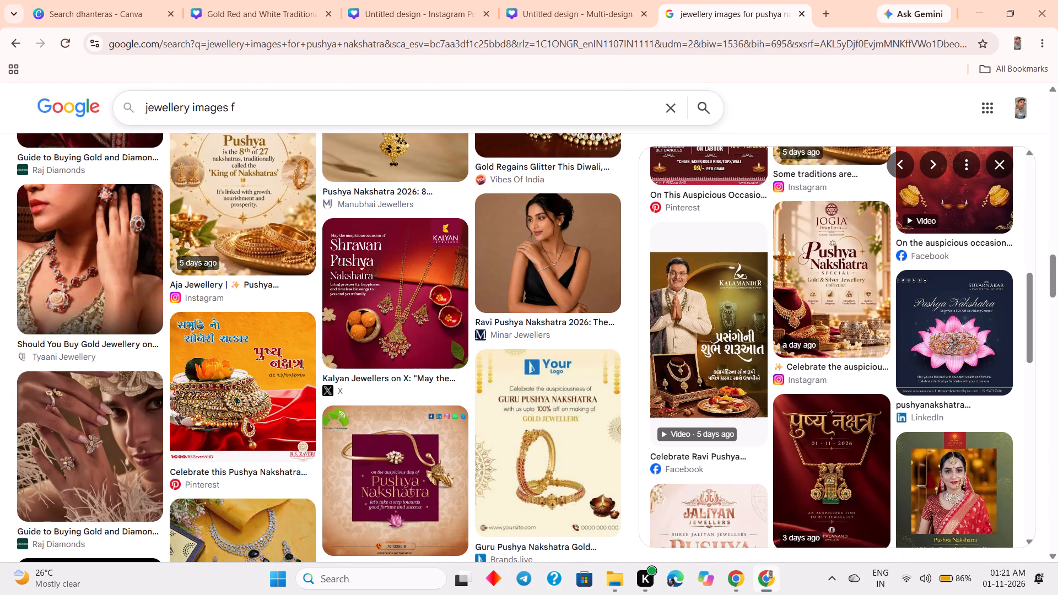
type("gold")
key("space")
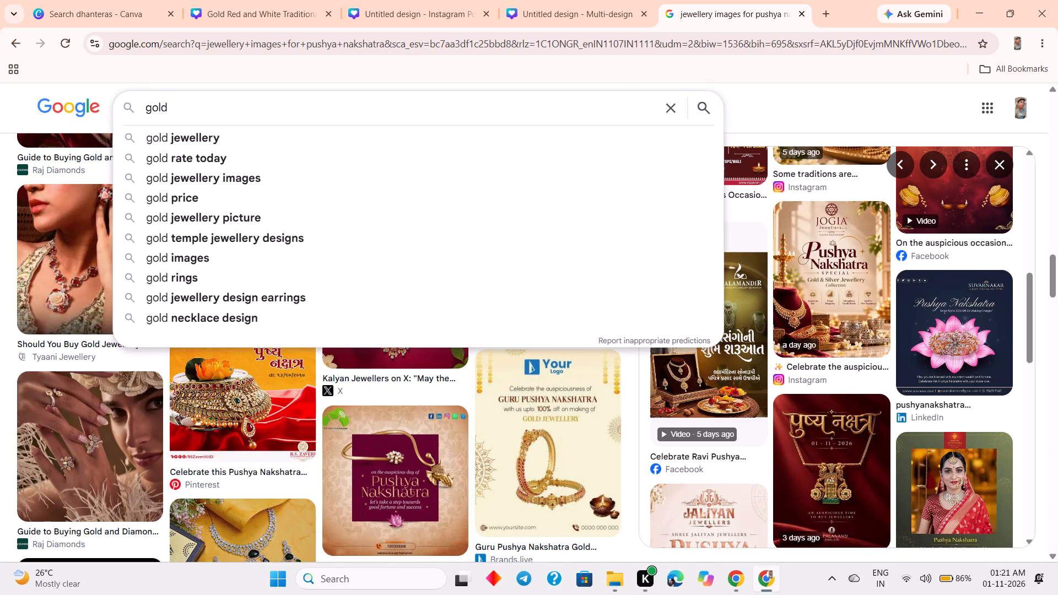
type("na")
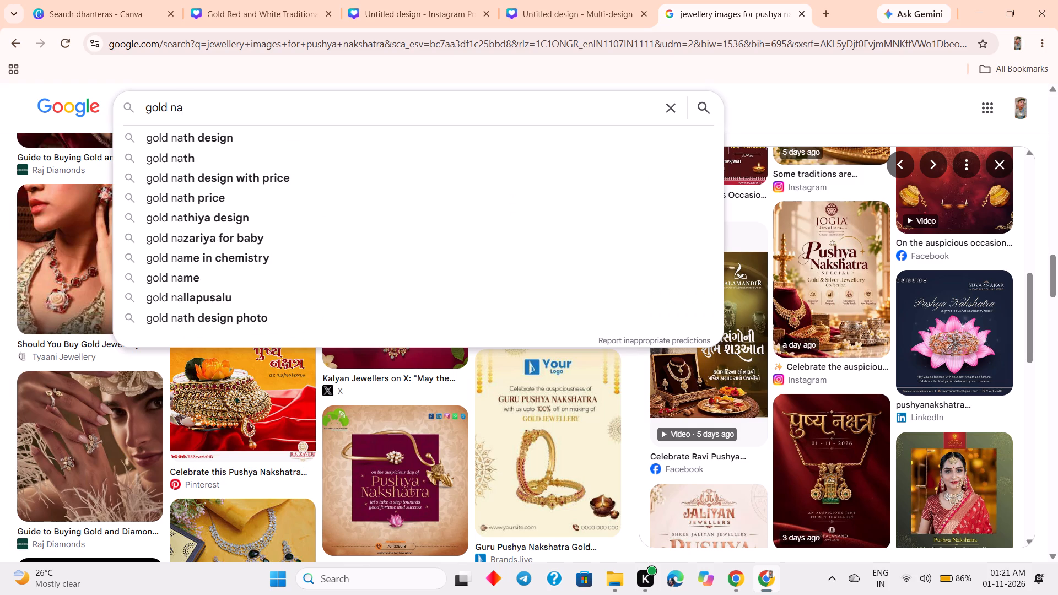
type("ck")
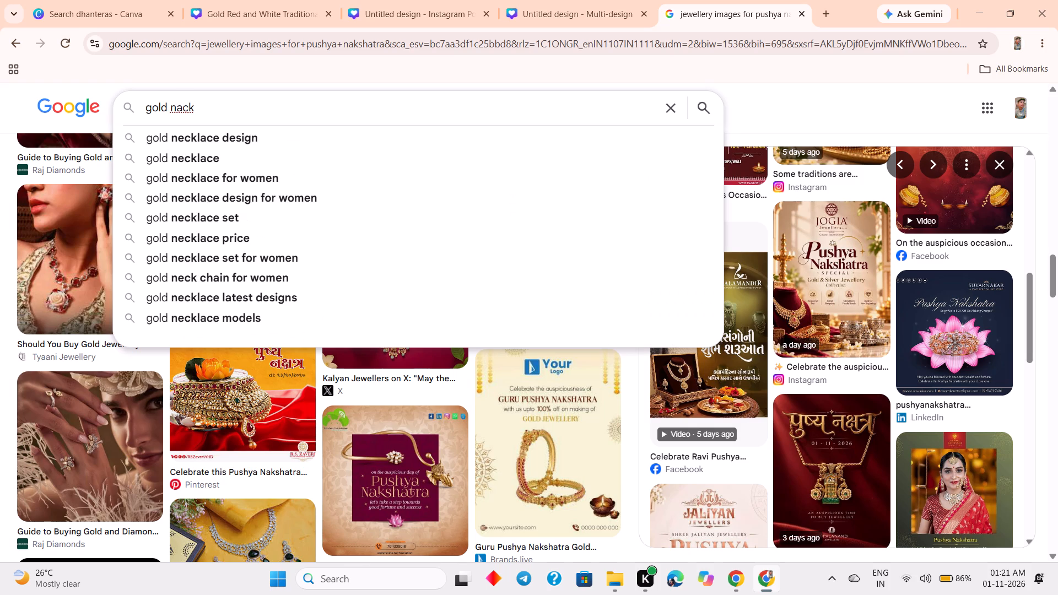
left_click(383, 145)
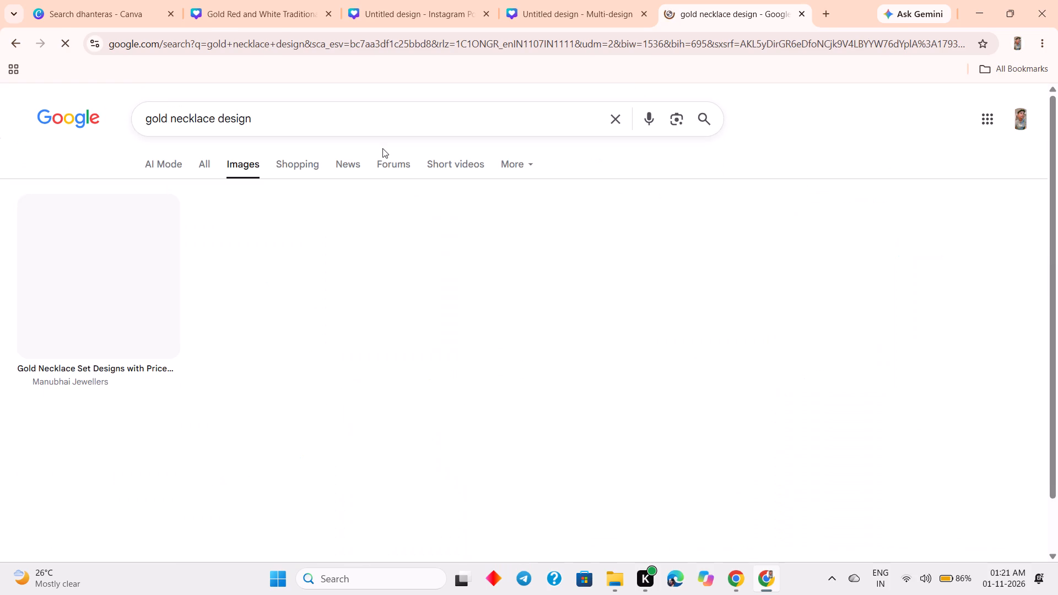
Look through the gold necklace design images for a necklace picture that suits the post.
left_click(359, 118)
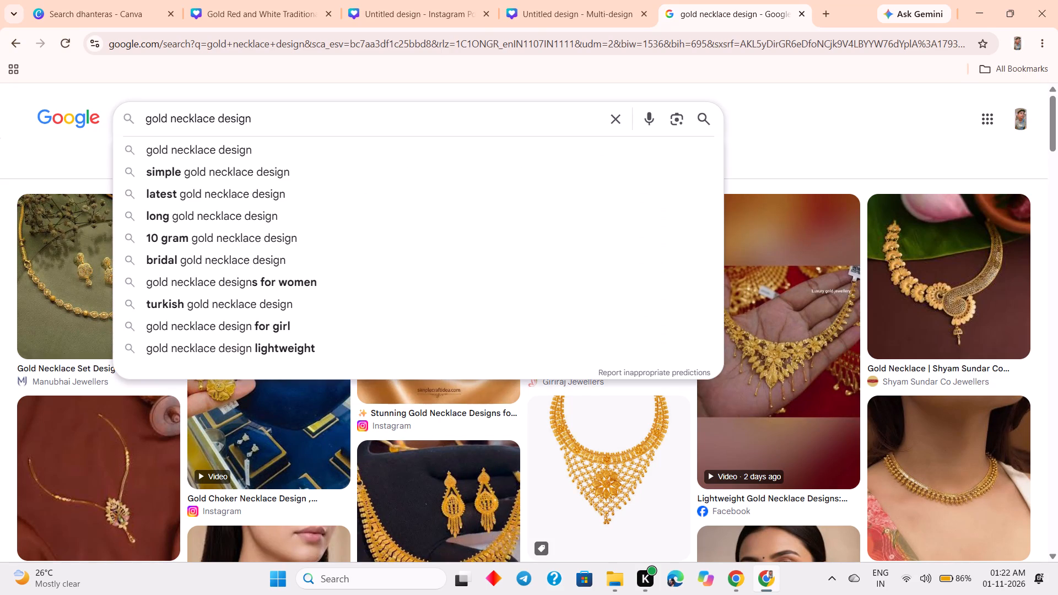
left_click(908, 150)
scroll(781, 268, "down", 5)
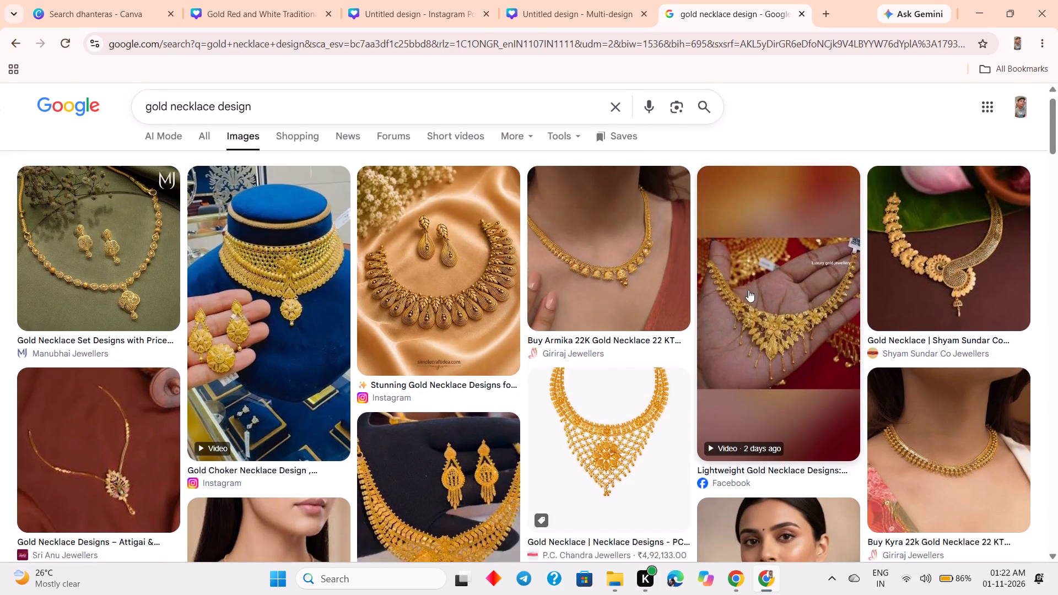
scroll(748, 290, "down", 17)
scroll(395, 290, "down", 14)
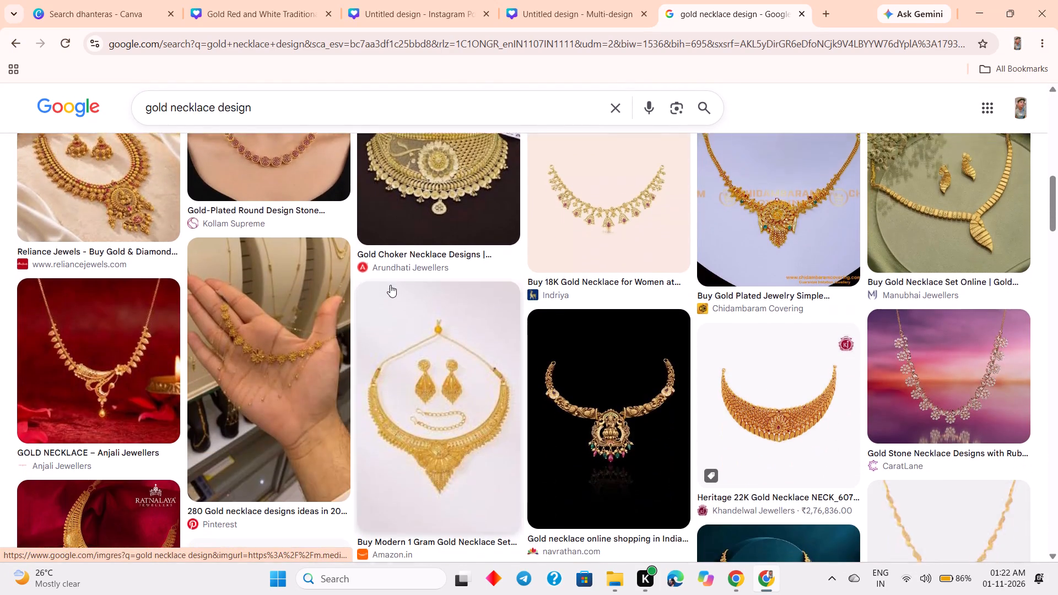
scroll(390, 285, "down", 16)
scroll(390, 283, "down", 12)
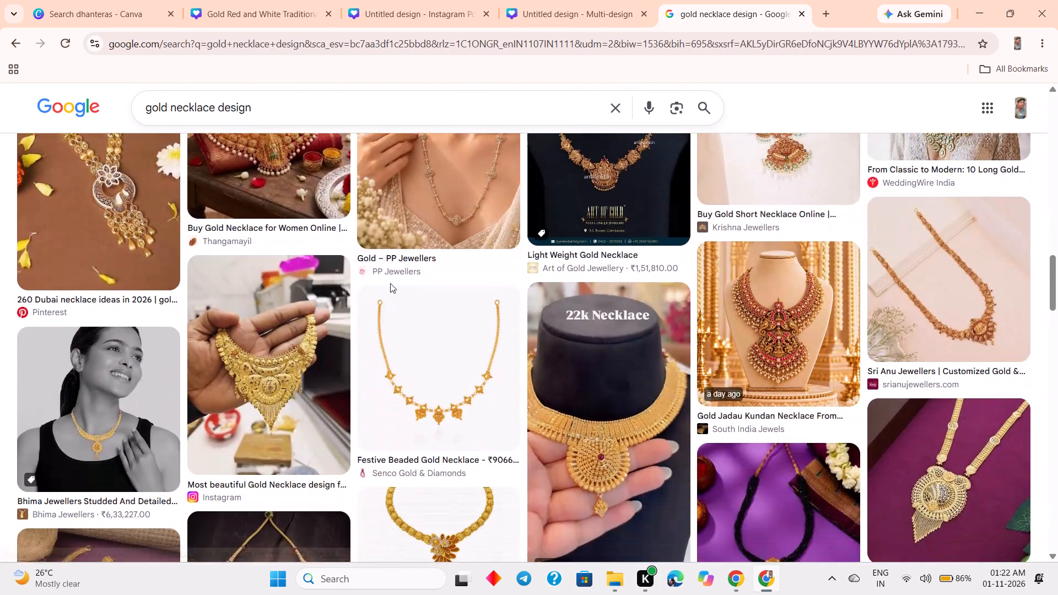
scroll(390, 283, "down", 10)
scroll(390, 283, "up", 1)
scroll(390, 283, "down", 17)
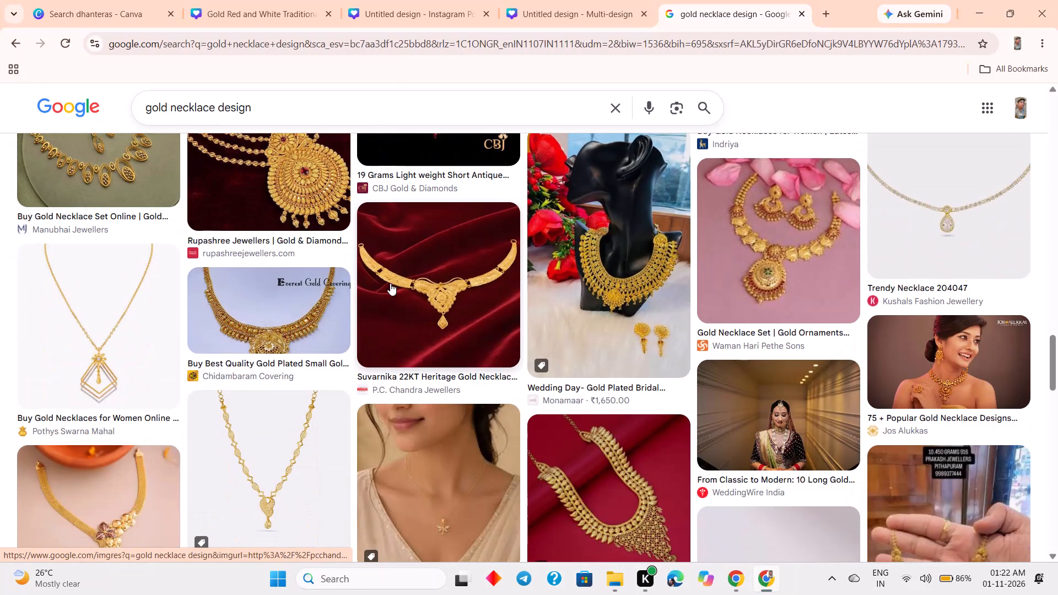
Preview the "Wedding Day- Gold Plated Bridal Necklace Set" image and examine its related necklaces.
left_click(594, 241)
scroll(607, 256, "down", 15)
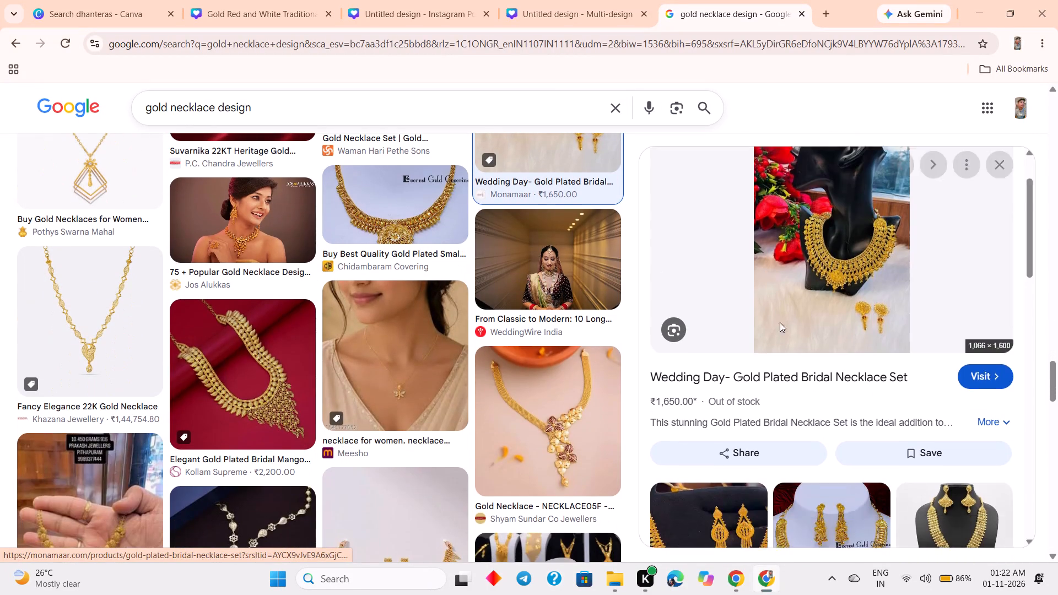
scroll(780, 322, "down", 7)
scroll(818, 377, "down", 20)
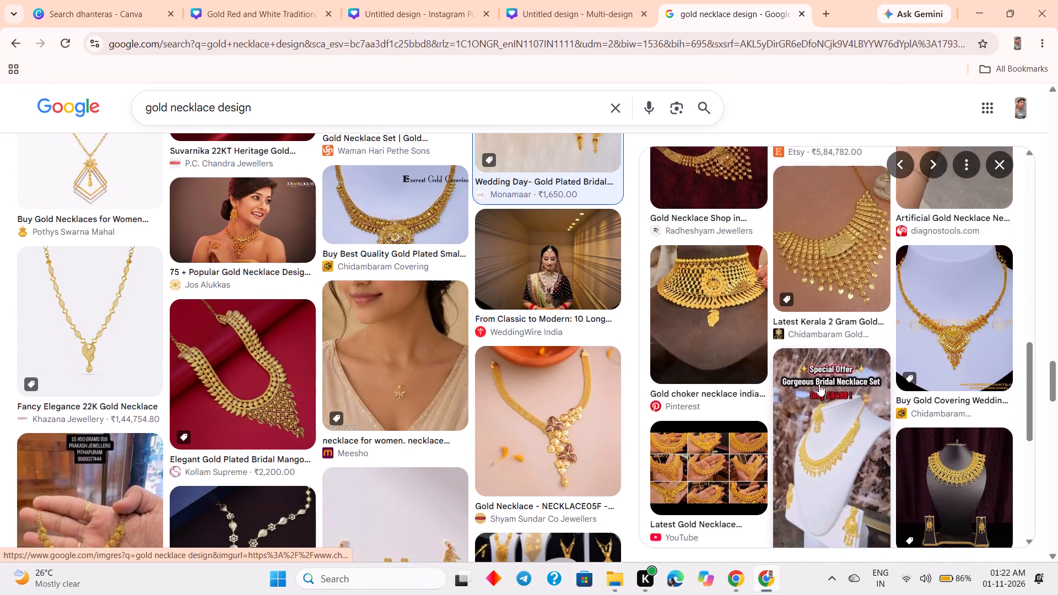
Preview the related Pinterest image of a traditional Indian gold choker necklace and examine the similar chokers.
left_click(722, 280)
scroll(774, 329, "down", 13)
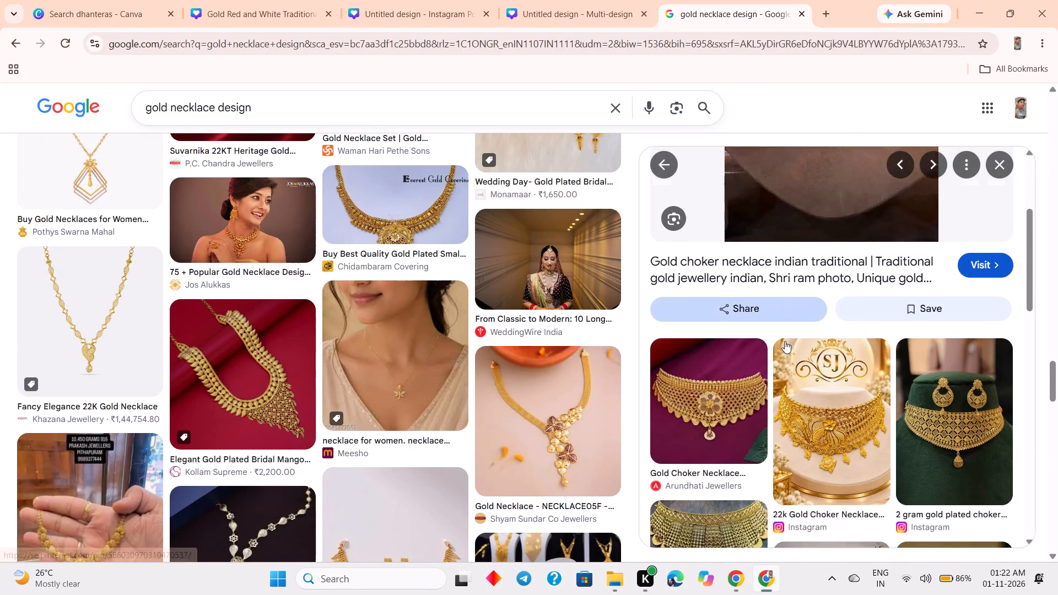
scroll(785, 341, "down", 14)
scroll(785, 341, "down", 9)
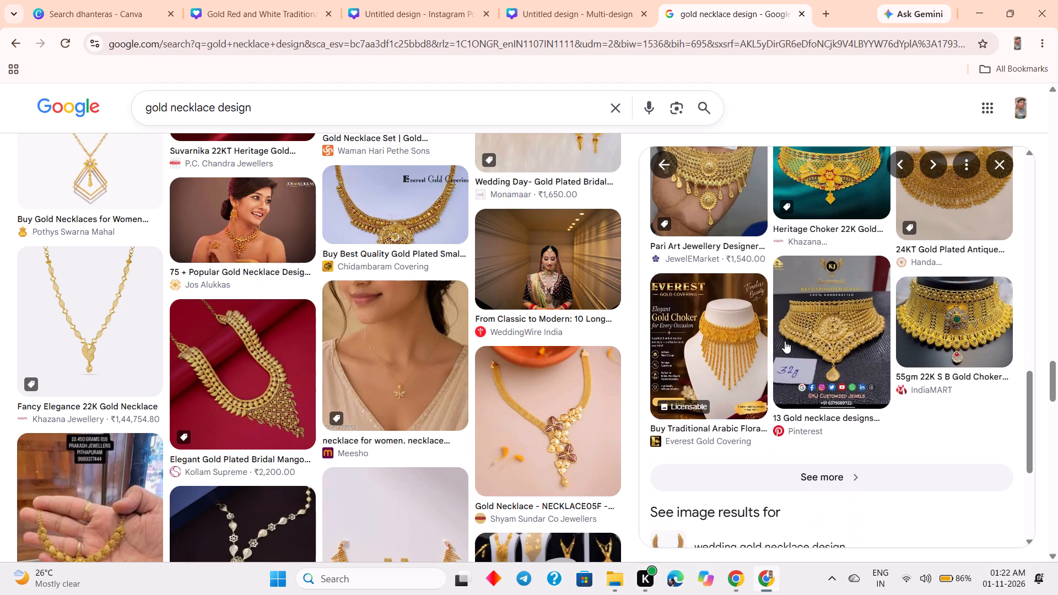
scroll(785, 341, "down", 1)
Expand the similar chokers into the full set of related gold necklace images and look through them for a suitable picture.
left_click(822, 444)
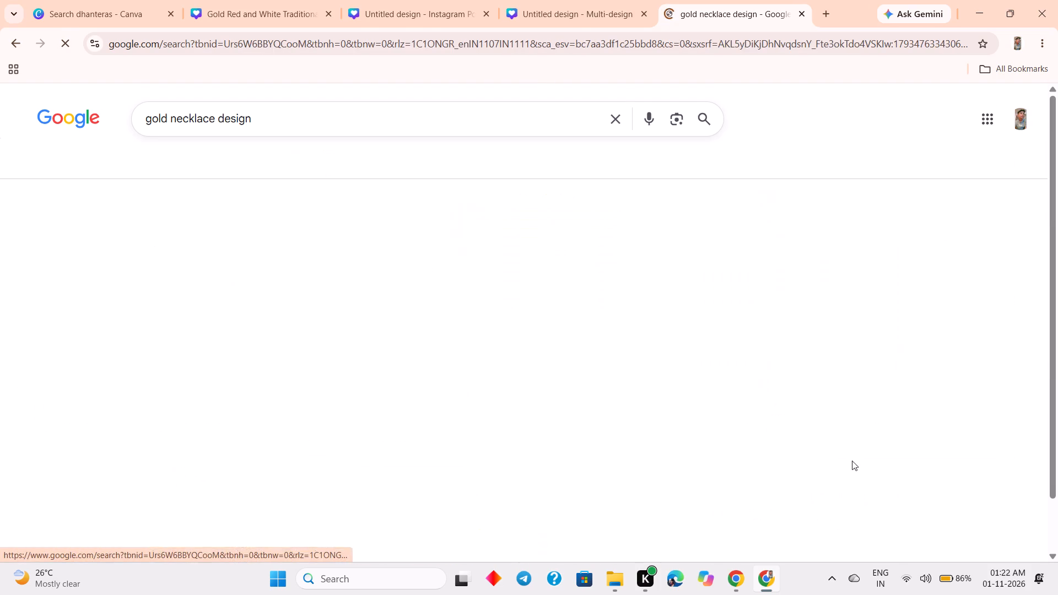
scroll(824, 390, "down", 16)
scroll(815, 376, "down", 16)
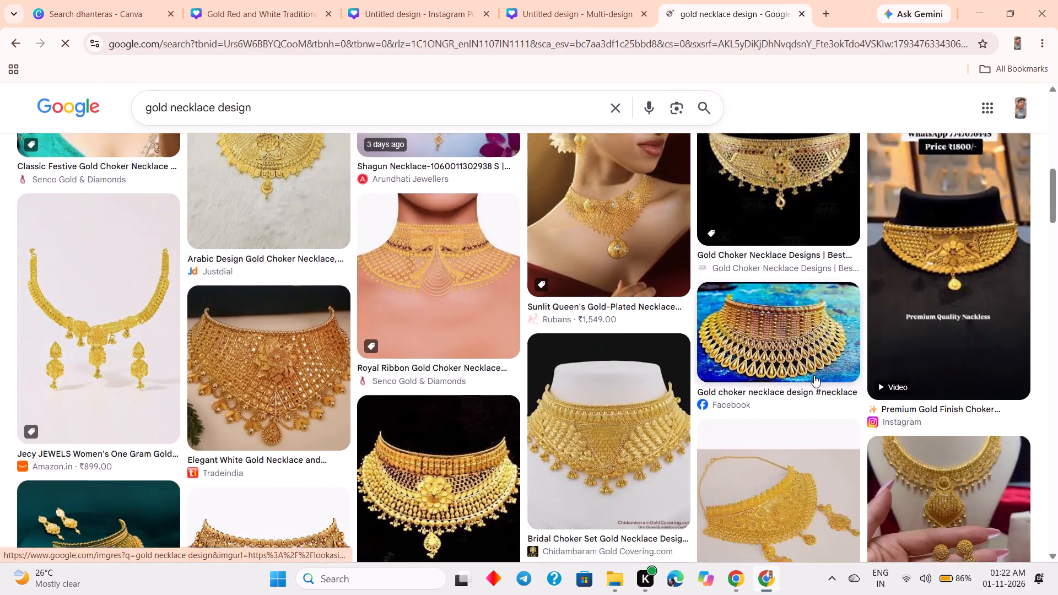
scroll(814, 374, "down", 8)
scroll(813, 374, "down", 17)
scroll(813, 374, "down", 7)
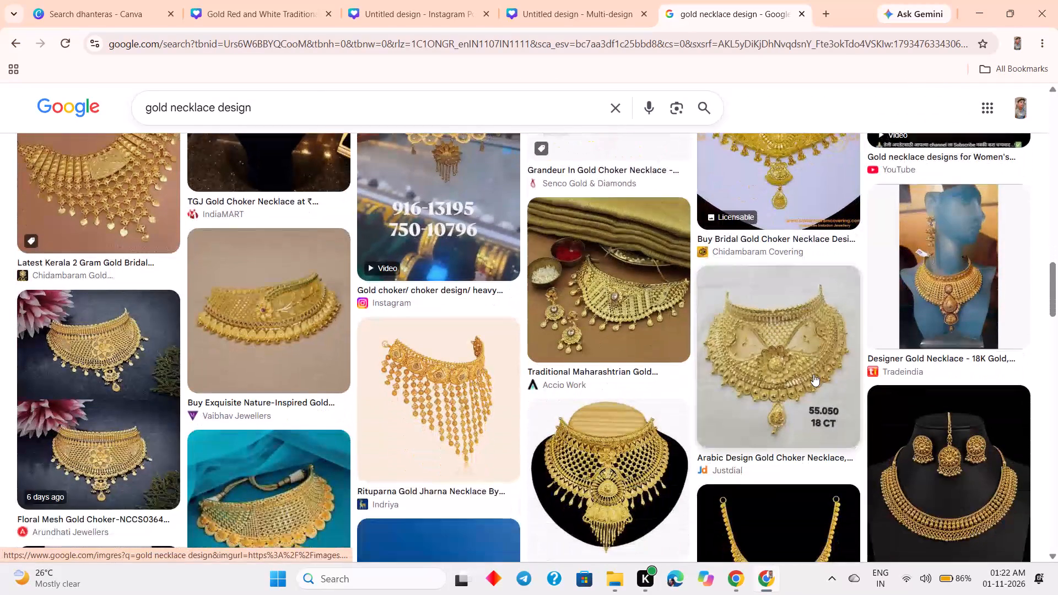
scroll(813, 374, "down", 14)
scroll(731, 386, "down", 8)
scroll(609, 403, "down", 8)
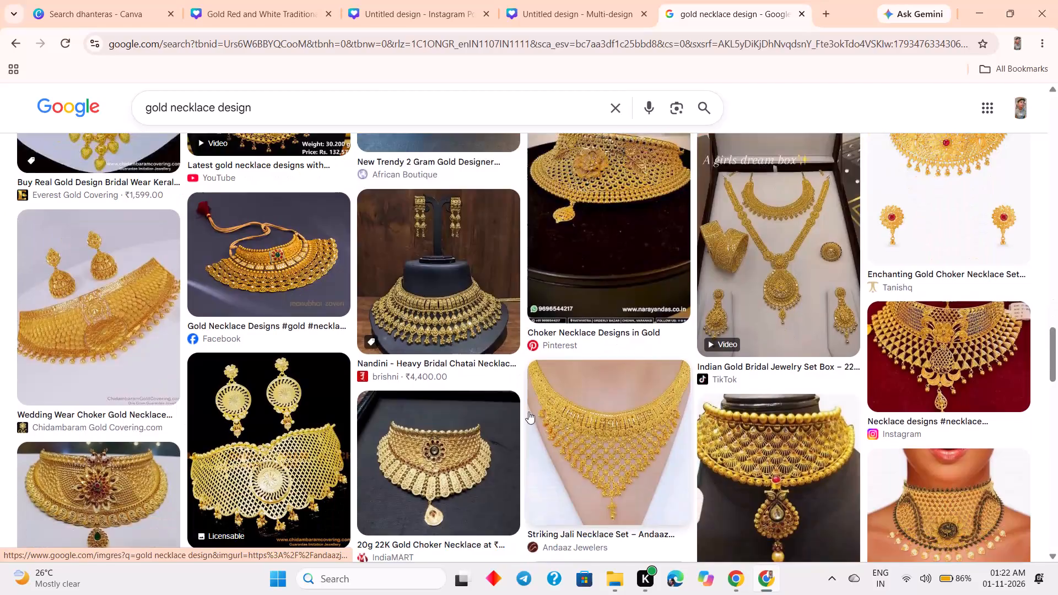
scroll(465, 439, "down", 20)
scroll(465, 439, "down", 14)
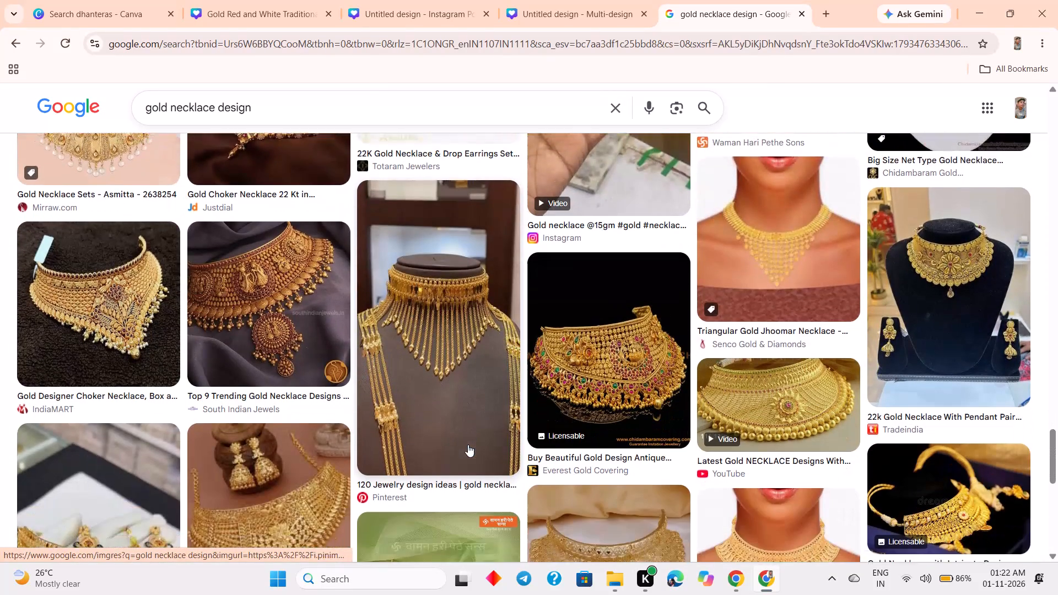
scroll(467, 445, "down", 4)
Preview the Tradeindia "22k Gold Necklace With Pendant" image and examine its related necklaces.
left_click(975, 208)
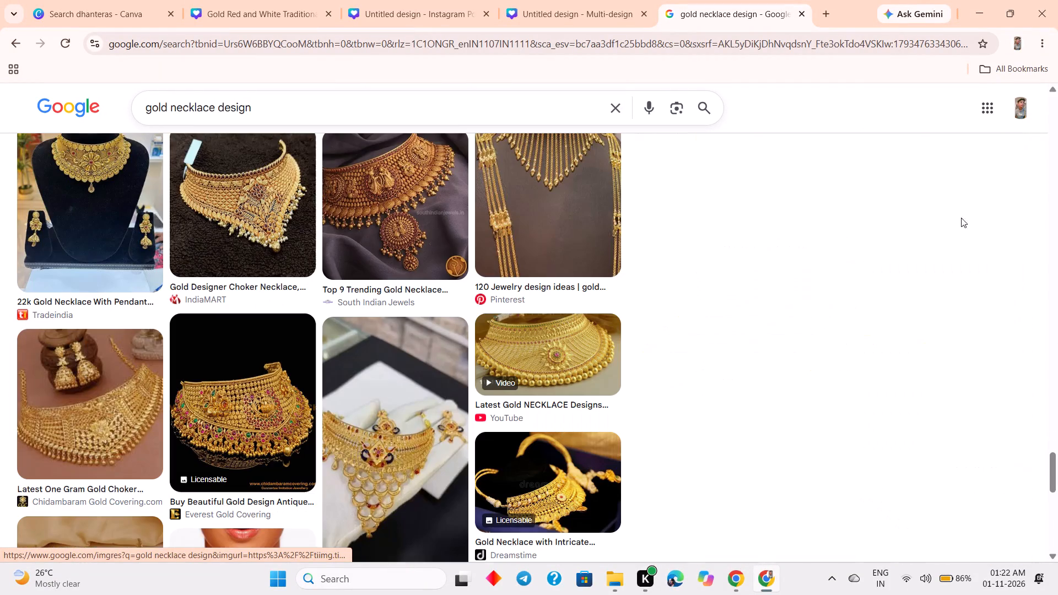
scroll(799, 290, "down", 16)
scroll(788, 295, "down", 10)
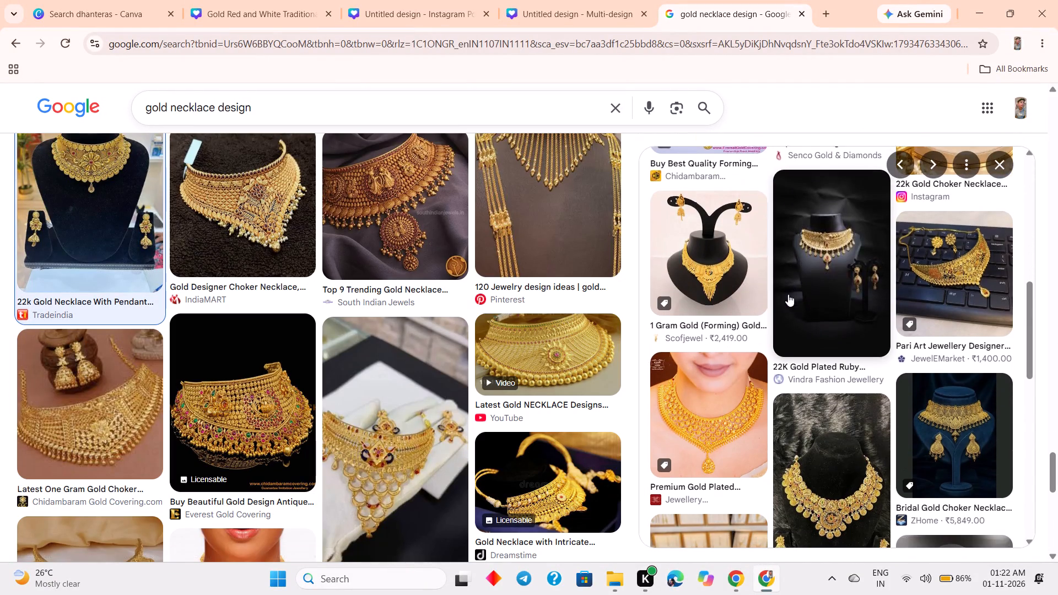
Look further through the related necklaces of the Tradeindia "22k Gold Necklace With Pendant" image for a suitable picture.
scroll(788, 294, "down", 5)
scroll(788, 294, "up", 8)
scroll(744, 293, "down", 3)
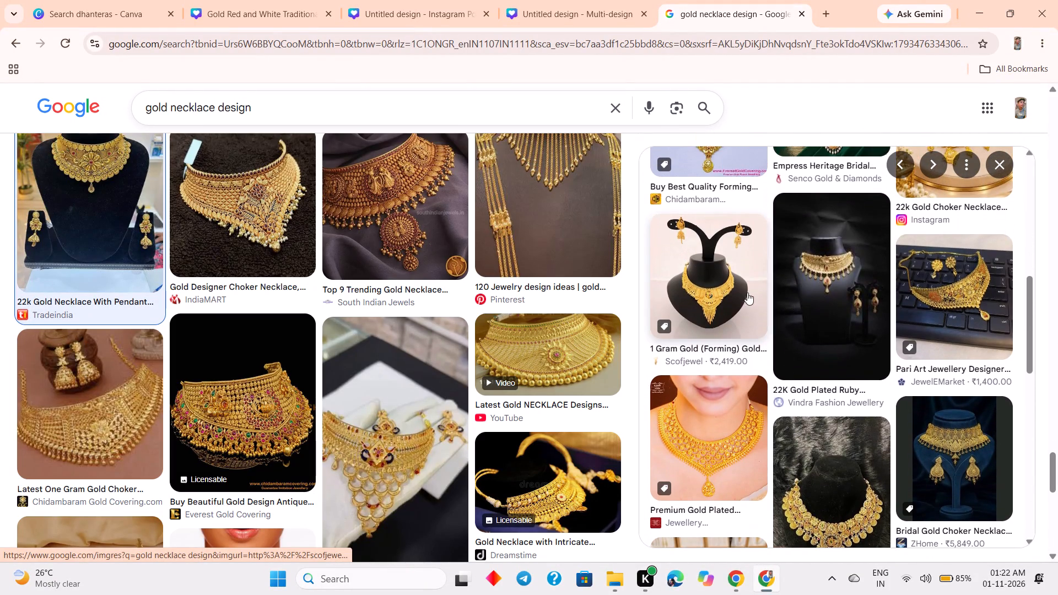
scroll(747, 293, "down", 11)
scroll(763, 296, "up", 6)
scroll(763, 296, "down", 6)
scroll(763, 296, "up", 3)
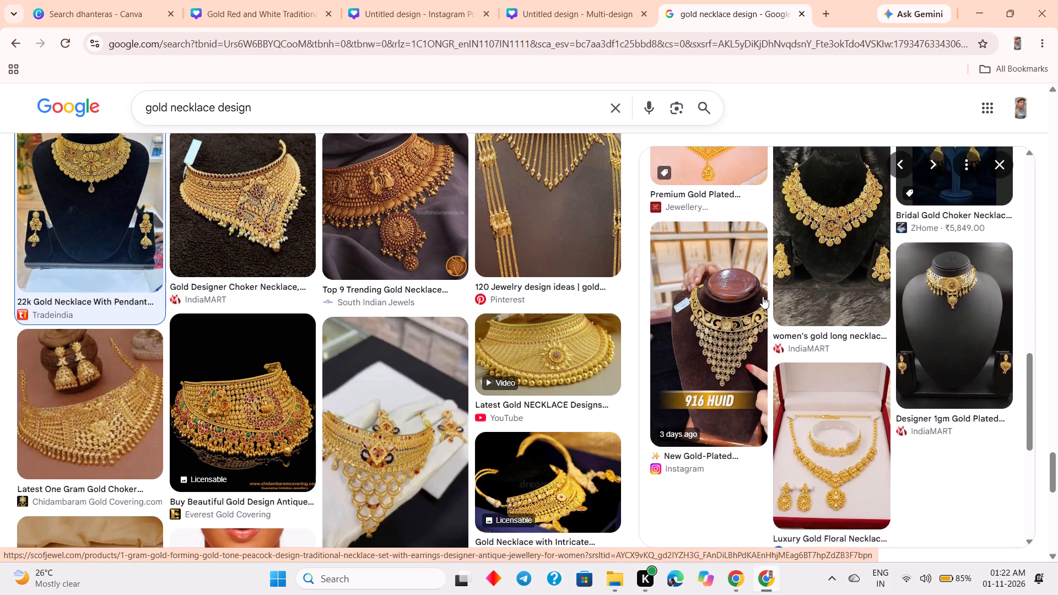
scroll(763, 296, "up", 10)
Preview the Vindra Fashion Jewellery "22K Gold Plated Ruby Teardrop AD Choker Necklace Set" image and examine its related necklaces.
left_click(833, 283)
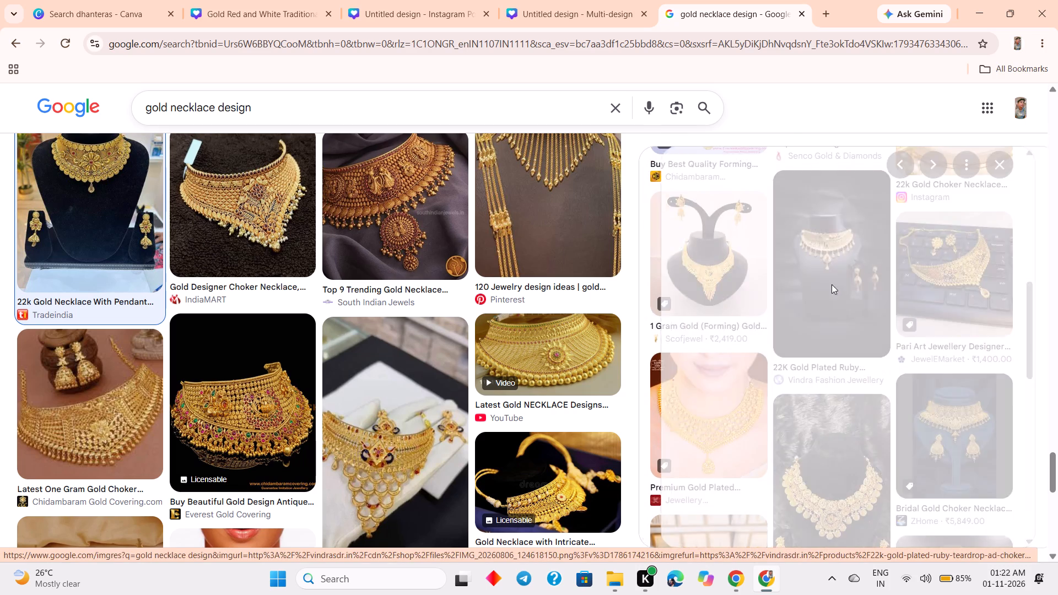
scroll(798, 293, "down", 4)
scroll(798, 293, "up", 2)
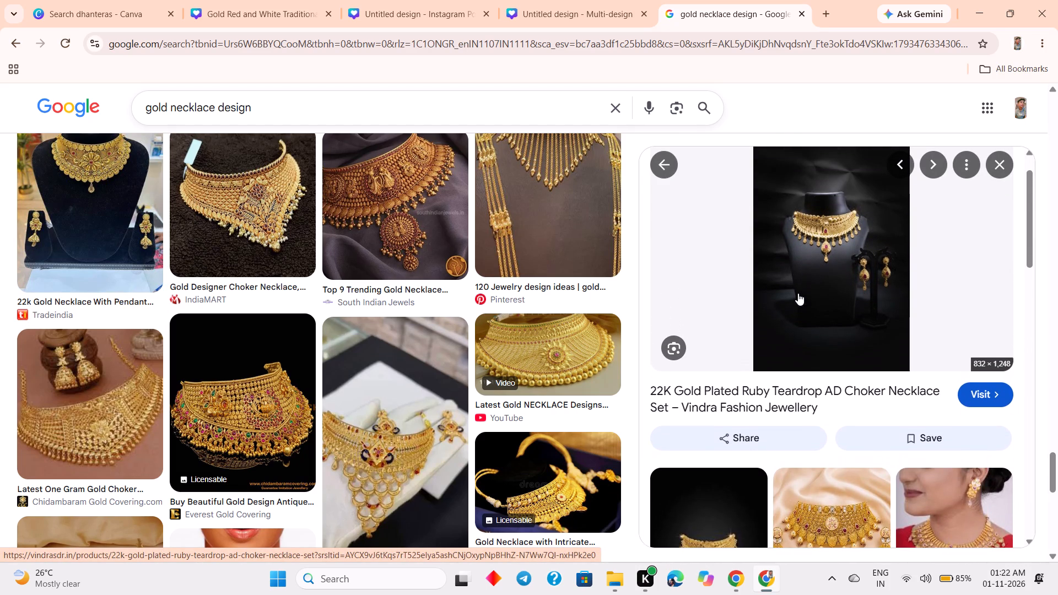
scroll(798, 293, "down", 13)
scroll(798, 293, "down", 16)
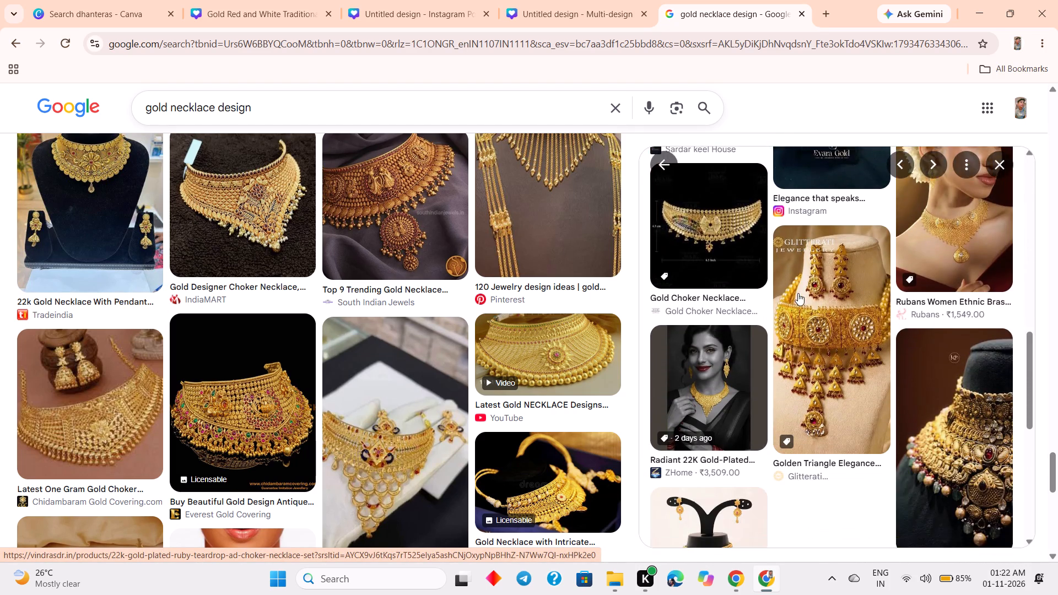
scroll(798, 293, "down", 8)
Open the related Instagram image "A masterpiece of heritage design" and copy the gold necklace picture.
left_click(914, 300)
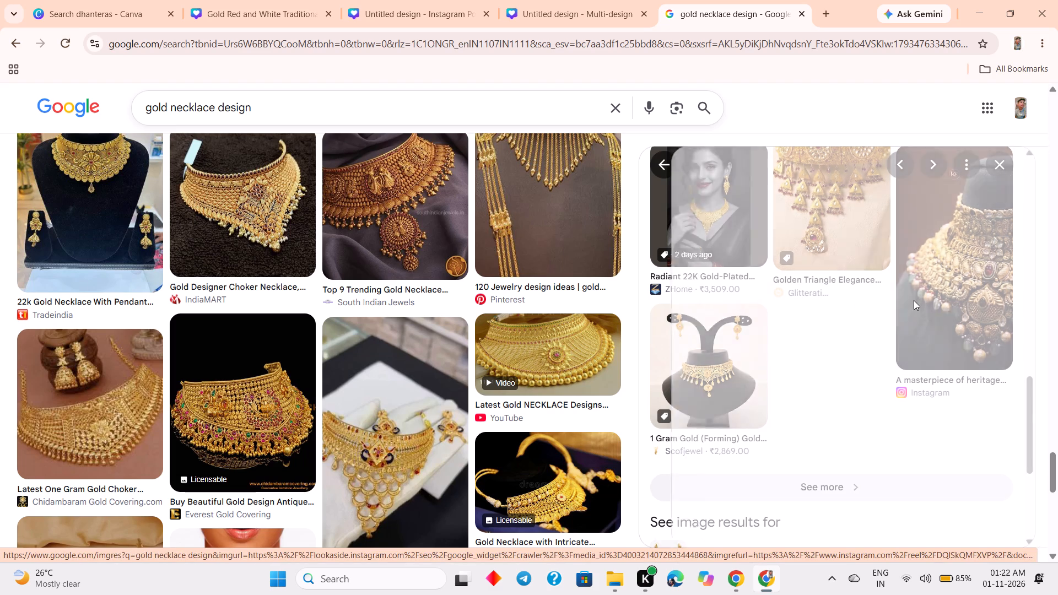
right_click(876, 307)
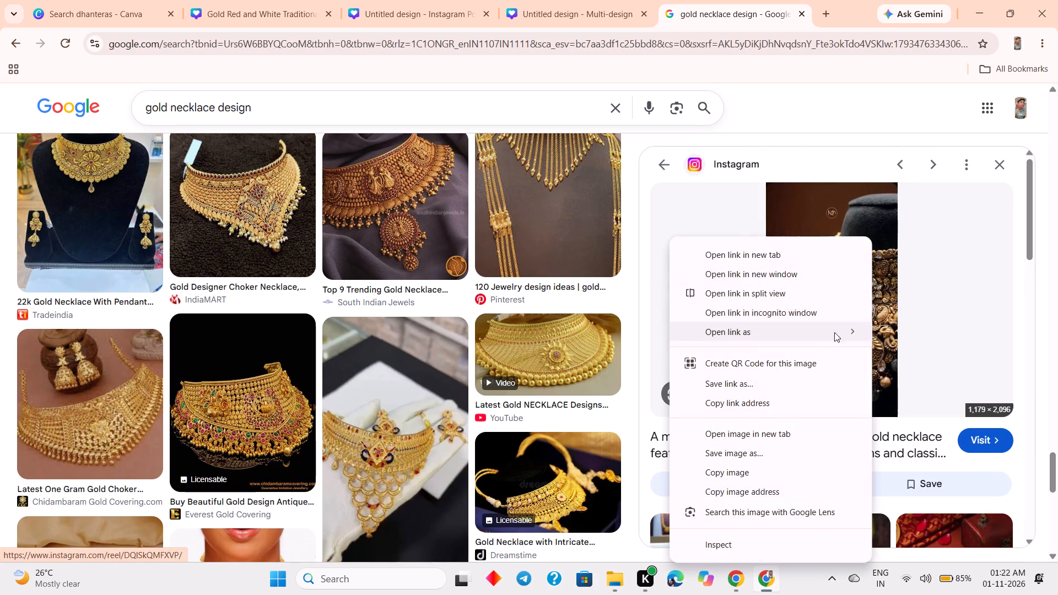
left_click(787, 469)
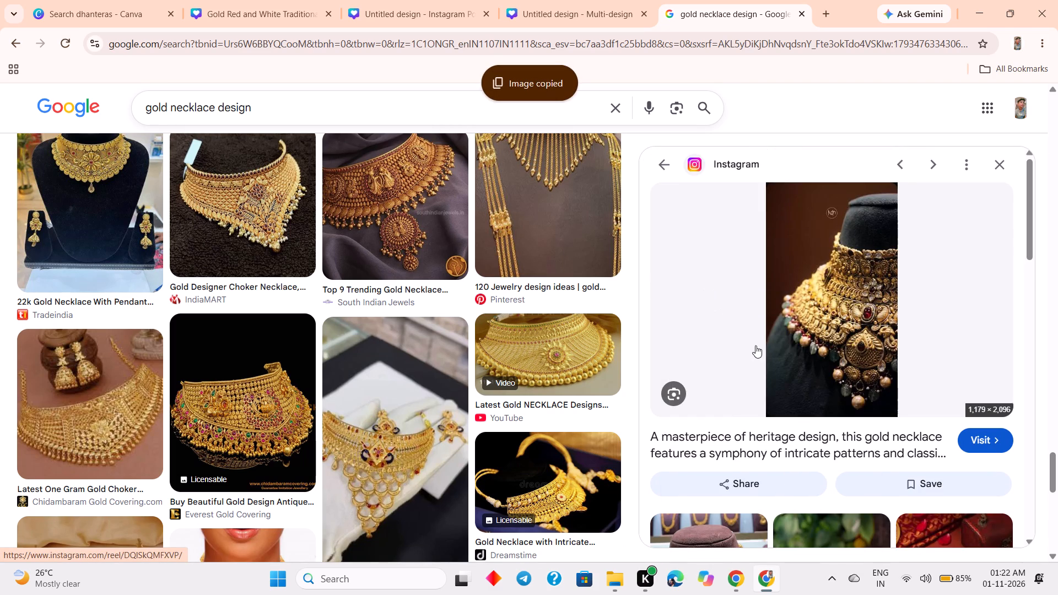
Examine the necklaces related to the Instagram heritage design image for other suitable pictures.
scroll(753, 367, "down", 12)
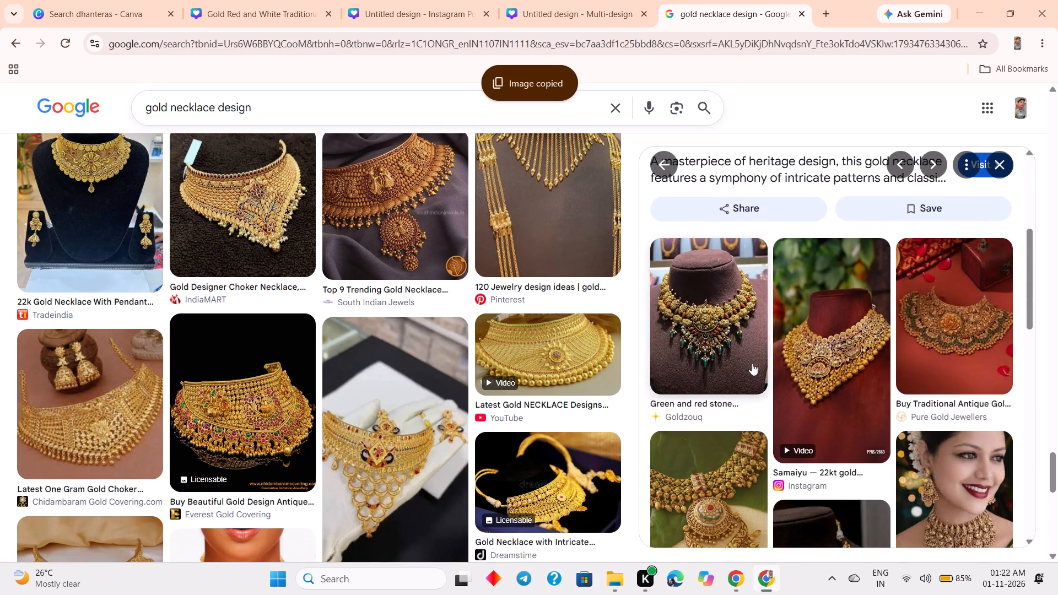
scroll(752, 363, "down", 19)
scroll(751, 363, "down", 5)
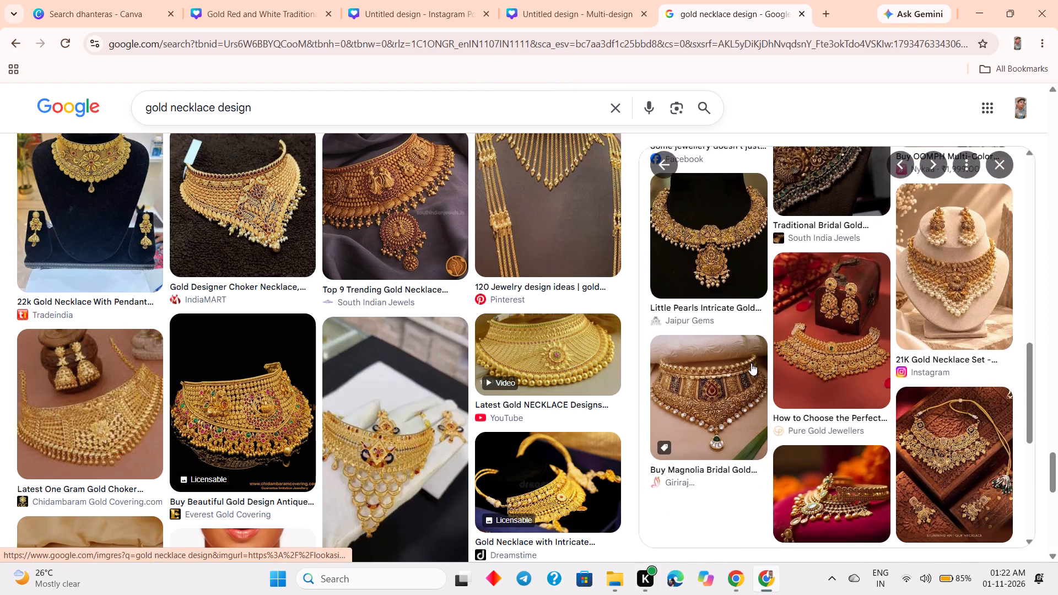
scroll(751, 363, "down", 3)
scroll(751, 363, "up", 5)
Switch to the Gold Red and White Dhanteras design in Canva and paste the copied necklace image onto the page.
left_click(417, 0)
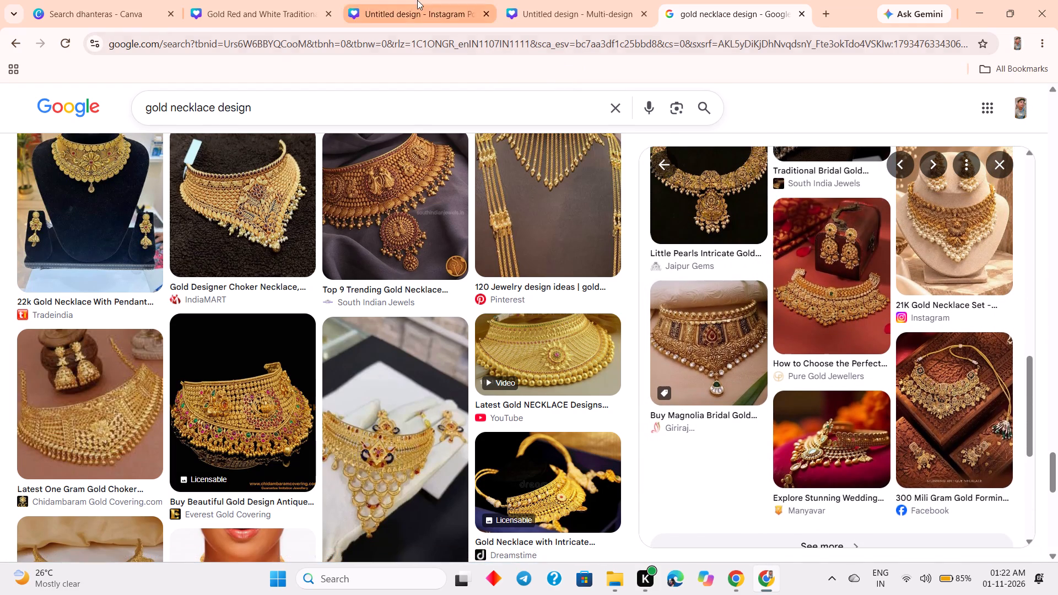
left_click(563, 7)
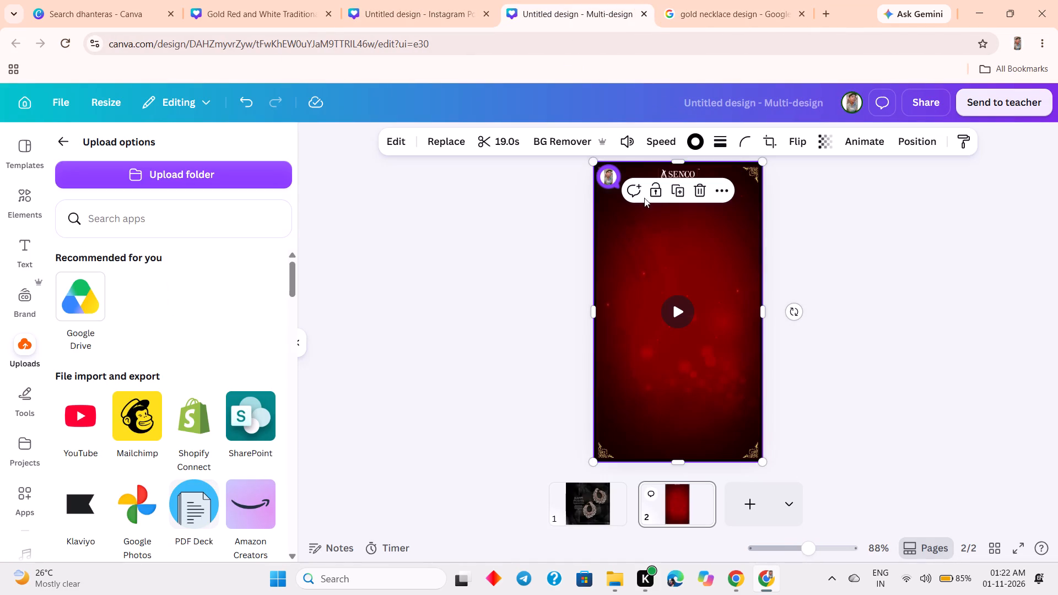
left_click(240, 0)
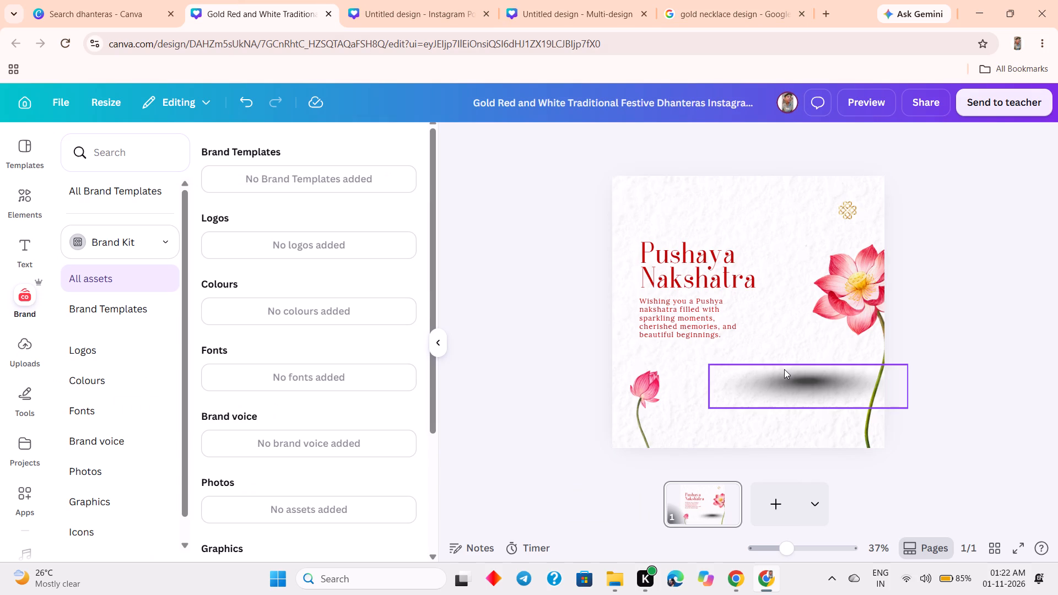
key("ctrl+v")
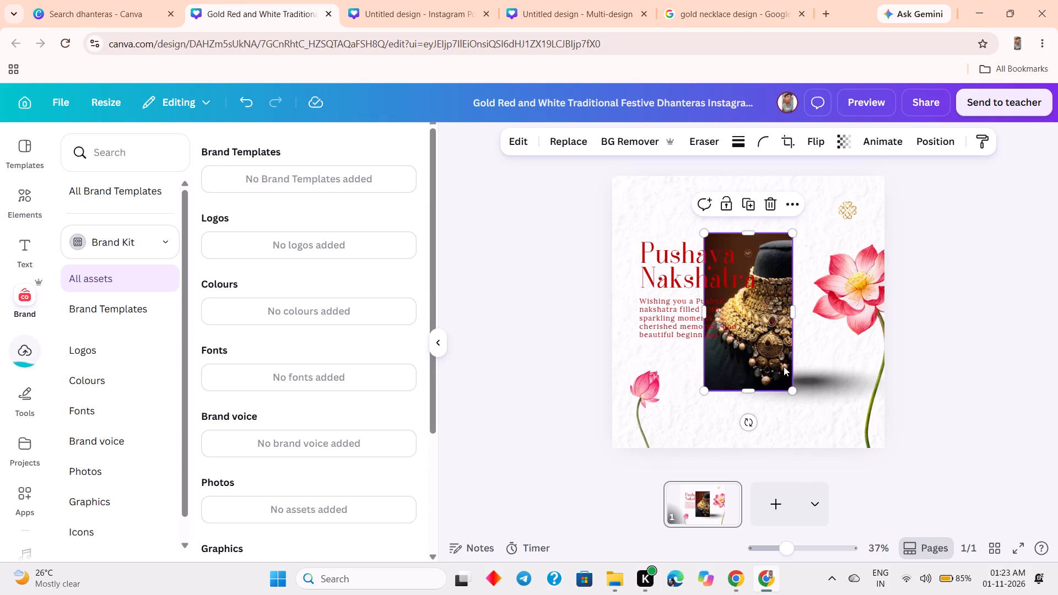
left_click_drag(768, 359, 777, 366)
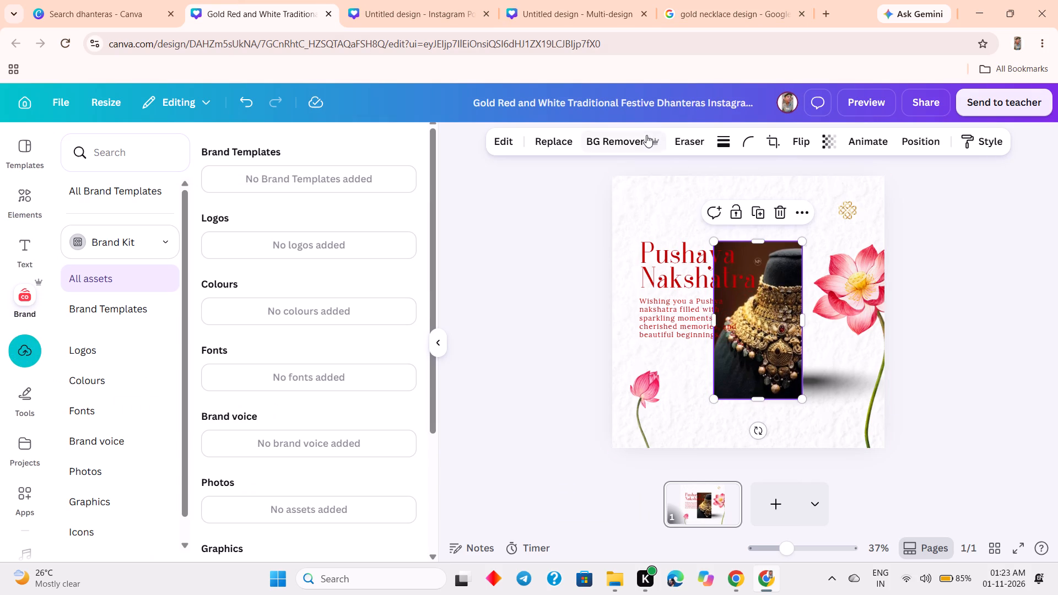
Remove the background from the pasted necklace image.
left_click(646, 135)
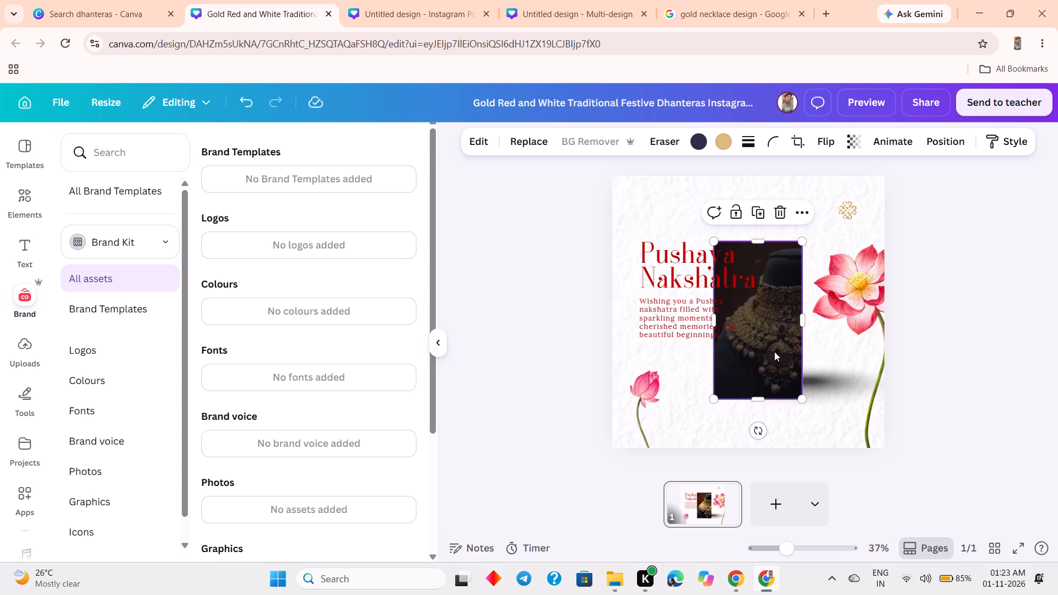
Position the necklace cutout in the page's upper-right corner above the large lotus, running partly off the top edge.
left_click_drag(778, 365, 838, 399)
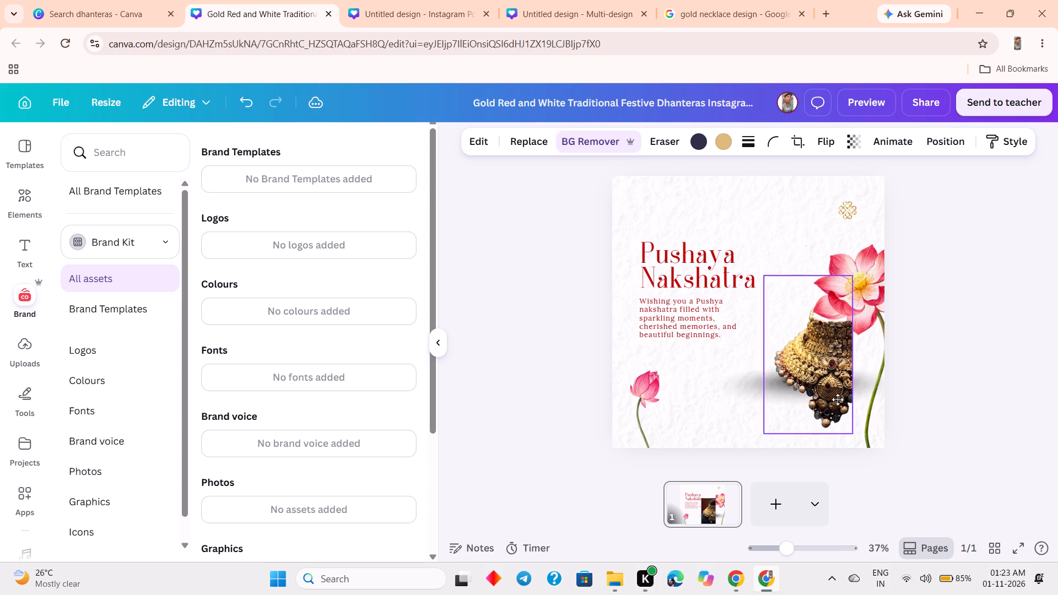
left_click_drag(838, 399, 876, 272)
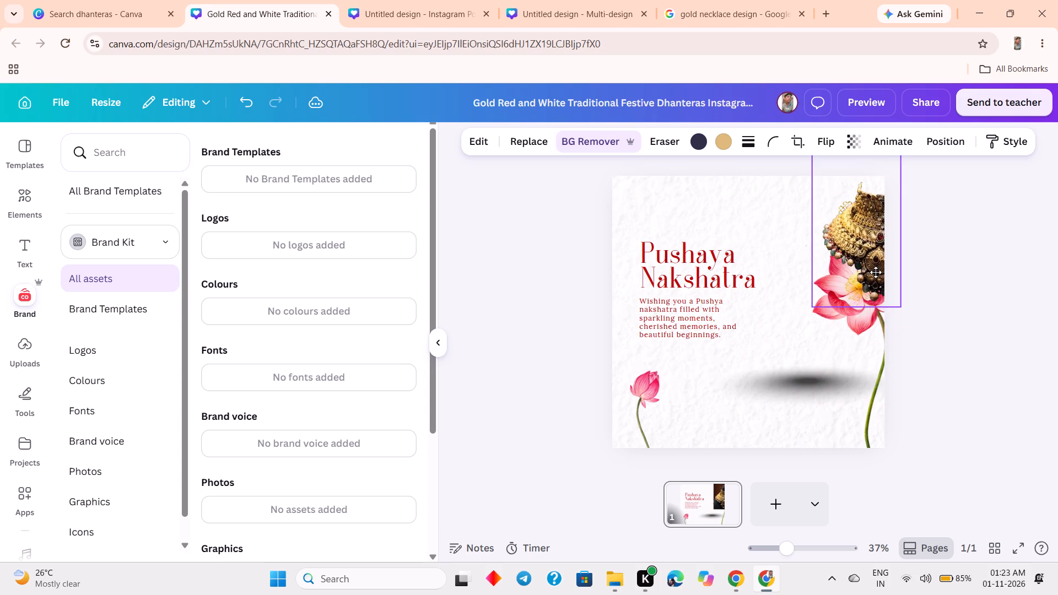
left_click_drag(876, 272, 875, 242)
left_click_drag(874, 239, 863, 227)
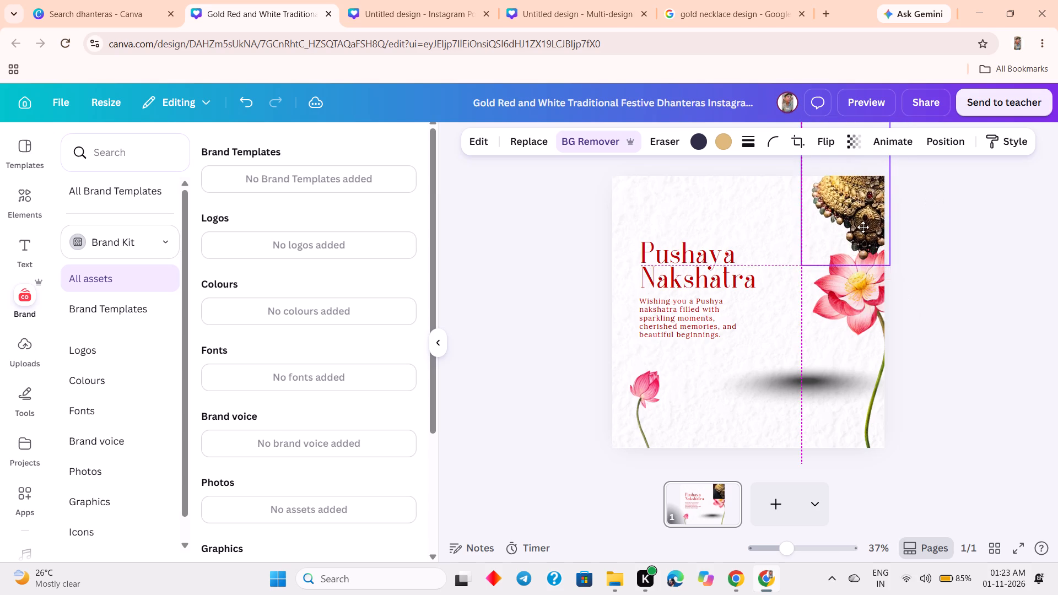
left_click_drag(863, 227, 858, 216)
left_click(928, 212)
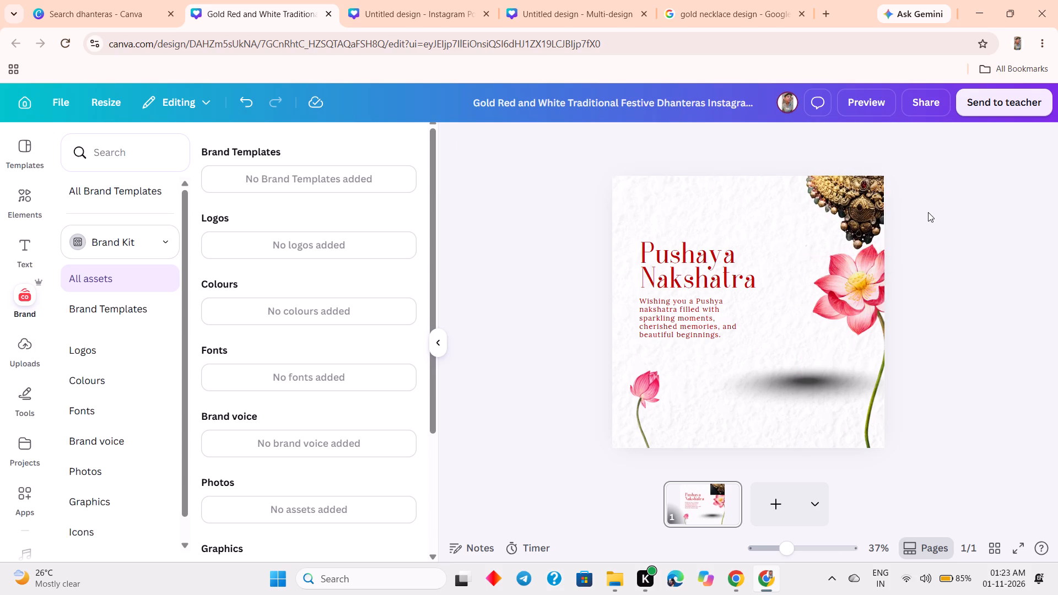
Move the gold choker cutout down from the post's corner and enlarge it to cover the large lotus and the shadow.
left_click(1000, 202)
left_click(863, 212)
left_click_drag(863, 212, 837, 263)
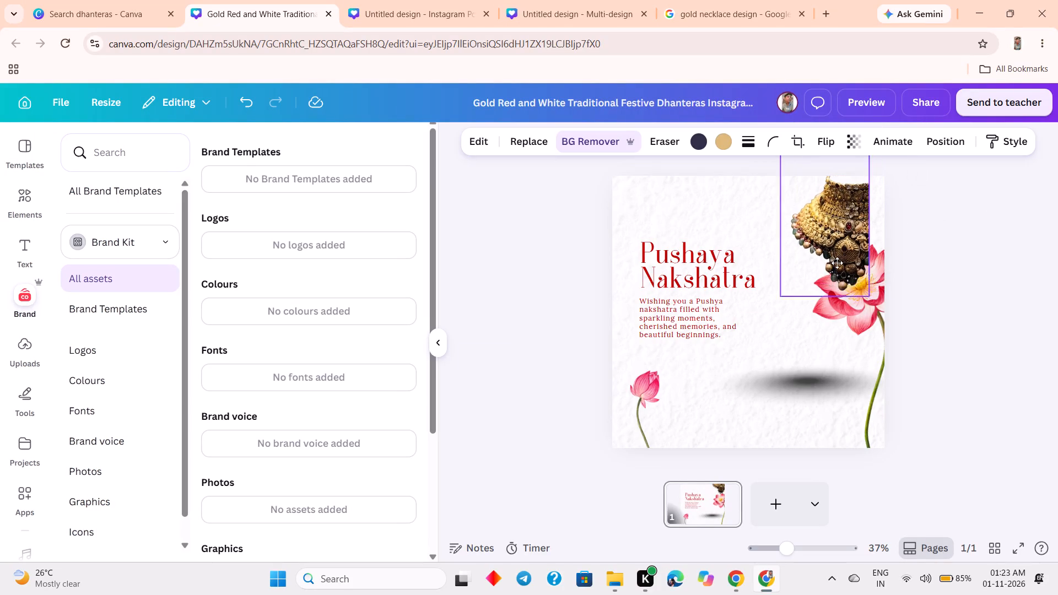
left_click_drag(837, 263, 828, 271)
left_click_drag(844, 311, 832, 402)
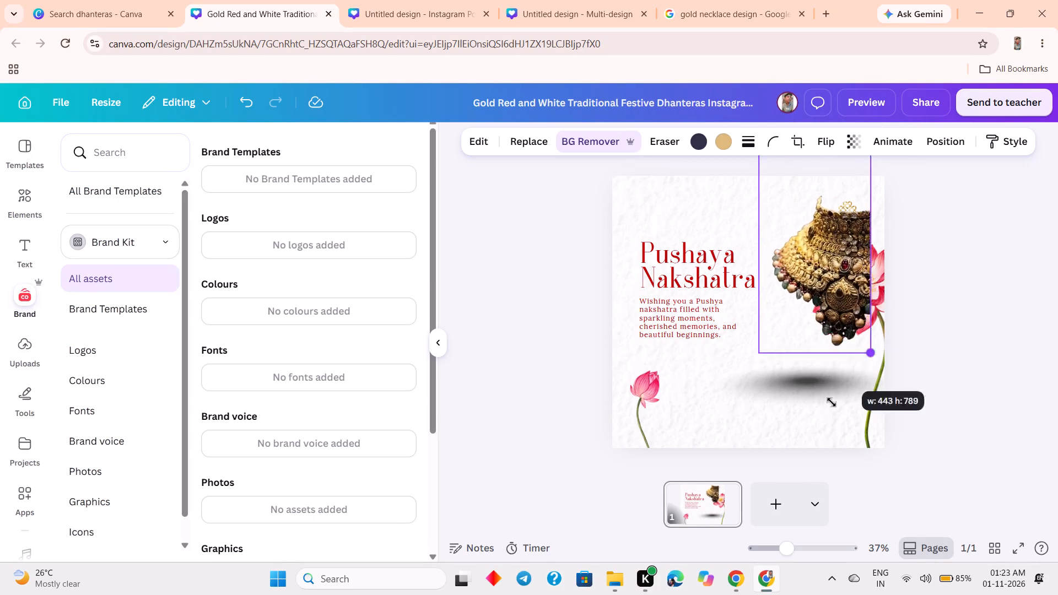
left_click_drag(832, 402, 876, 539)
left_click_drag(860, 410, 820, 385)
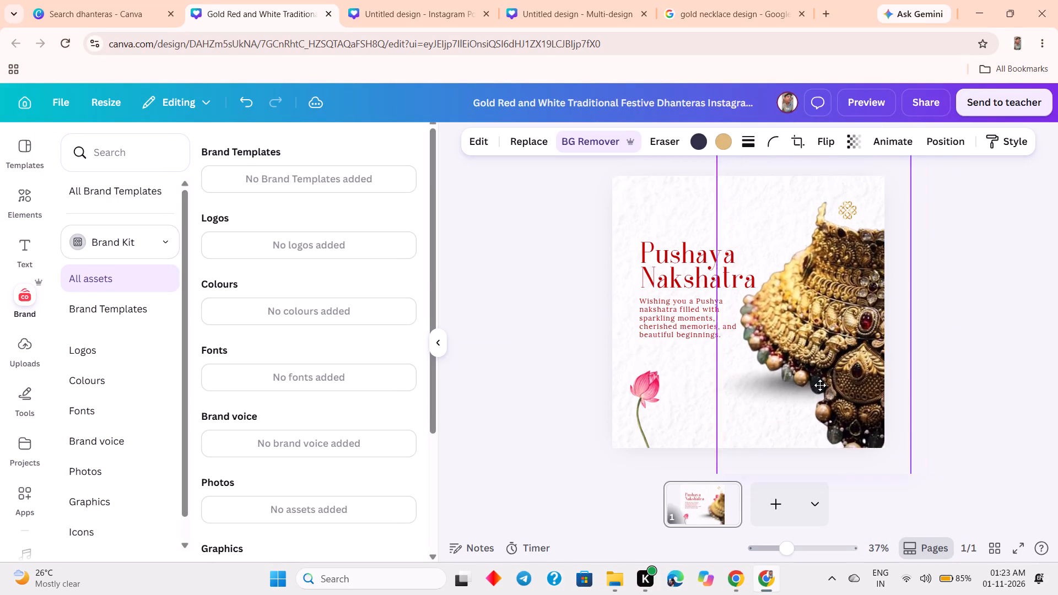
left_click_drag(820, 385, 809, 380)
Delete the enlarged gold choker cutout from the Pushya Nakshatra post.
left_click(826, 441)
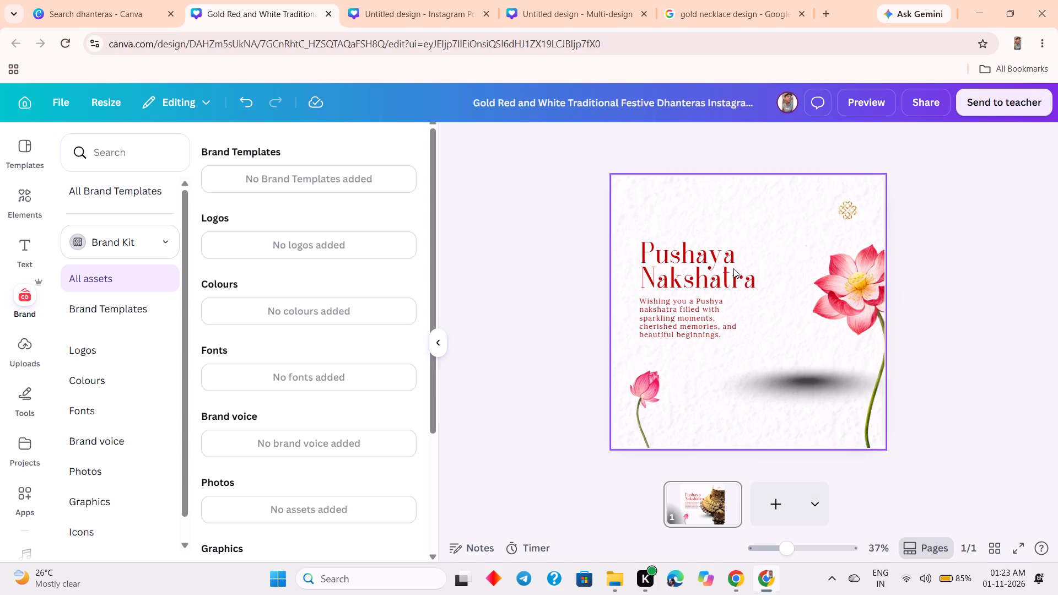
Switch back to the Google gold necklace design results and look through the necklaces for another suitable picture.
left_click(605, 0)
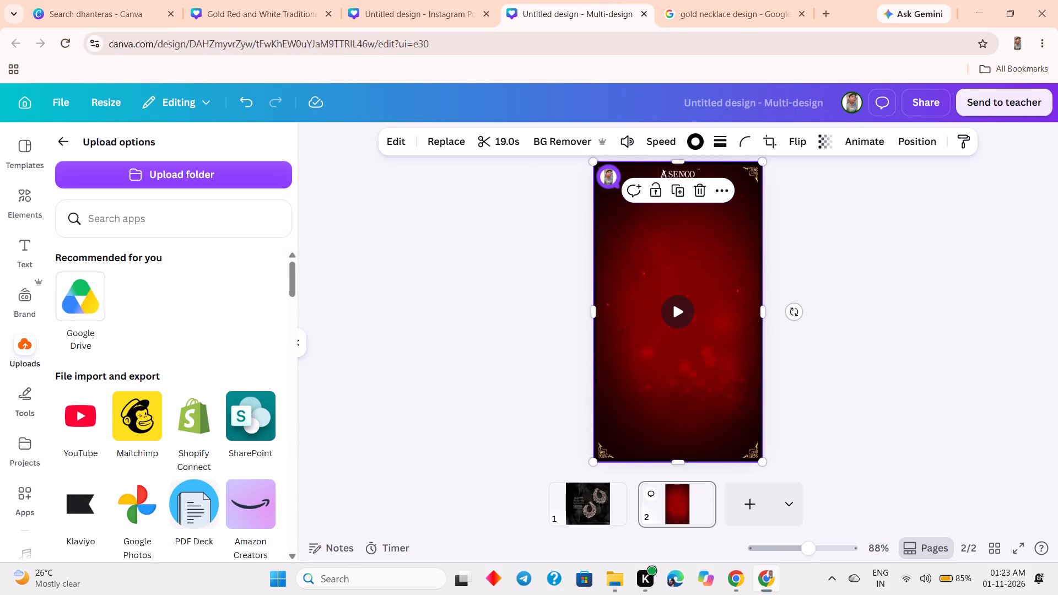
left_click(684, 0)
scroll(741, 282, "up", 2)
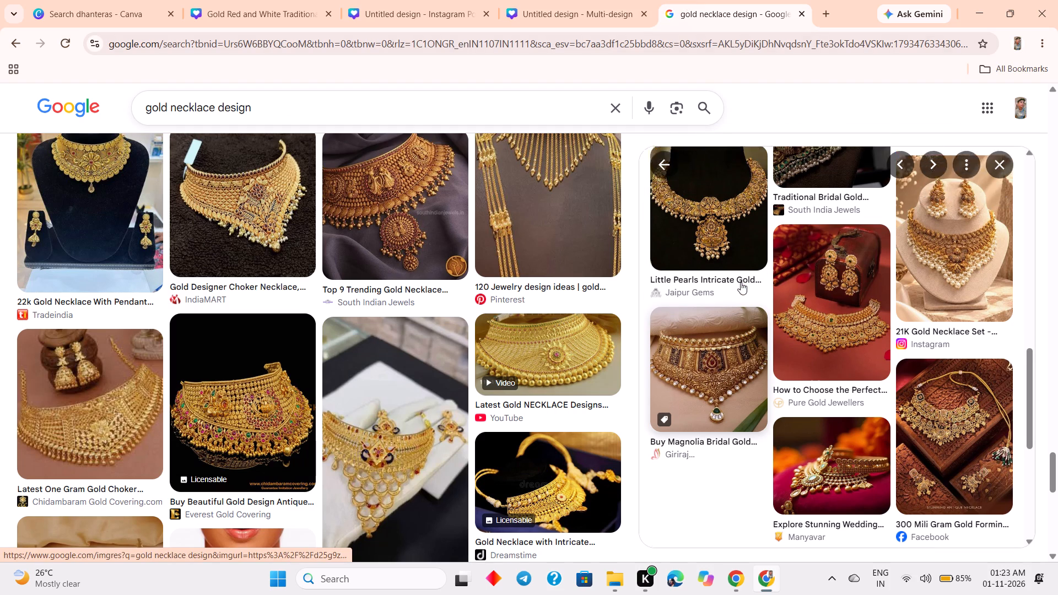
scroll(741, 282, "up", 2)
scroll(814, 284, "up", 4)
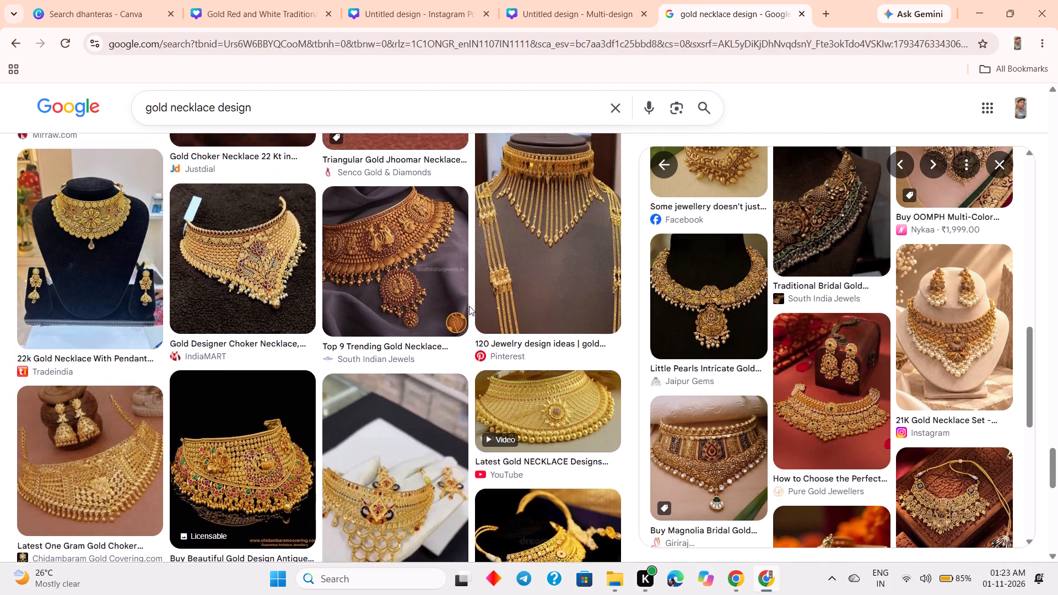
scroll(700, 288, "up", 20)
scroll(703, 283, "up", 6)
scroll(725, 318, "down", 8)
scroll(725, 317, "down", 15)
scroll(725, 316, "up", 1)
scroll(725, 316, "down", 20)
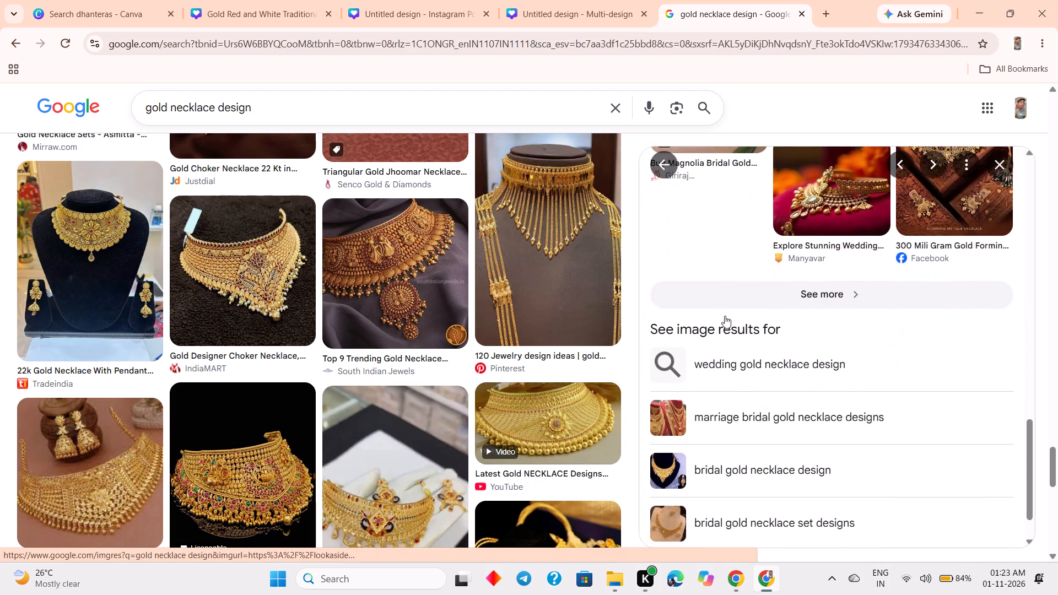
Go back to the preview of the Vindra "22K Gold Plated Ruby Teardrop AD Choker Necklace Set" and copy its image.
scroll(725, 316, "up", 20)
scroll(725, 315, "up", 7)
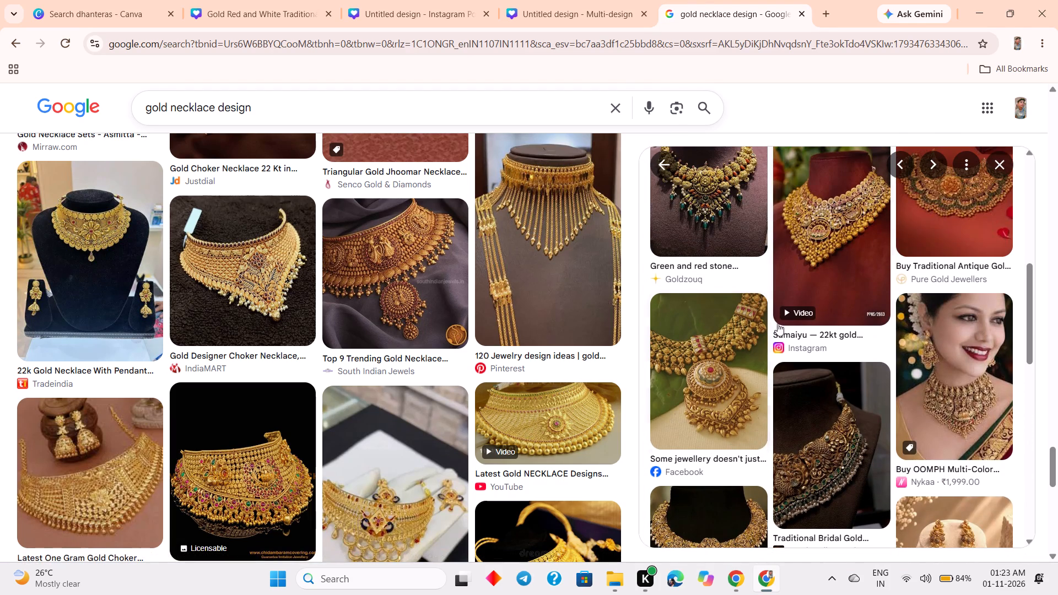
left_click(666, 172)
scroll(735, 243, "up", 13)
scroll(734, 241, "up", 10)
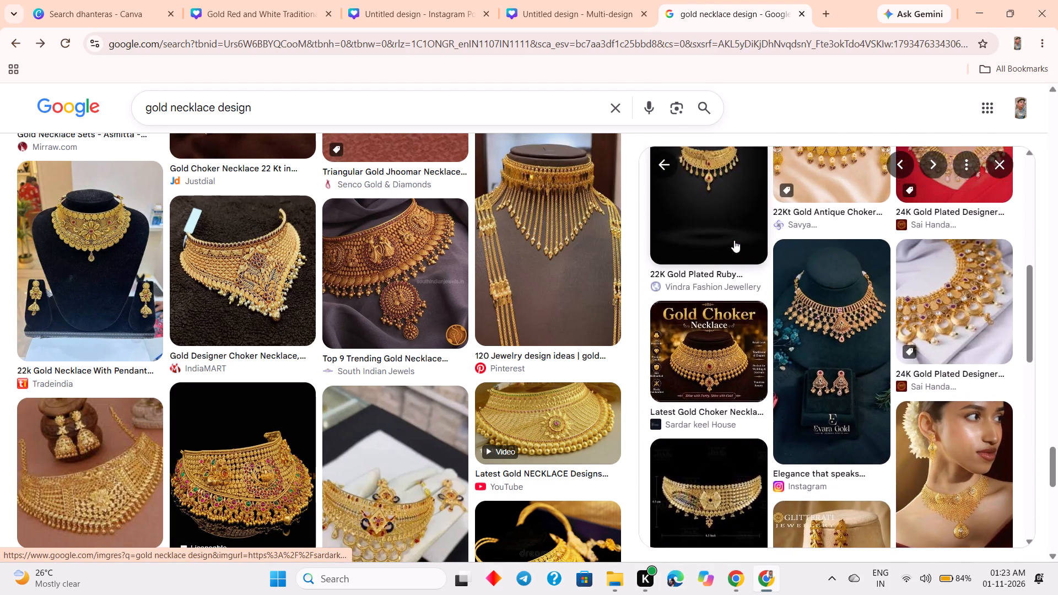
scroll(734, 240, "up", 15)
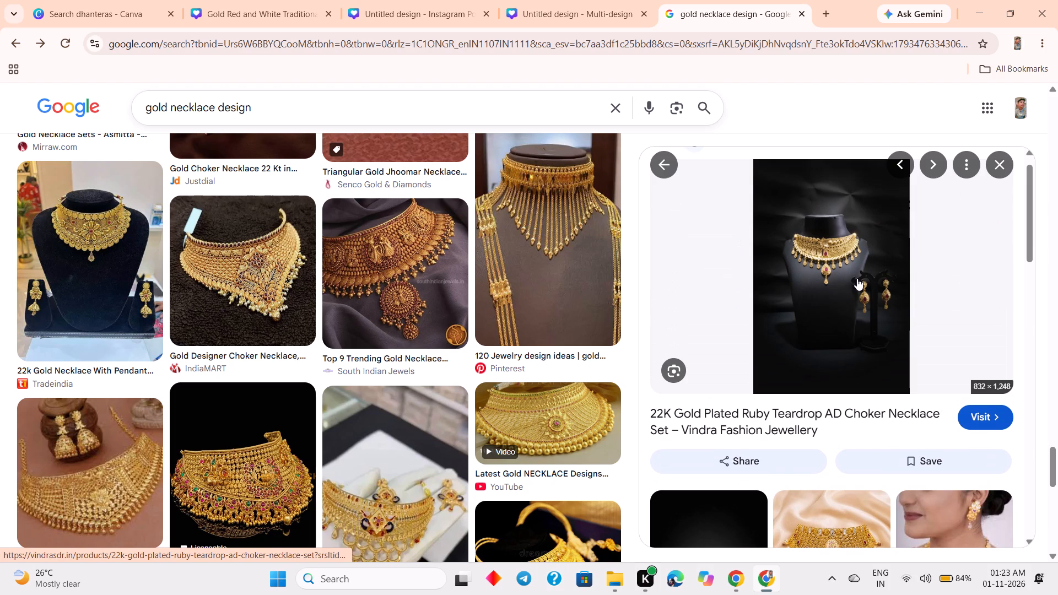
right_click(856, 279)
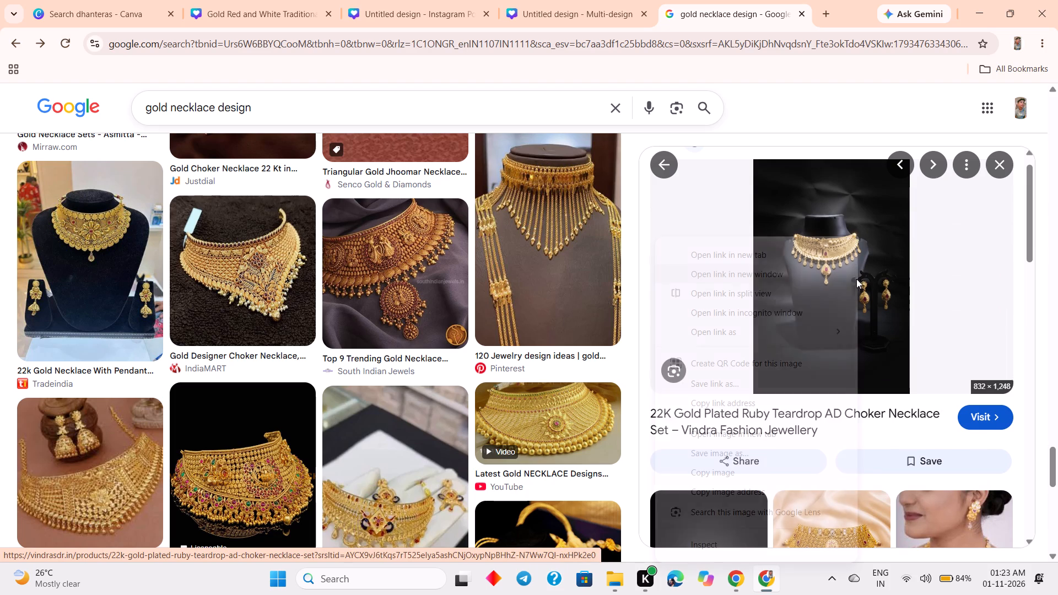
left_click(757, 465)
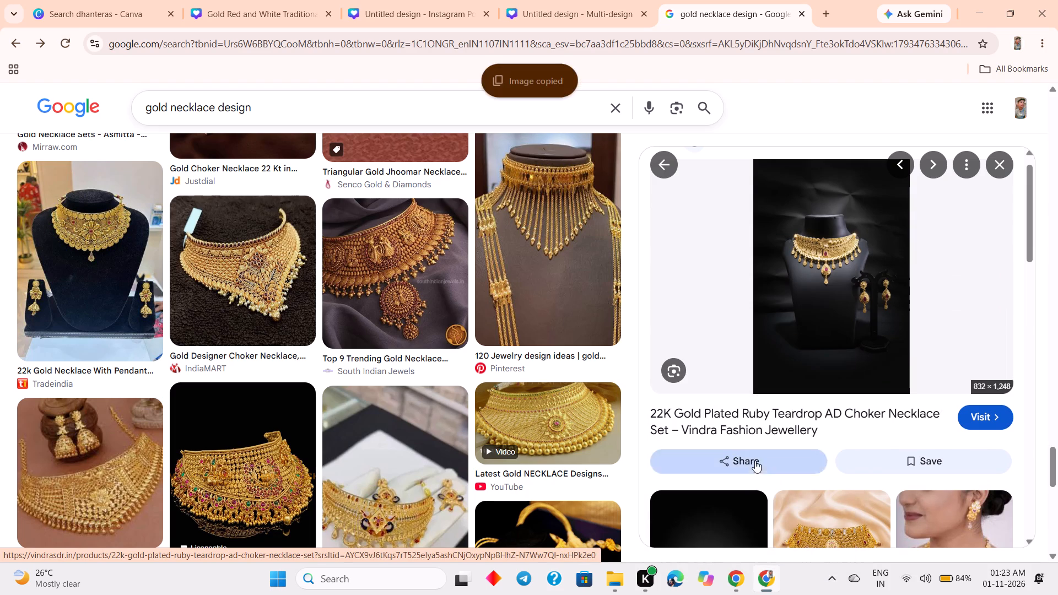
Switch to the Pushaya Nakshatra post in Canva and paste the copied choker set image onto the page.
left_click(223, 0)
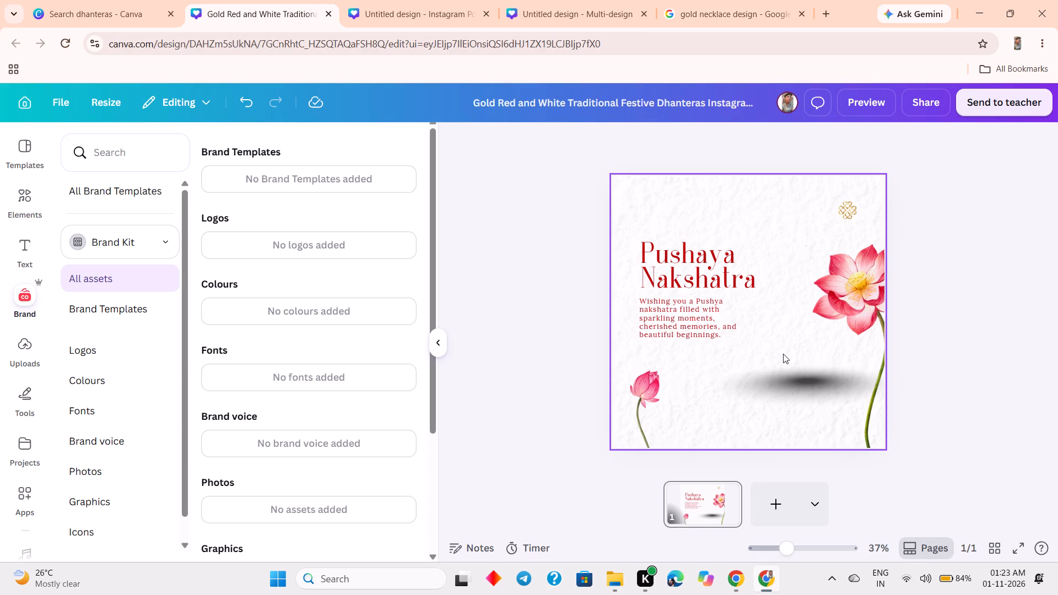
key("ctrl+v")
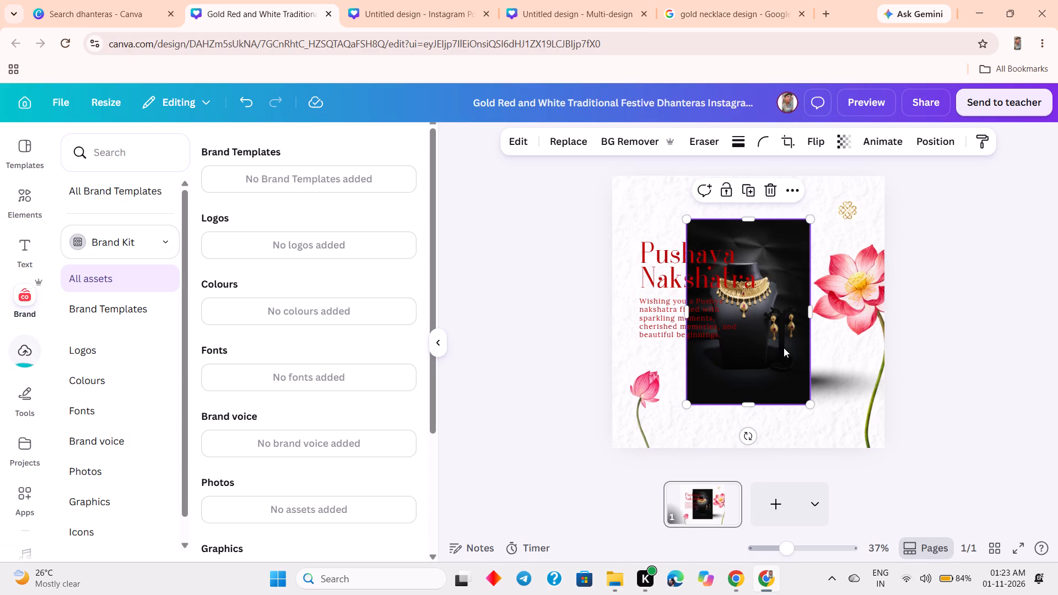
Remove the choker set photo's background and move the cutout beside the large lotus, over the shadow.
left_click(627, 142)
left_click_drag(778, 370, 834, 376)
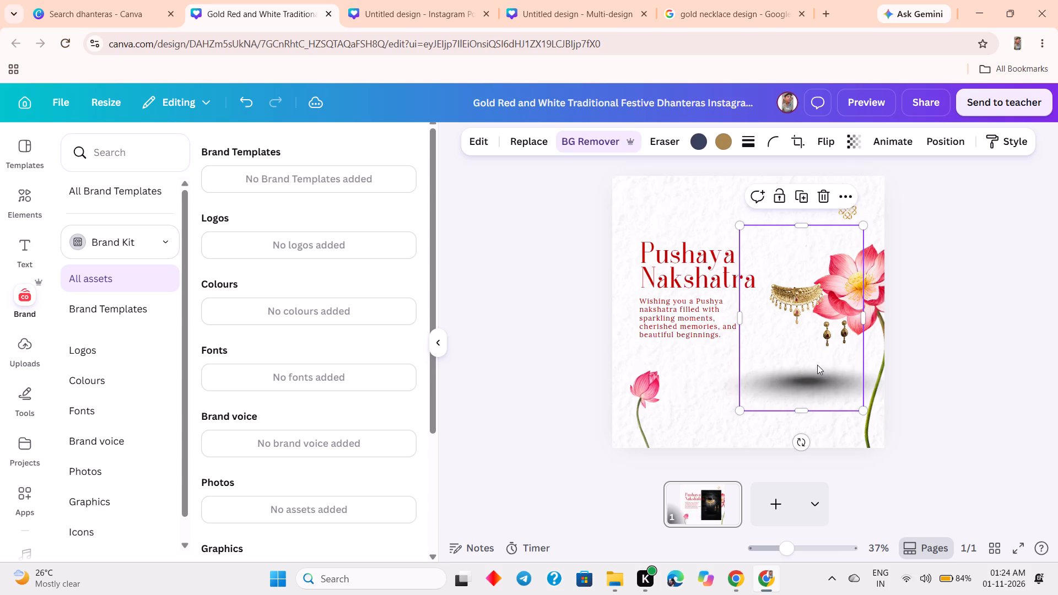
Open the choker set cutout in the Pixel Eraser, ready to erase.
left_click(602, 148)
left_click(602, 148)
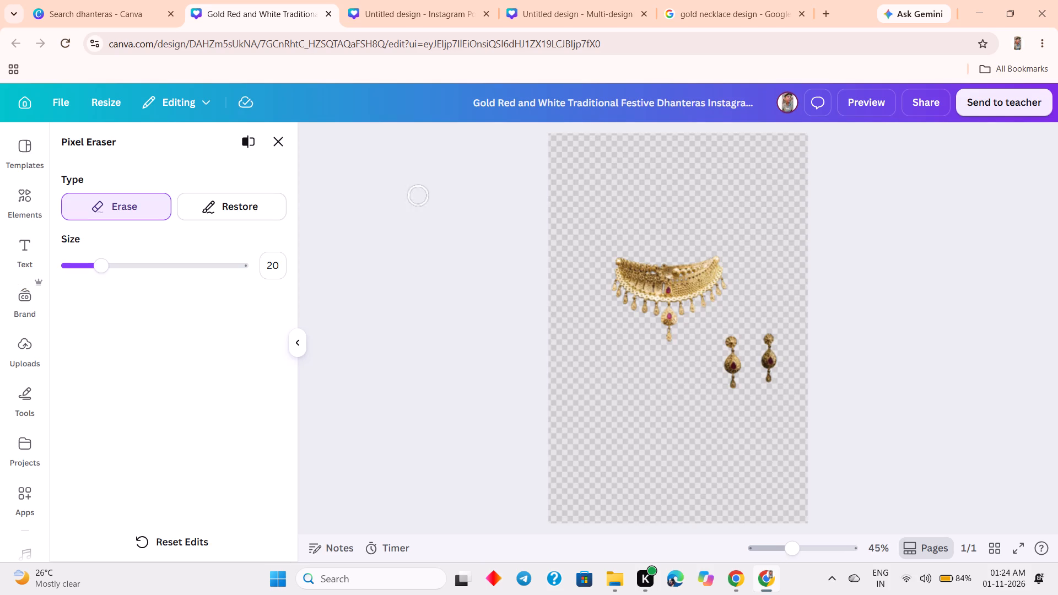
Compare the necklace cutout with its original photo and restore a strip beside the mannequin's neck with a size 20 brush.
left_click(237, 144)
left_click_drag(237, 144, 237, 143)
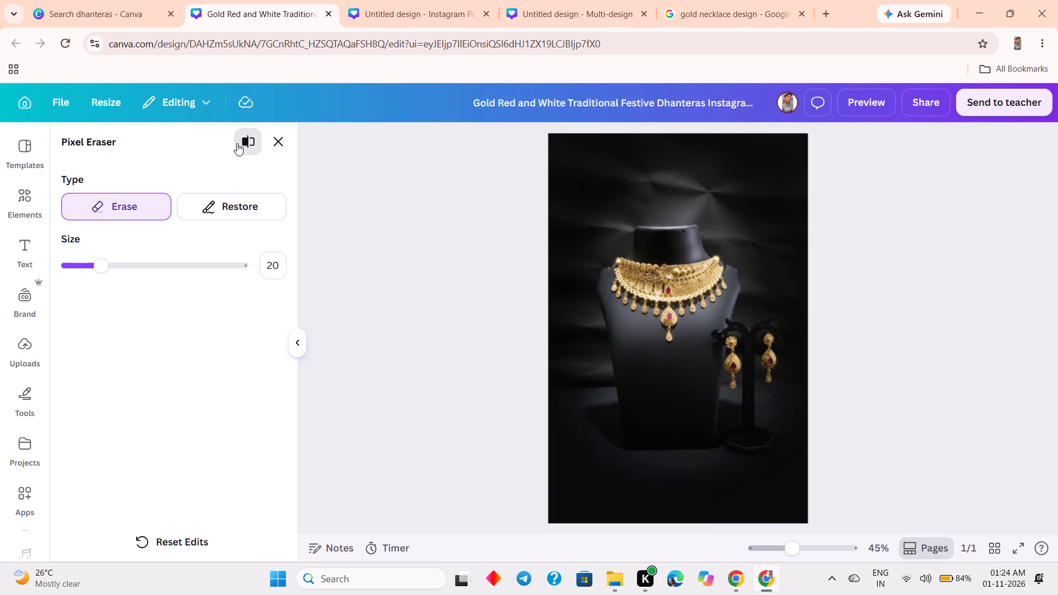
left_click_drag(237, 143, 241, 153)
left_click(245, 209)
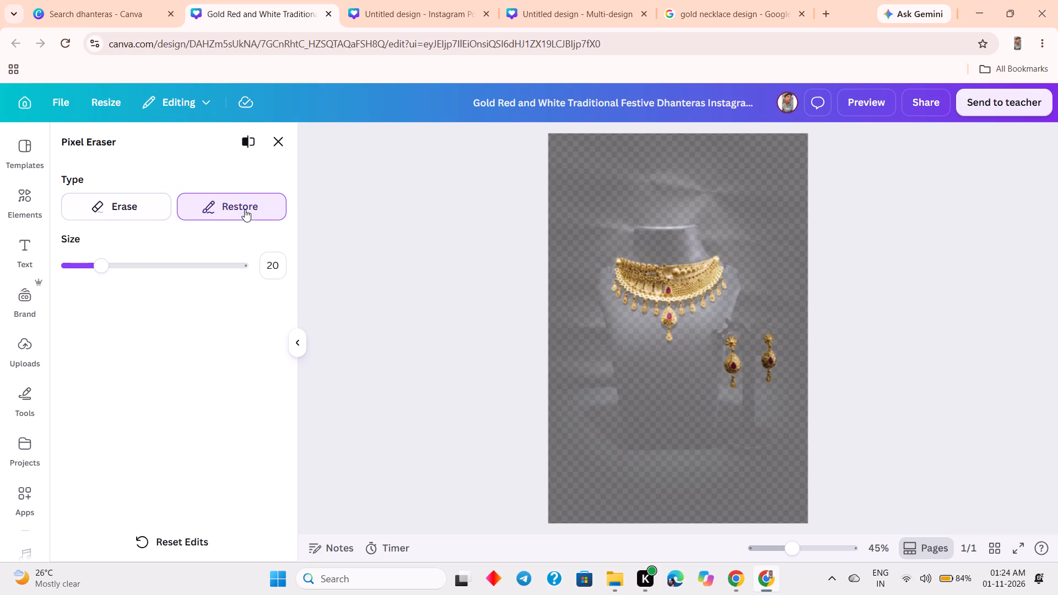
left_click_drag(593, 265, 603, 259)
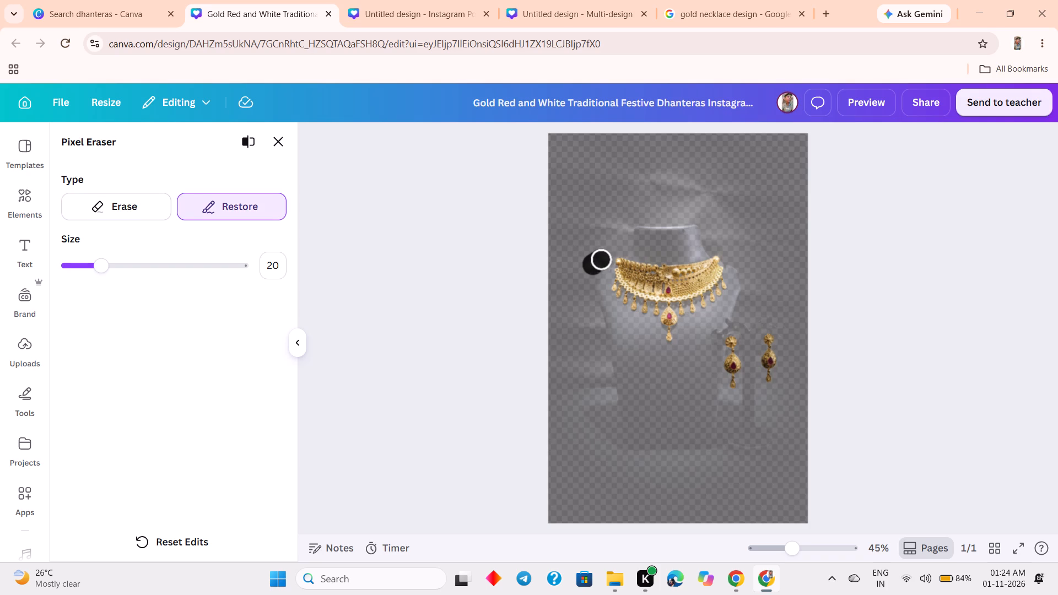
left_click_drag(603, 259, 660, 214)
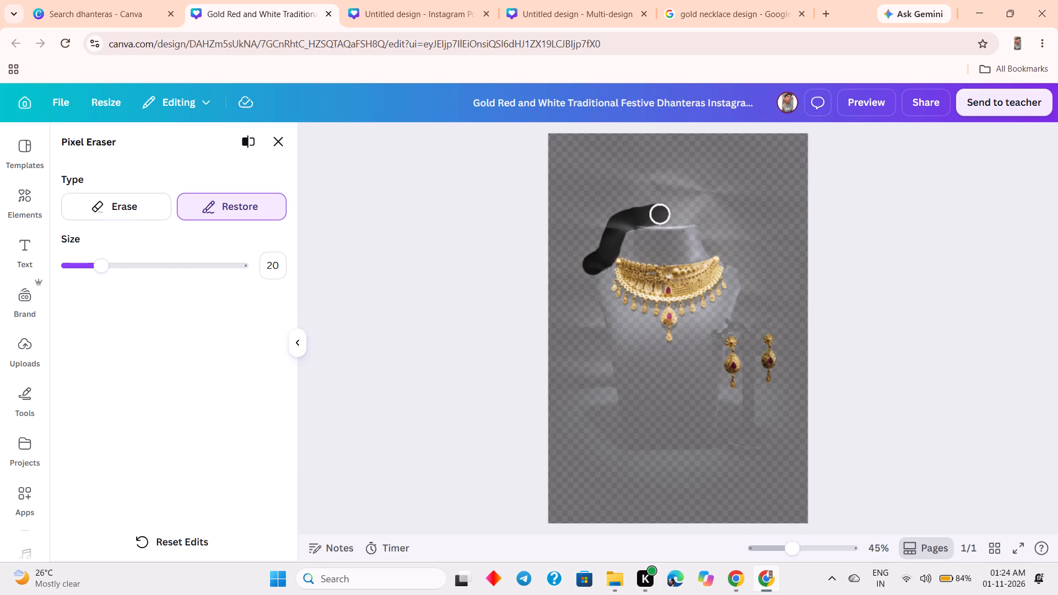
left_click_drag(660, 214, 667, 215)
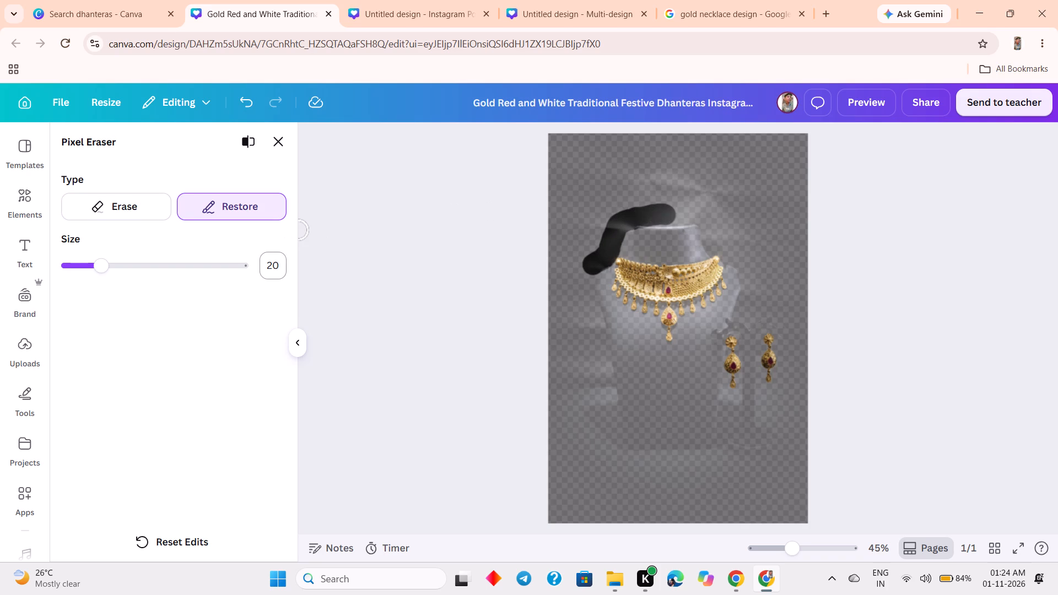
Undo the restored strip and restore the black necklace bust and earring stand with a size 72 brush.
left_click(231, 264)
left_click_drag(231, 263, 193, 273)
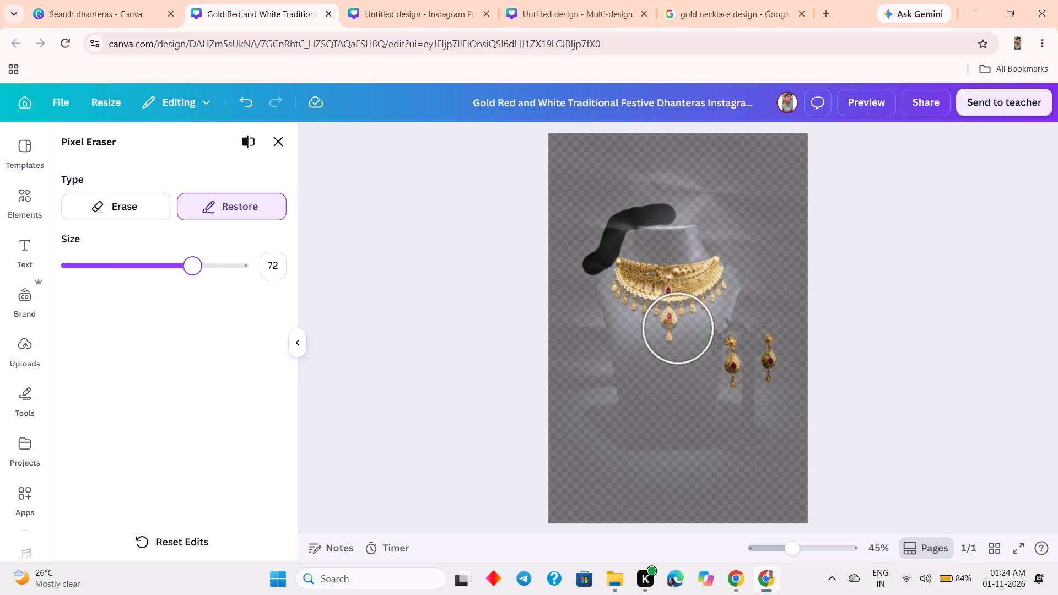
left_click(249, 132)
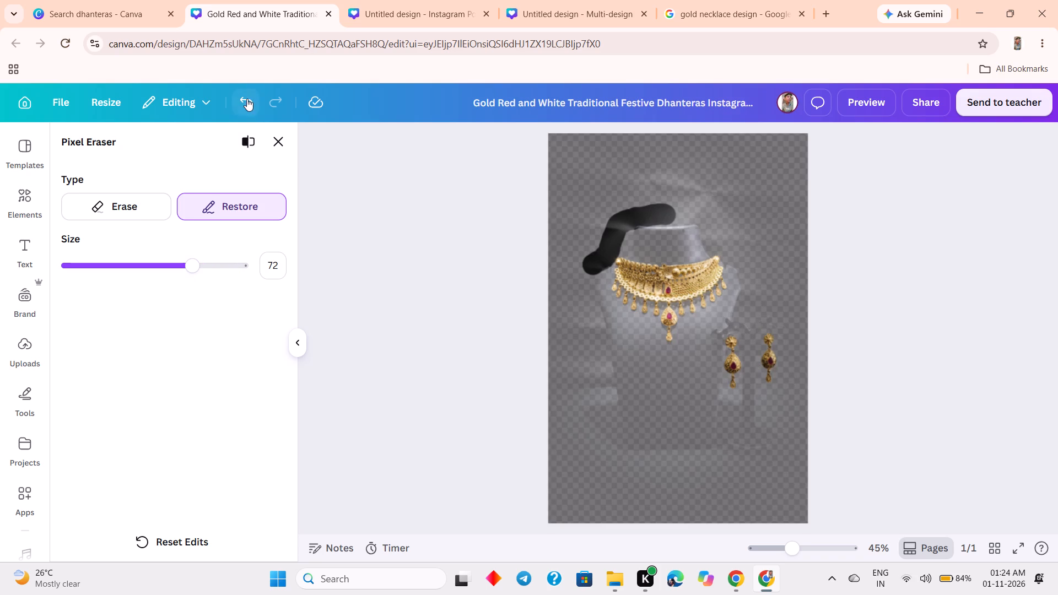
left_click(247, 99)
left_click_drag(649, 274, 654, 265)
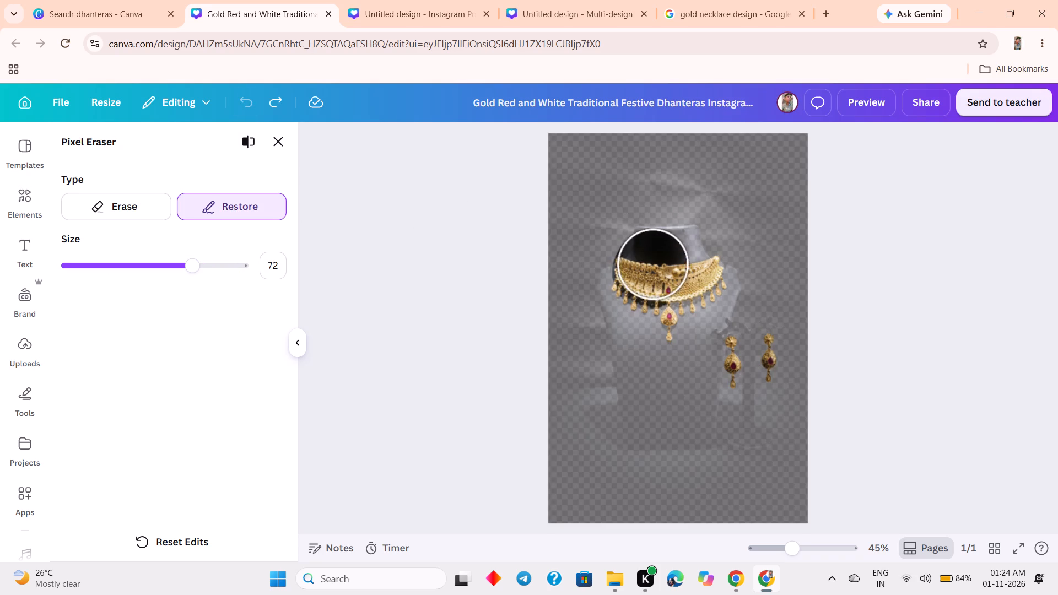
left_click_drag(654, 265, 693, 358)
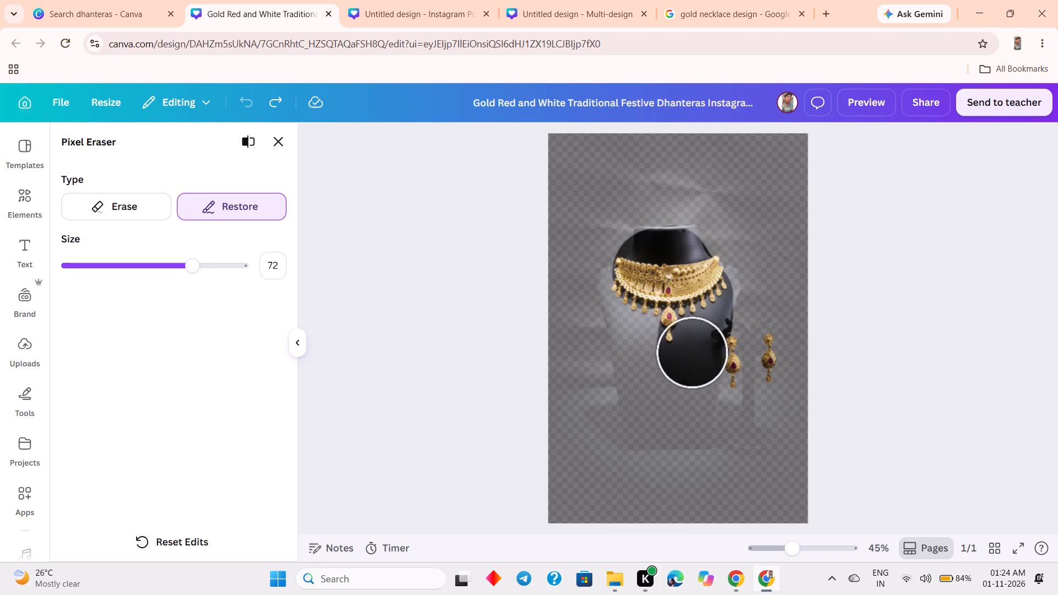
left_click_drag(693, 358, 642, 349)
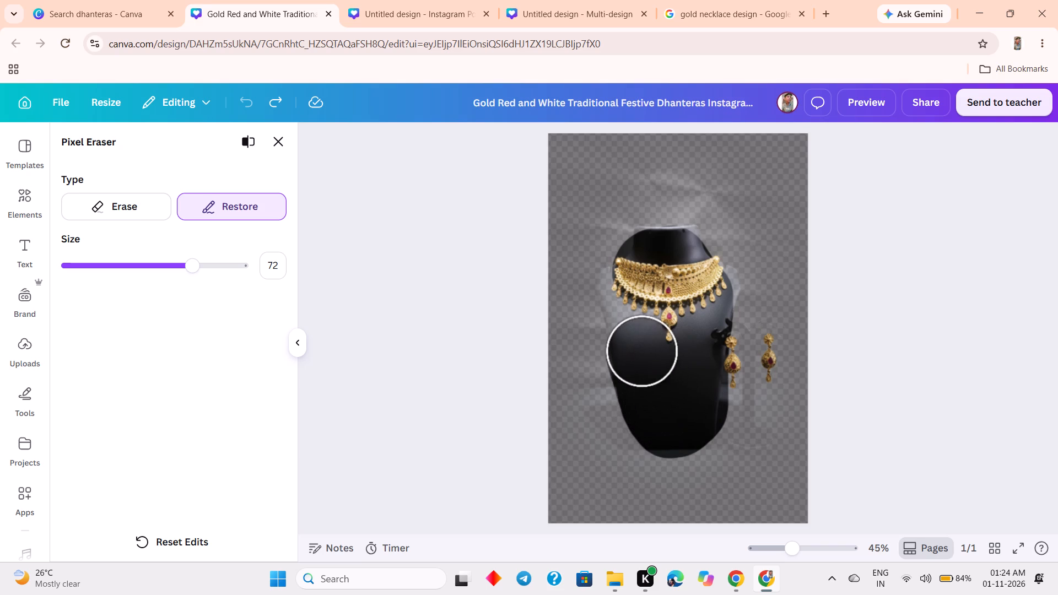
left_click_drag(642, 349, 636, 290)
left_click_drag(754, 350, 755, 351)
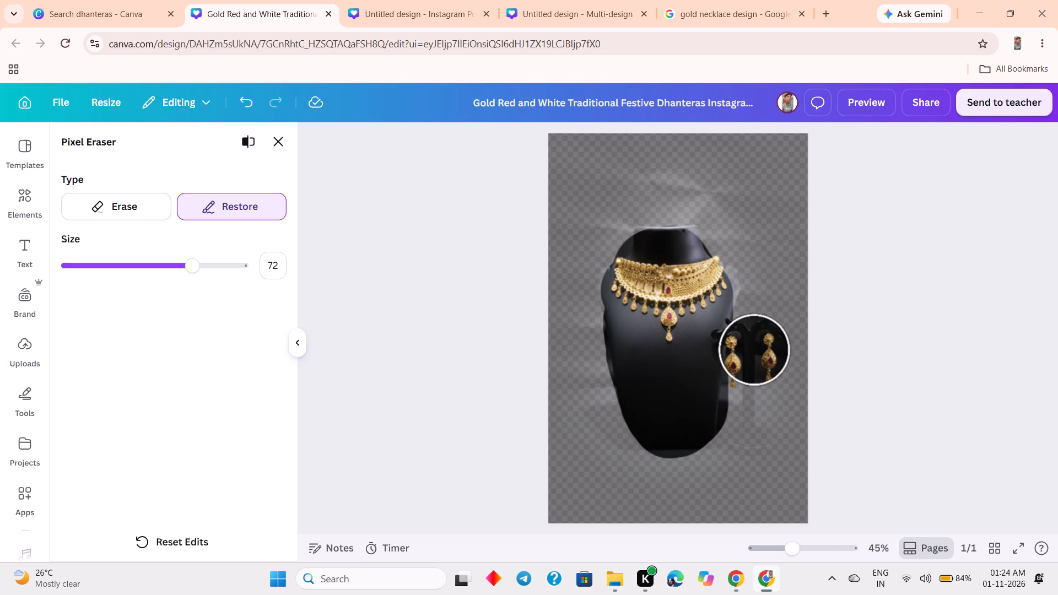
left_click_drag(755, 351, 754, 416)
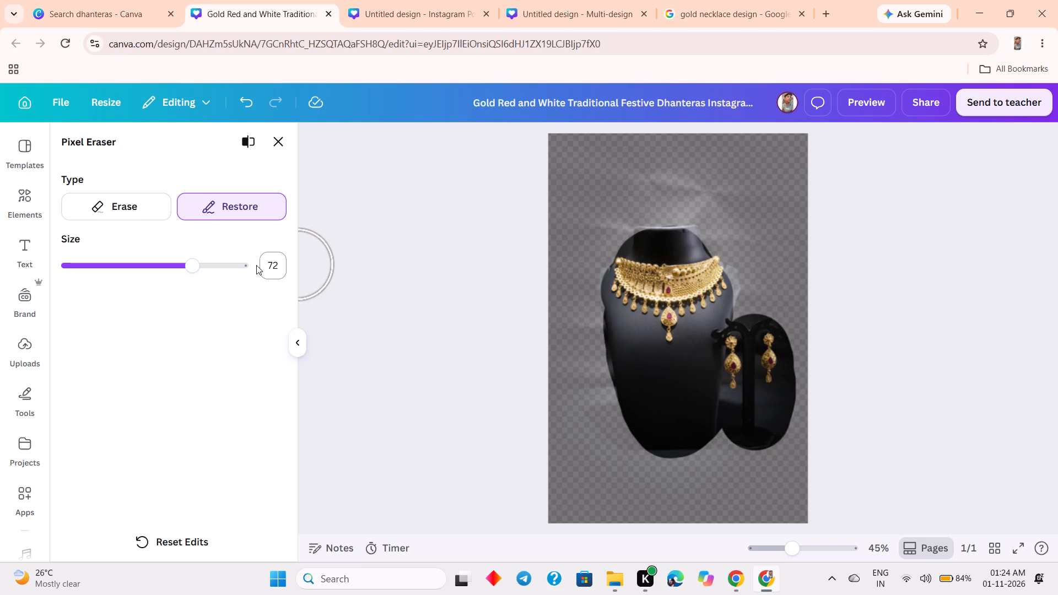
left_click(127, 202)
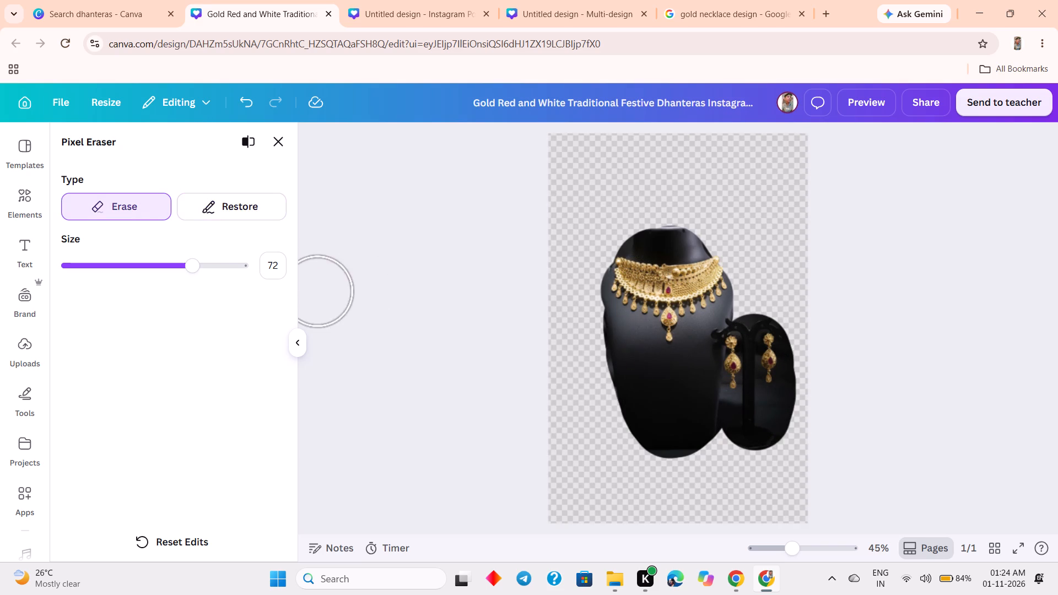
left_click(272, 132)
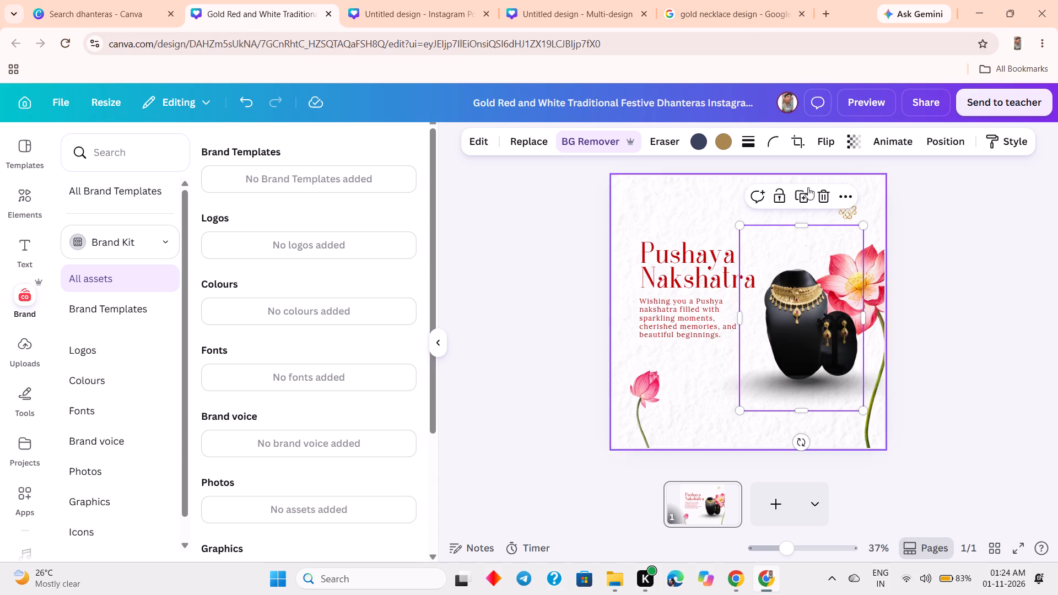
Delete the necklace bust and earring stand image from the Pushya Nakshatra post.
left_click(821, 193)
Return to the Google image results and look through the remaining necklaces and those related to the Vindra Fashion Jewellery choker.
left_click(604, 0)
left_click(704, 0)
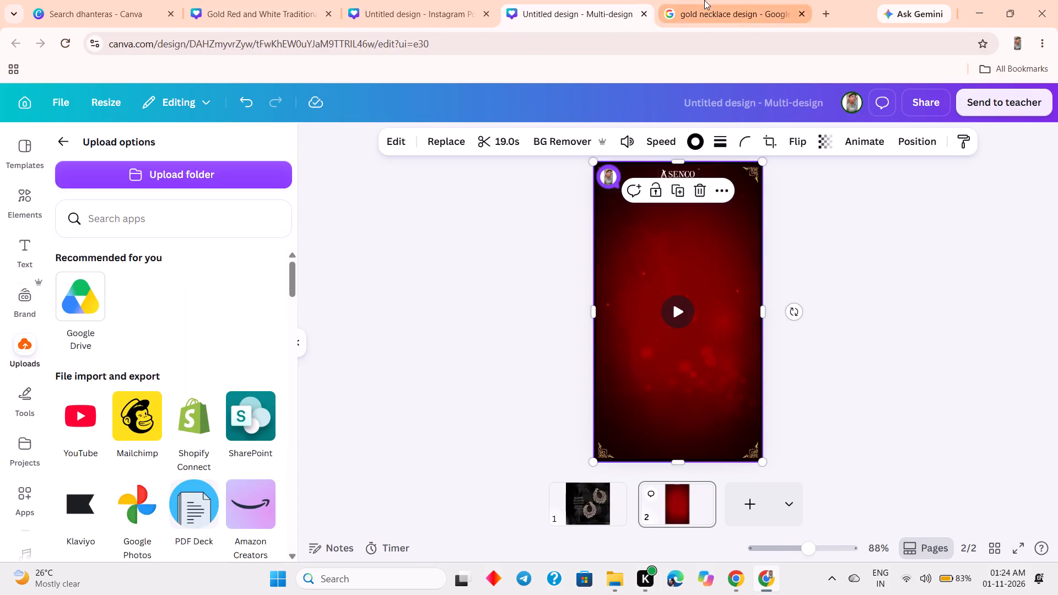
scroll(662, 289, "down", 7)
scroll(461, 405, "down", 7)
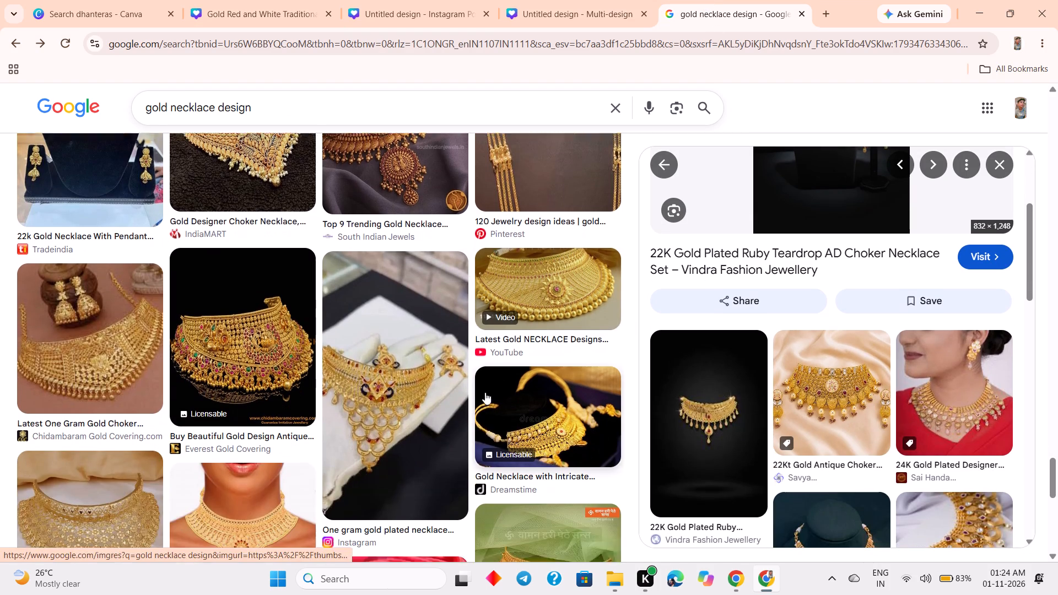
scroll(485, 389, "down", 15)
scroll(486, 382, "down", 8)
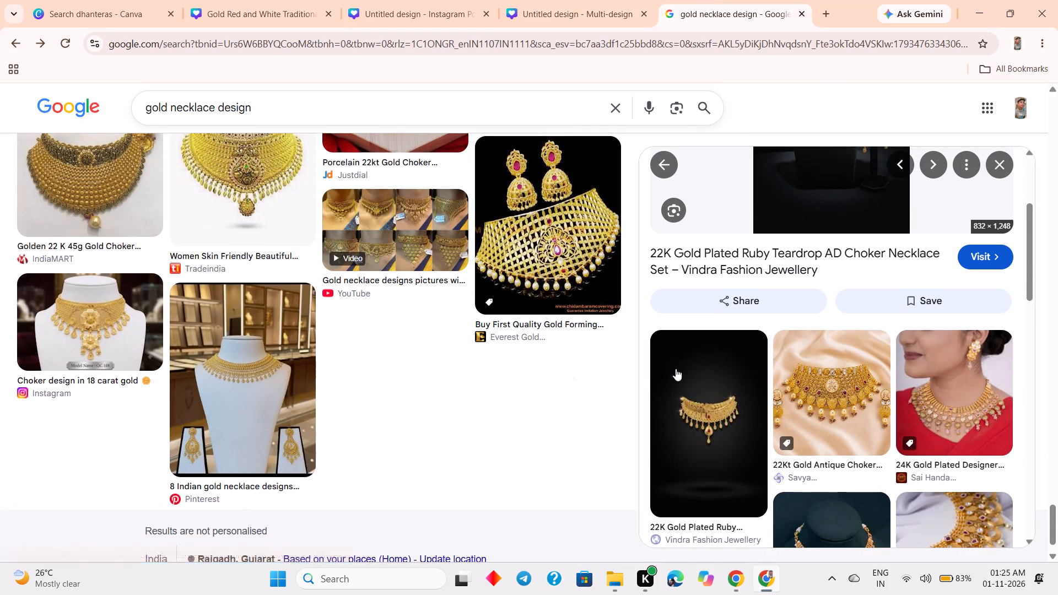
scroll(716, 368, "down", 17)
scroll(746, 365, "down", 6)
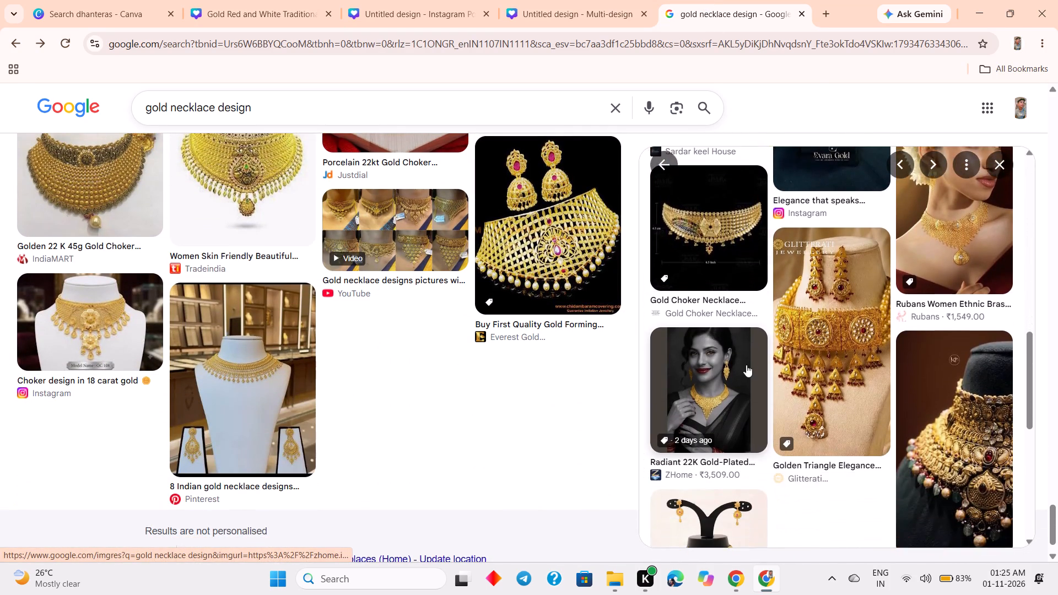
scroll(746, 364, "down", 4)
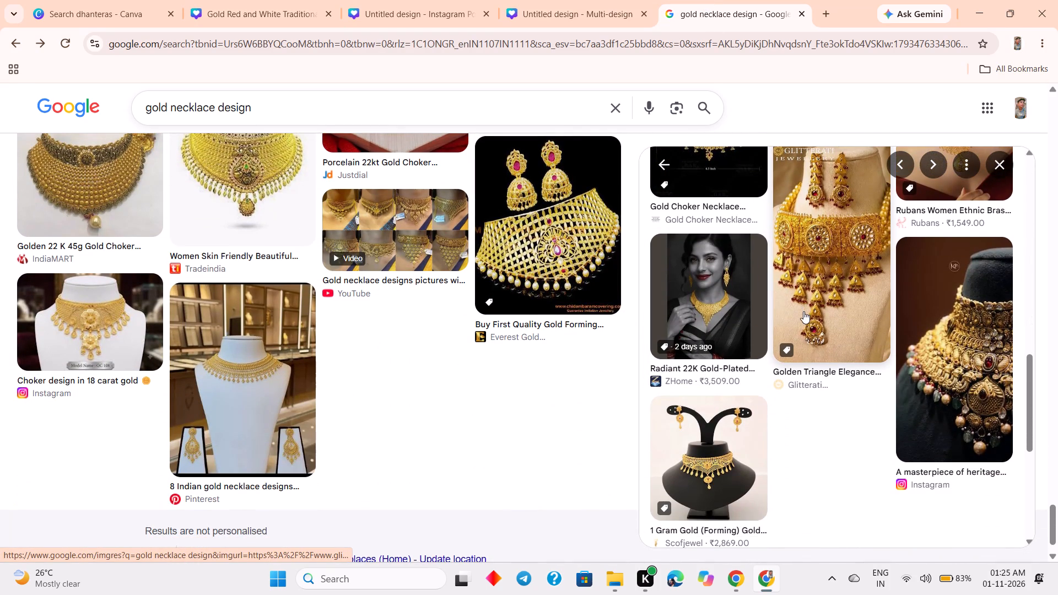
Open the Golden Triangle Elegance choker image and look through the necklaces related to it.
left_click(803, 311)
scroll(803, 312, "down", 15)
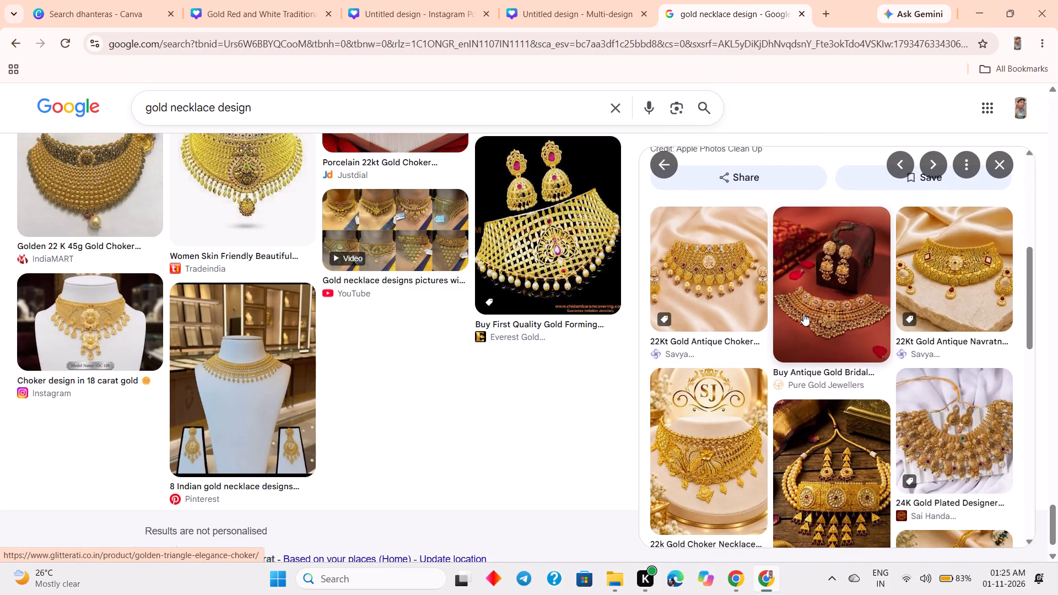
scroll(803, 313, "down", 16)
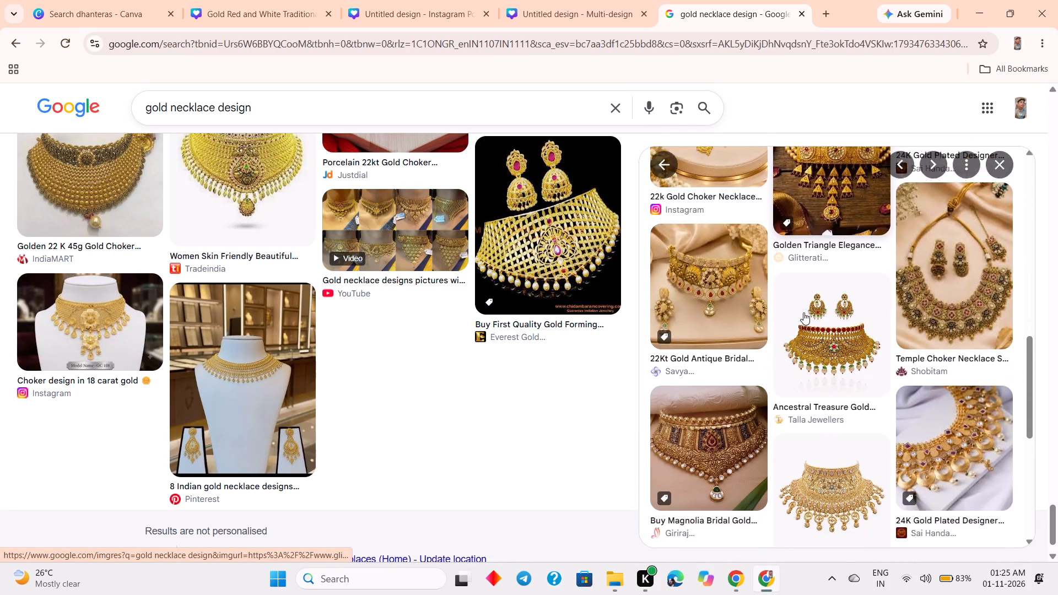
scroll(803, 312, "down", 6)
scroll(803, 312, "up", 17)
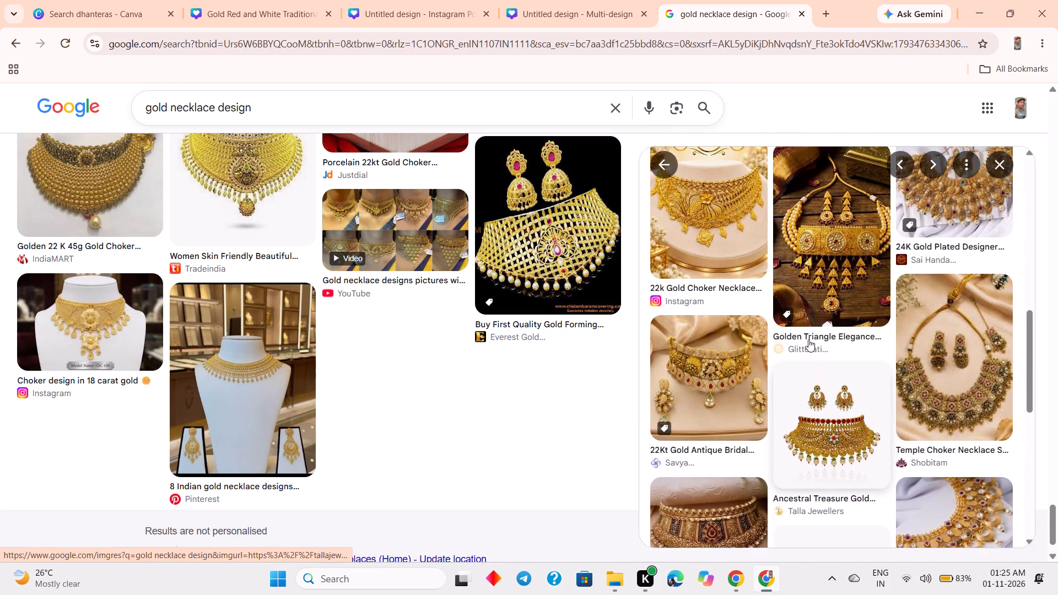
Check the open Canva design tabs, return to the Google images and look again through the earlier gold necklace results.
left_click(75, 0)
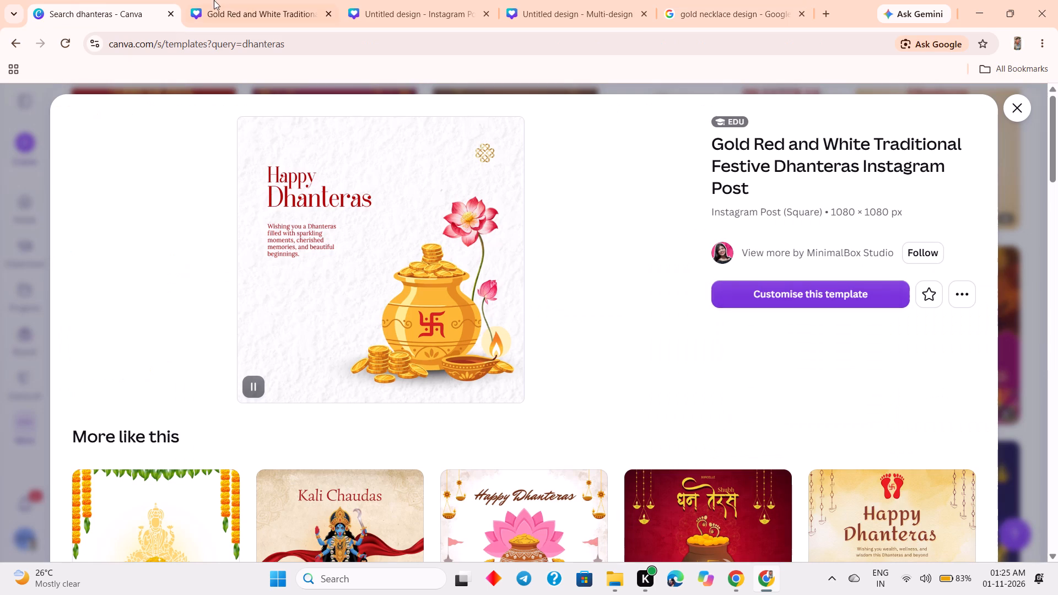
left_click(226, 0)
left_click(581, 0)
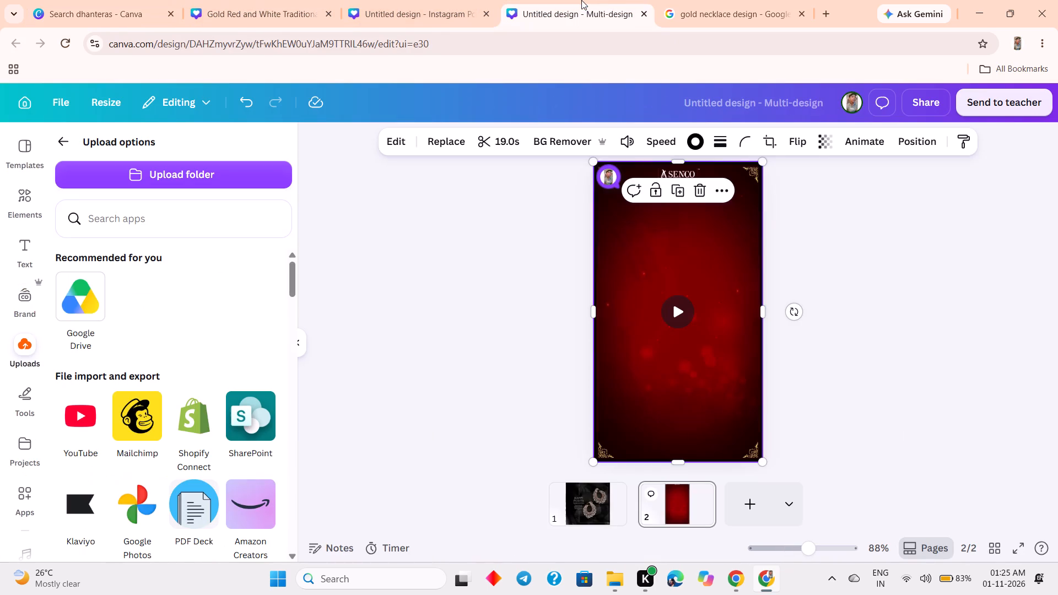
left_click(699, 1)
scroll(616, 147, "up", 8)
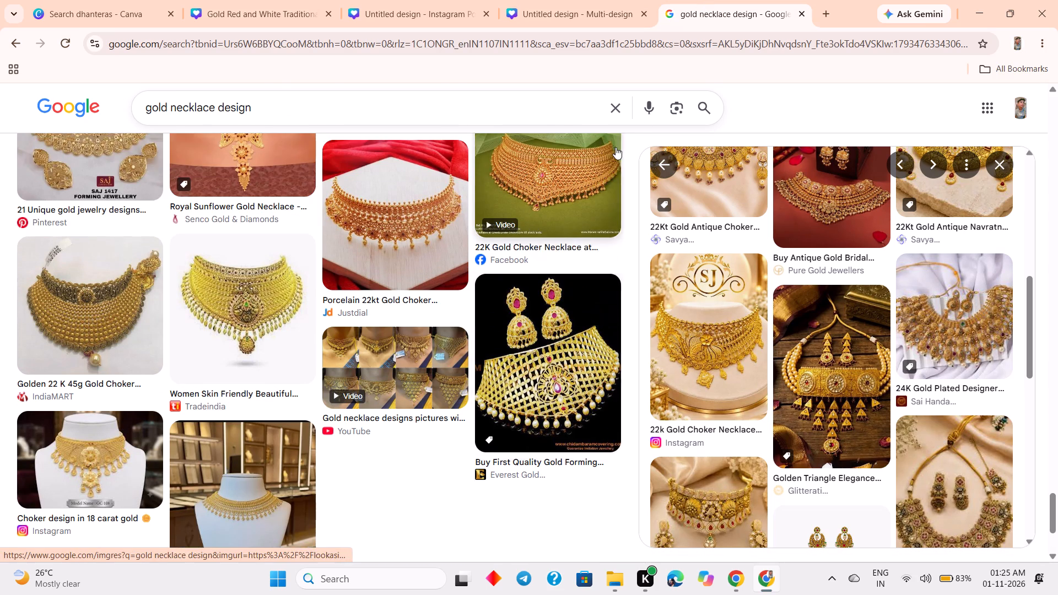
scroll(616, 147, "up", 12)
scroll(437, 136, "up", 11)
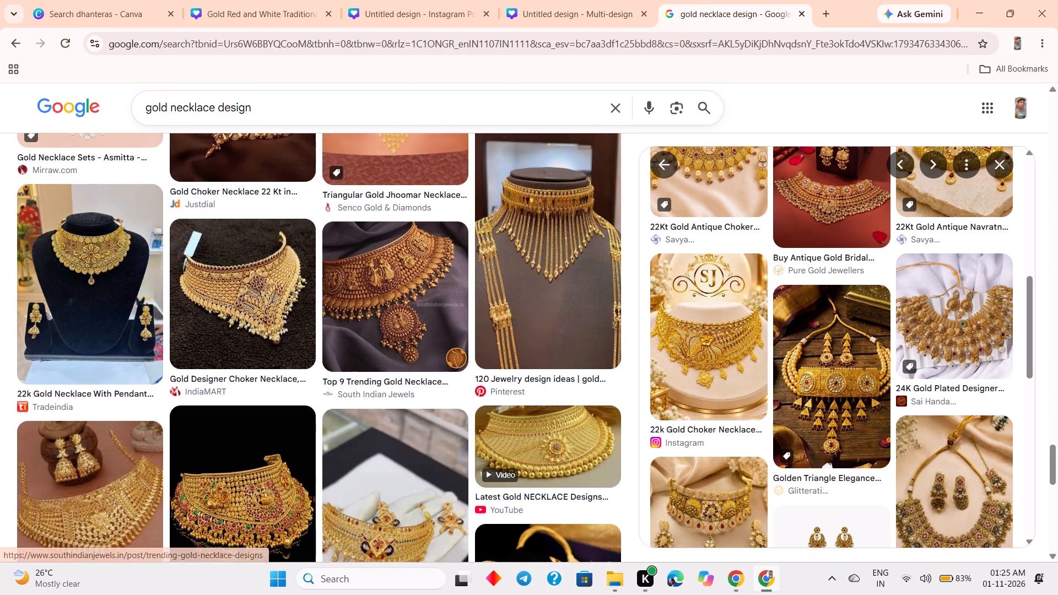
Replace the necklace query with an image search for "gold bangles hd images".
left_click(428, 108)
key("BackSpace")
key("BackSpace")
key("BackSpace")
key("BackSpace")
key("BackSpace")
key("BackSpace")
key("BackSpace")
key("BackSpace")
key("BackSpace")
key("BackSpace")
key("BackSpace")
key("BackSpace")
key("BackSpace")
key("BackSpace")
key("BackSpace")
key("BackSpace")
key("BackSpace")
key("BackSpace")
key("BackSpace")
key("BackSpace")
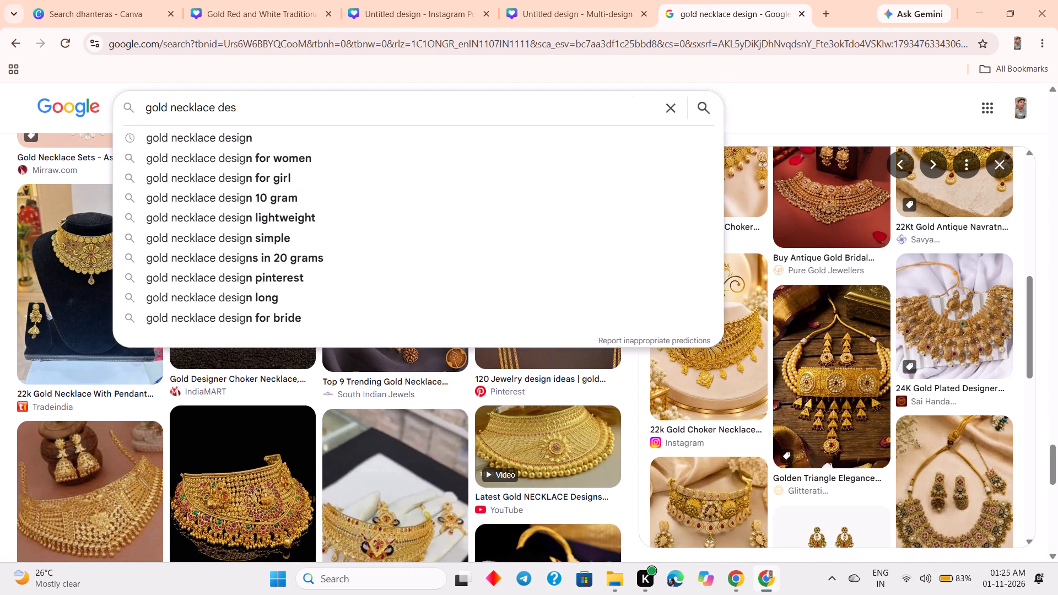
type("ban")
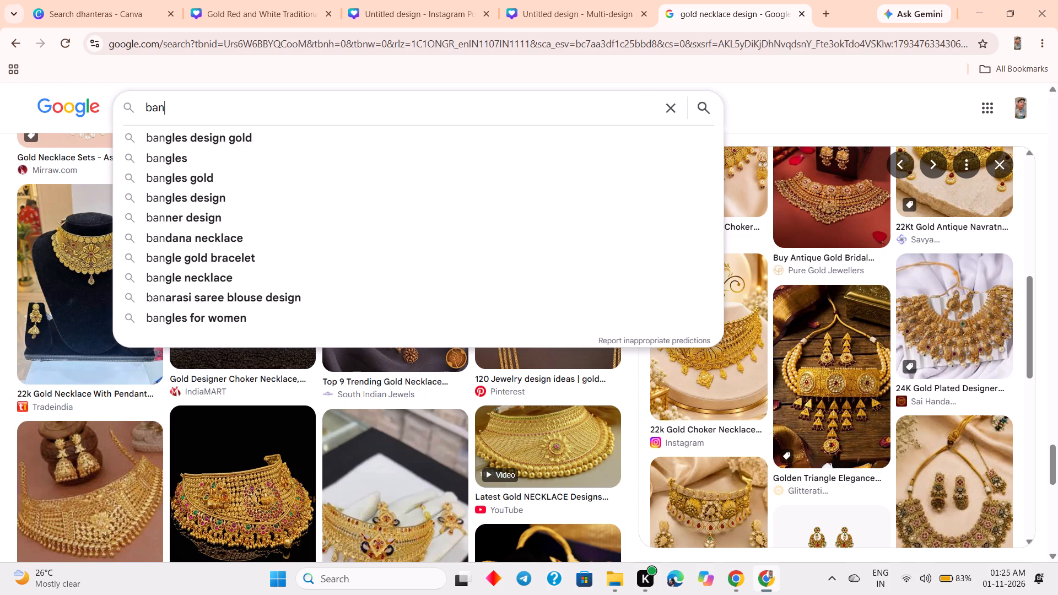
left_click(392, 161)
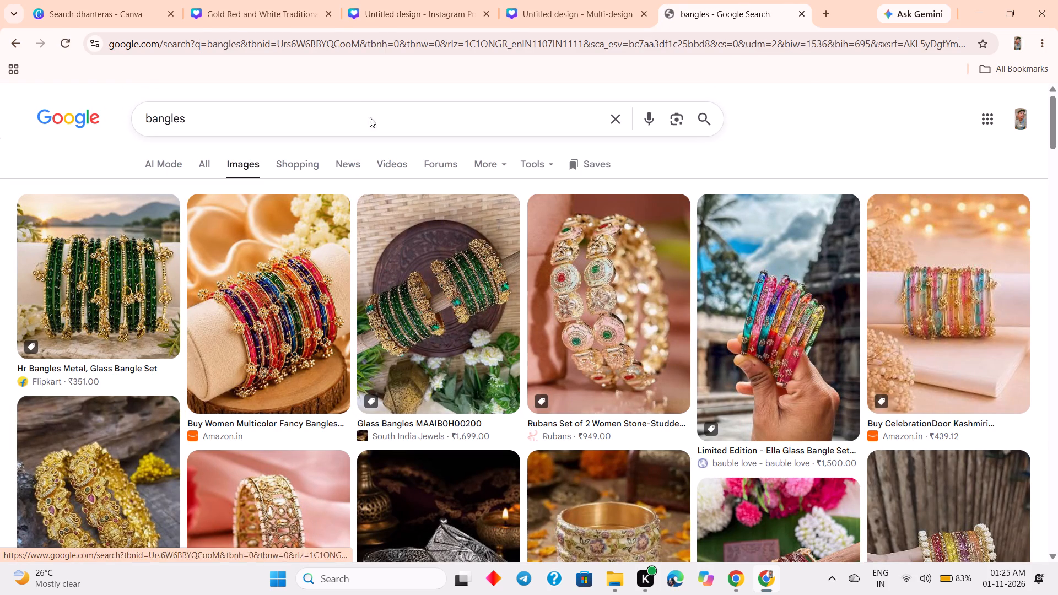
Change the image search from bangles to the suggested query "gold bangles".
left_click(360, 94)
left_click(359, 105)
left_click(336, 172)
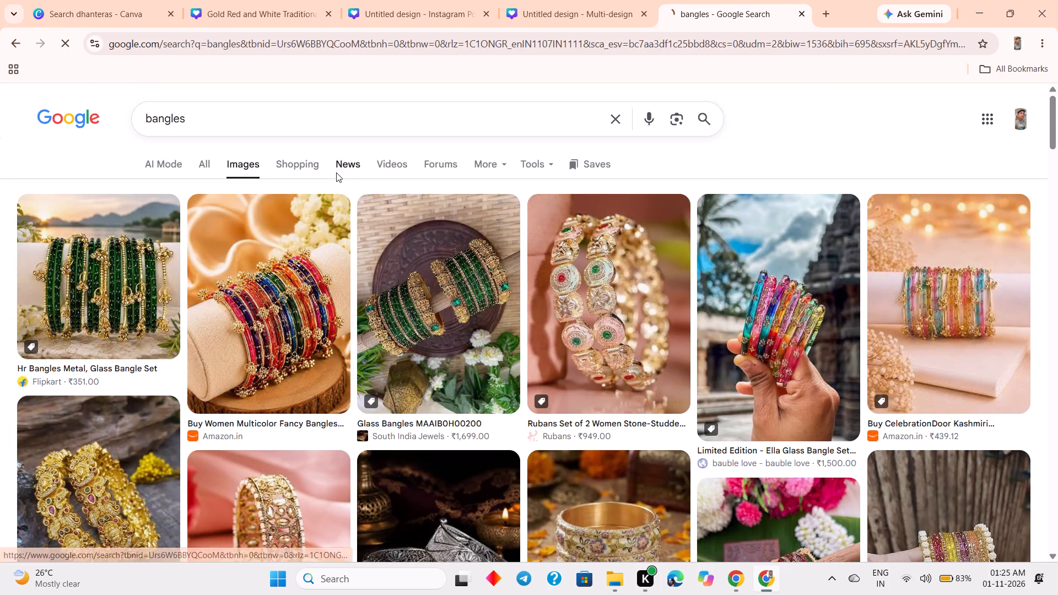
Look through the gold bangles results and open the Instagram image of two carved gold bangles with floral stonework.
scroll(547, 304, "down", 4)
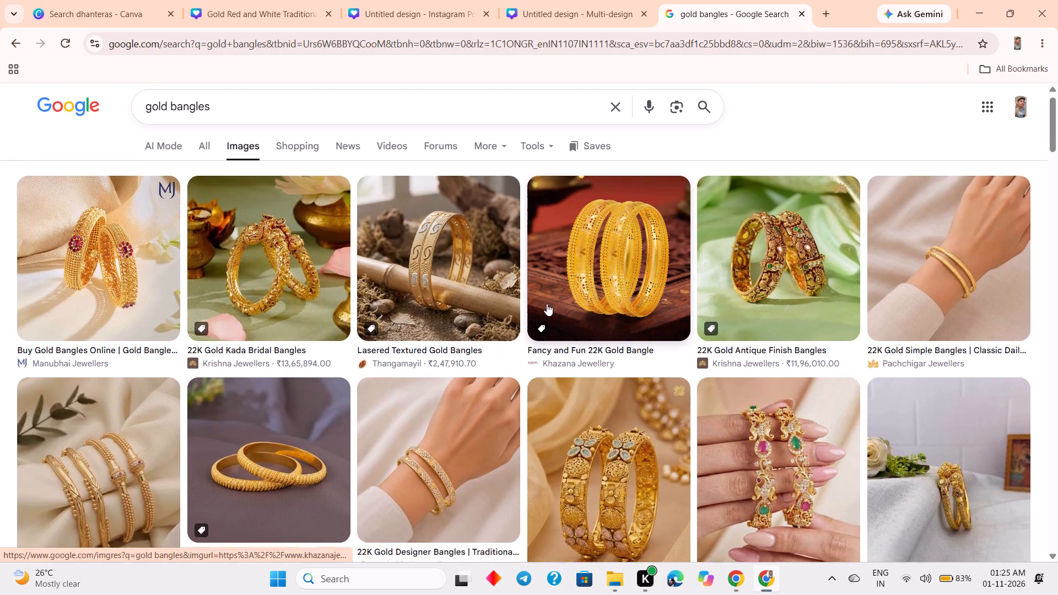
scroll(547, 304, "down", 6)
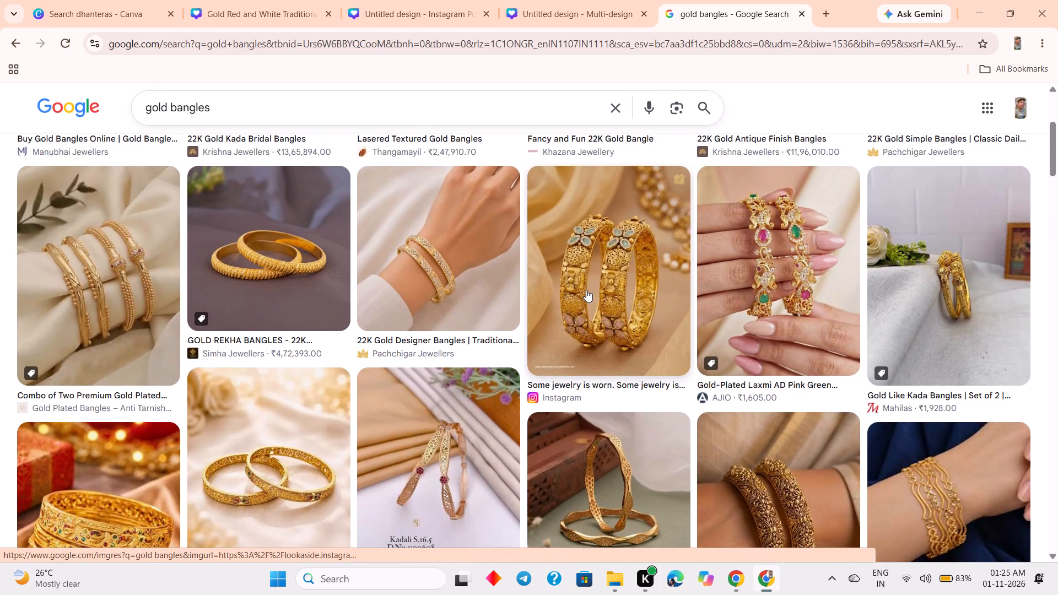
scroll(586, 290, "down", 13)
scroll(586, 289, "up", 6)
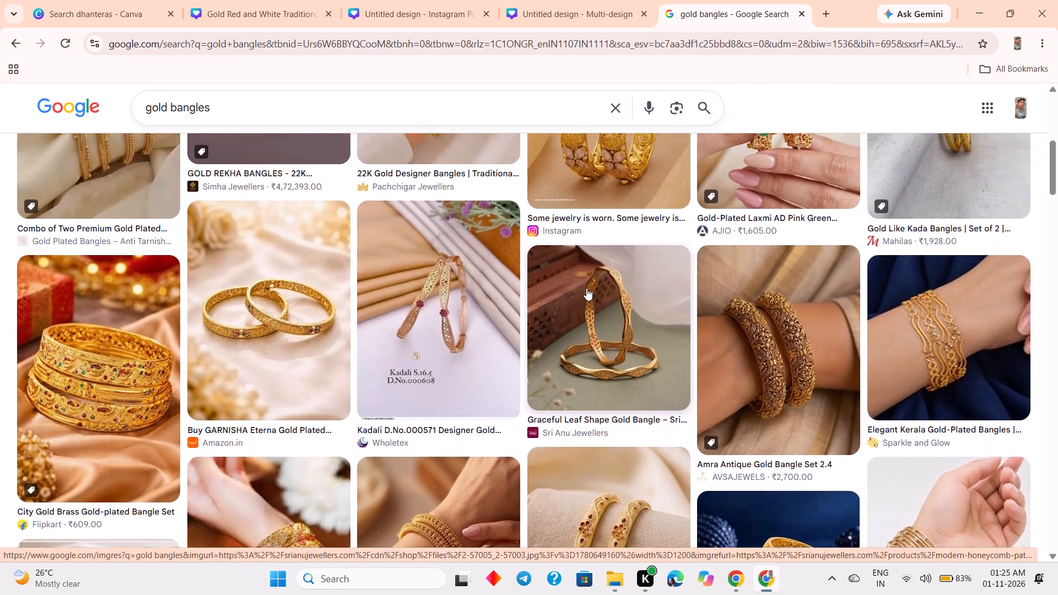
scroll(586, 288, "up", 4)
left_click(585, 263)
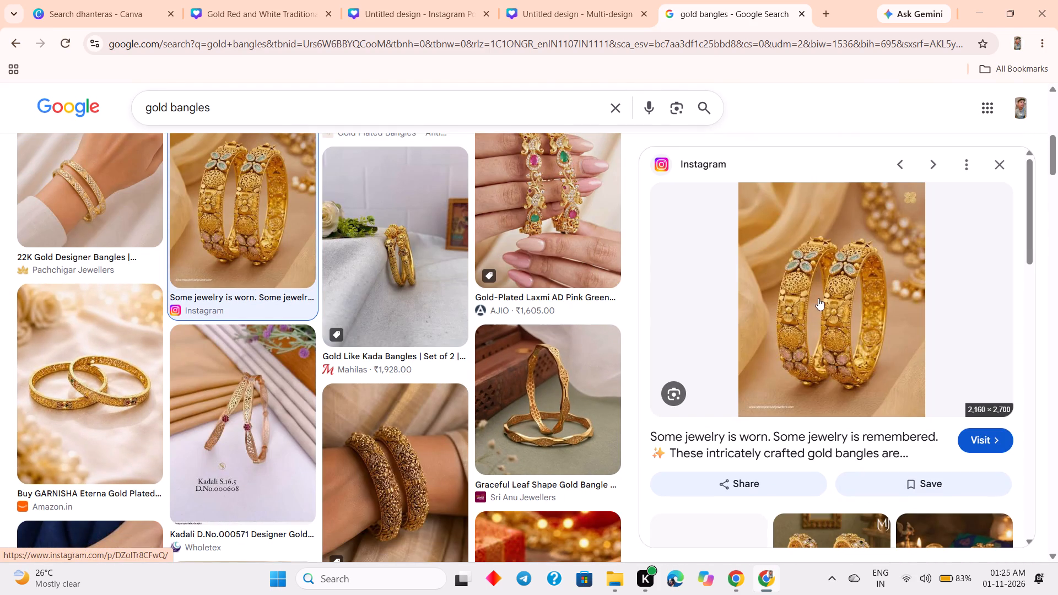
scroll(827, 305, "up", 4)
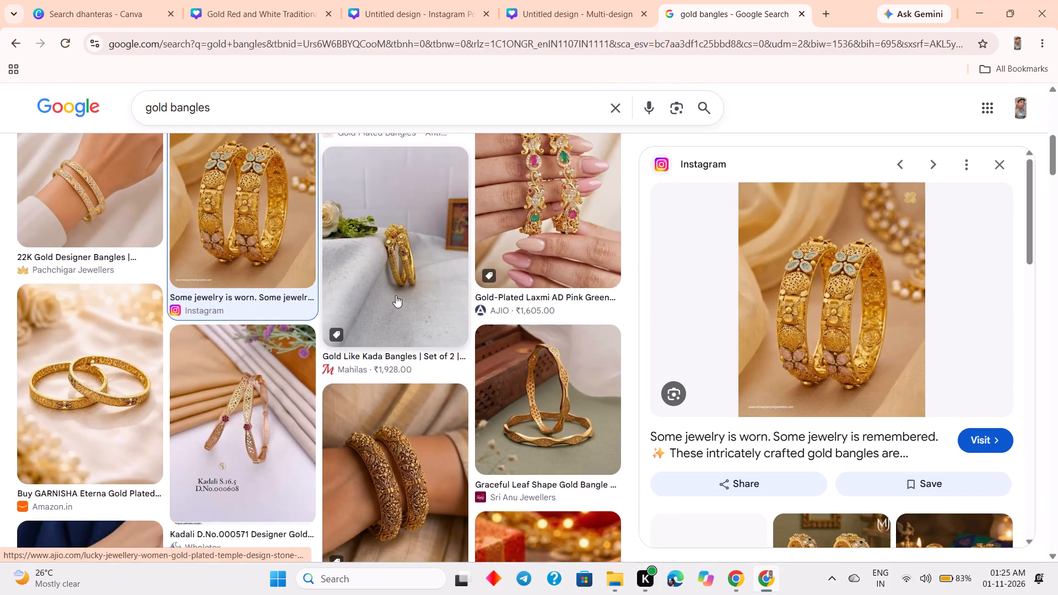
Refine the image search to the suggested query "gold bangles hd images".
left_click(307, 95)
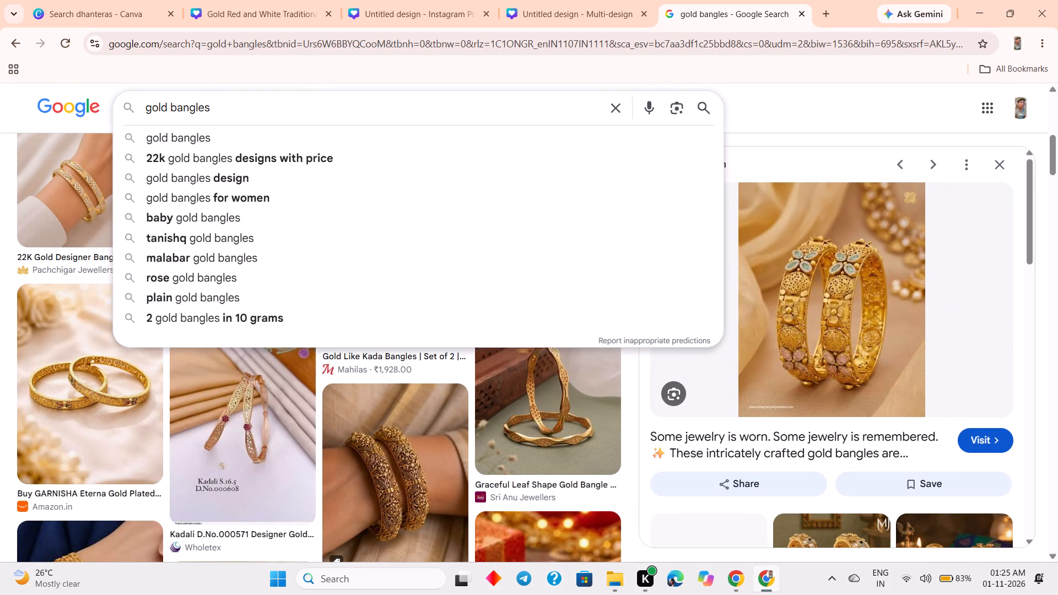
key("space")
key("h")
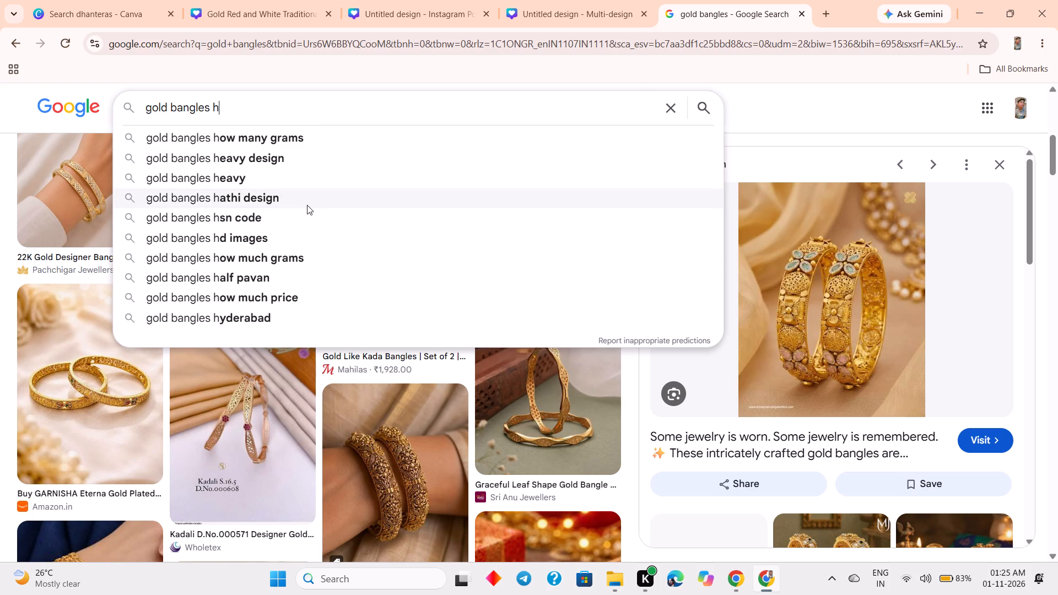
left_click(304, 239)
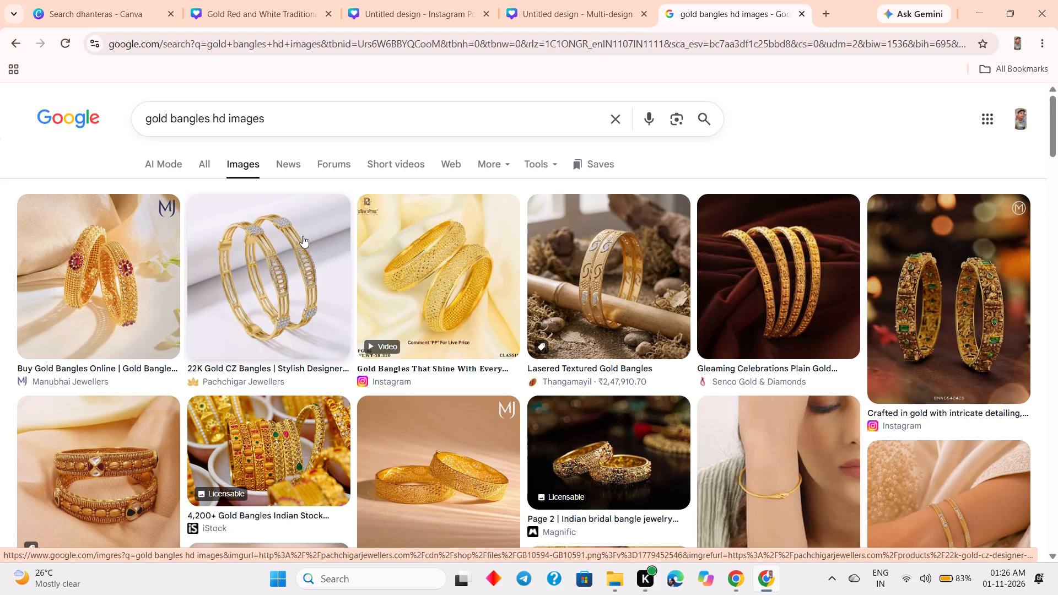
Look through the gold bangle image results for a picture suited to the Pushya Nakshatra post.
scroll(283, 261, "down", 8)
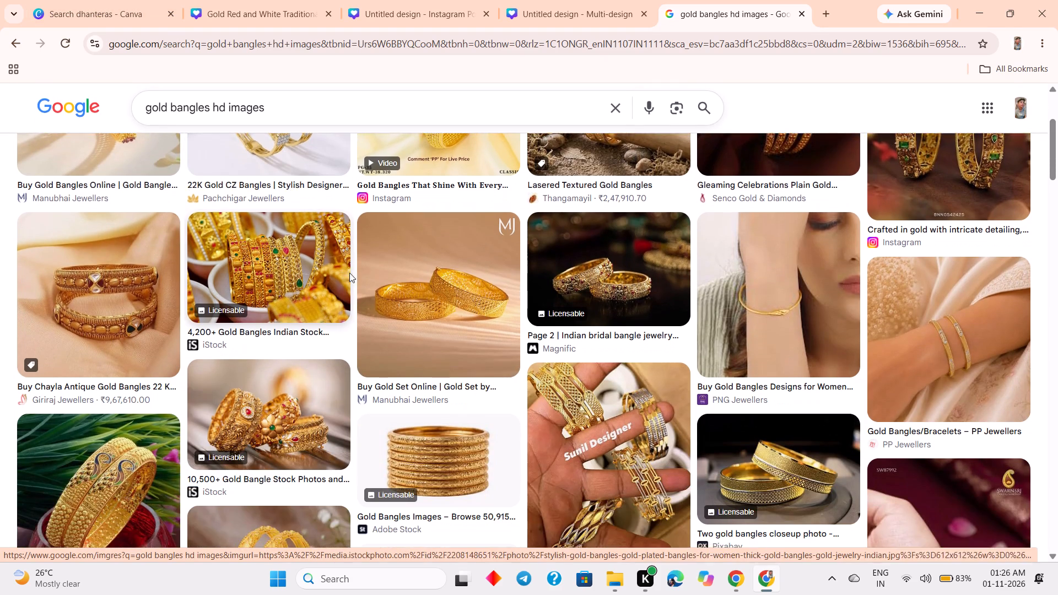
scroll(355, 285, "down", 14)
scroll(355, 288, "down", 14)
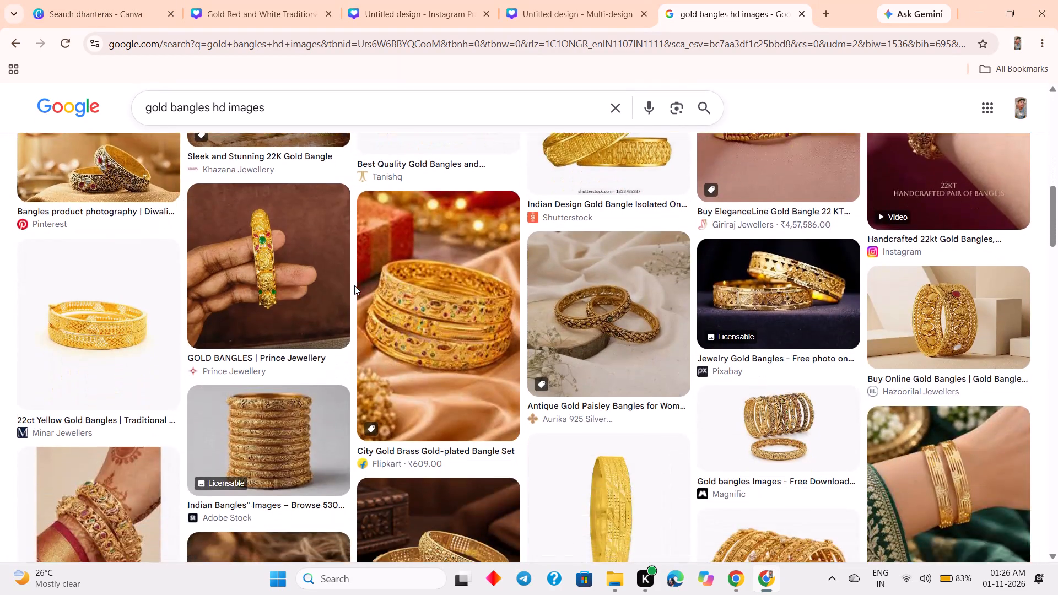
scroll(354, 285, "down", 17)
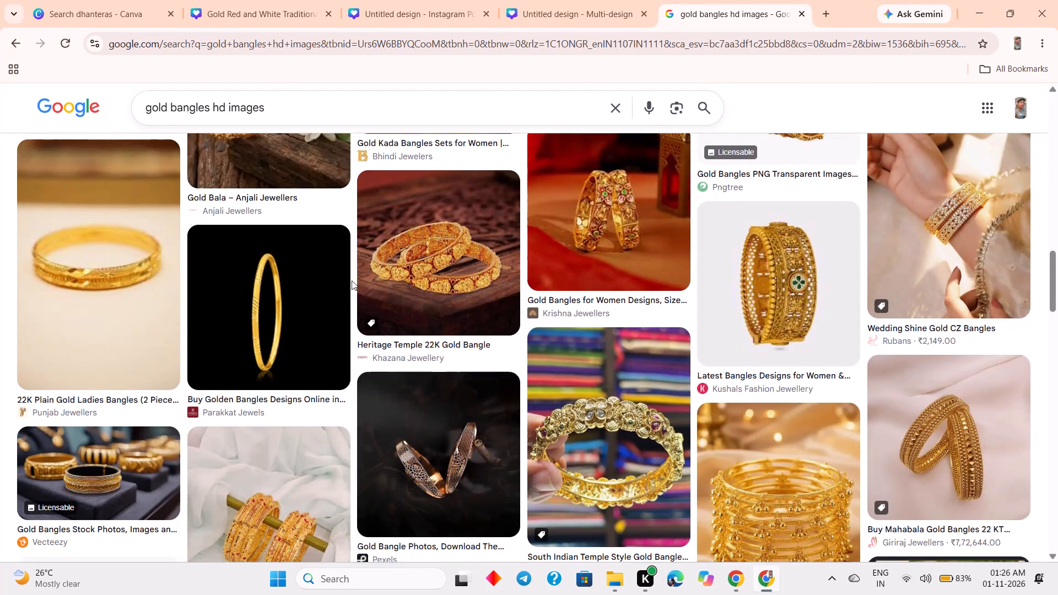
scroll(351, 280, "down", 8)
scroll(435, 281, "down", 1)
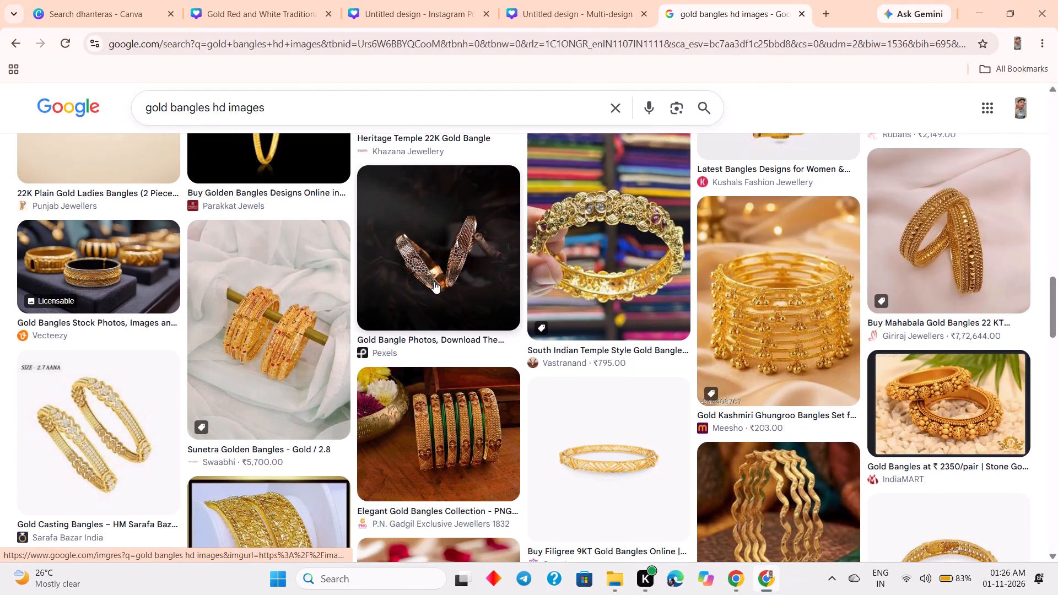
scroll(433, 278, "down", 16)
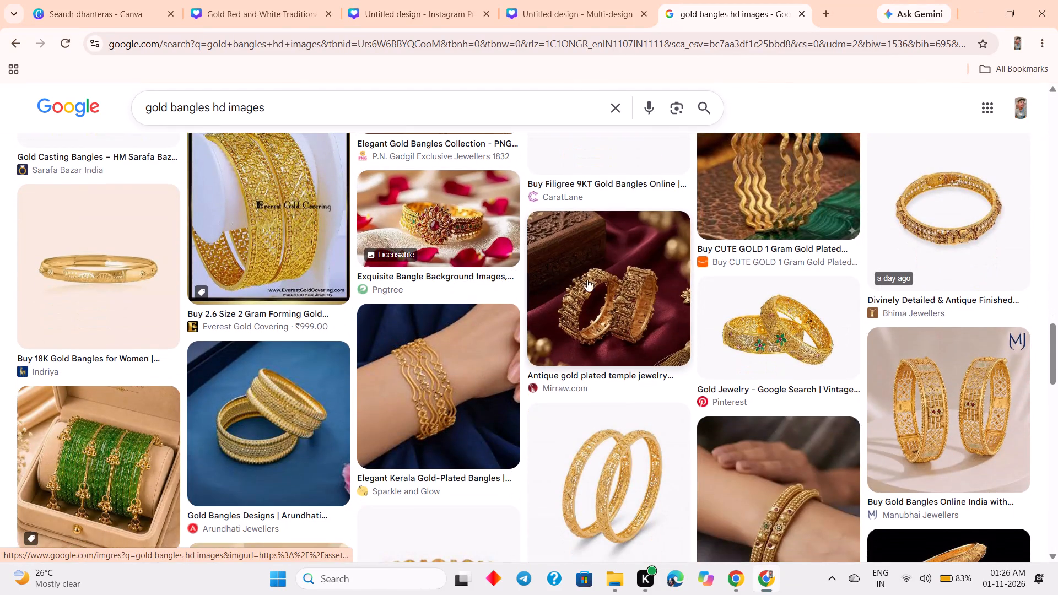
Examine Mirraw's antique gold plated temple bangles and Kollam Supreme's traditional bangles, along with their related images.
left_click(579, 278)
scroll(792, 445, "down", 8)
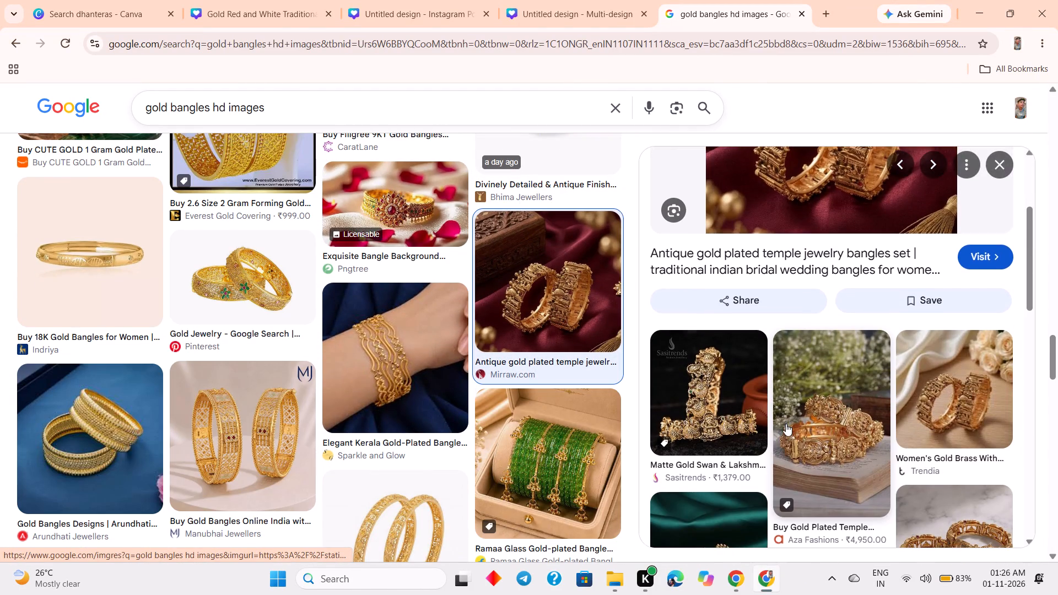
scroll(786, 424, "down", 20)
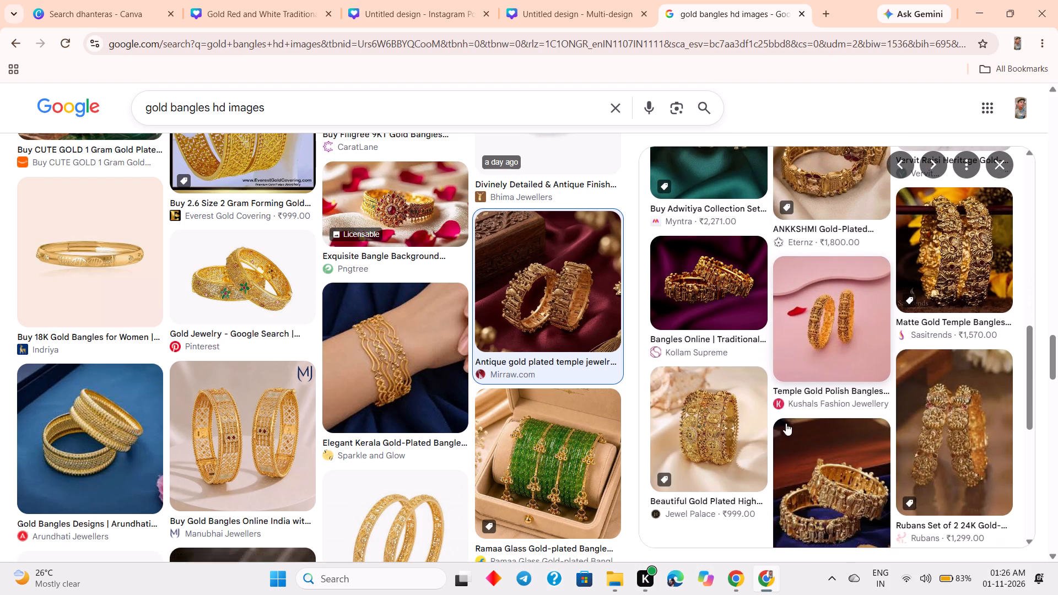
left_click(701, 290)
scroll(753, 359, "down", 15)
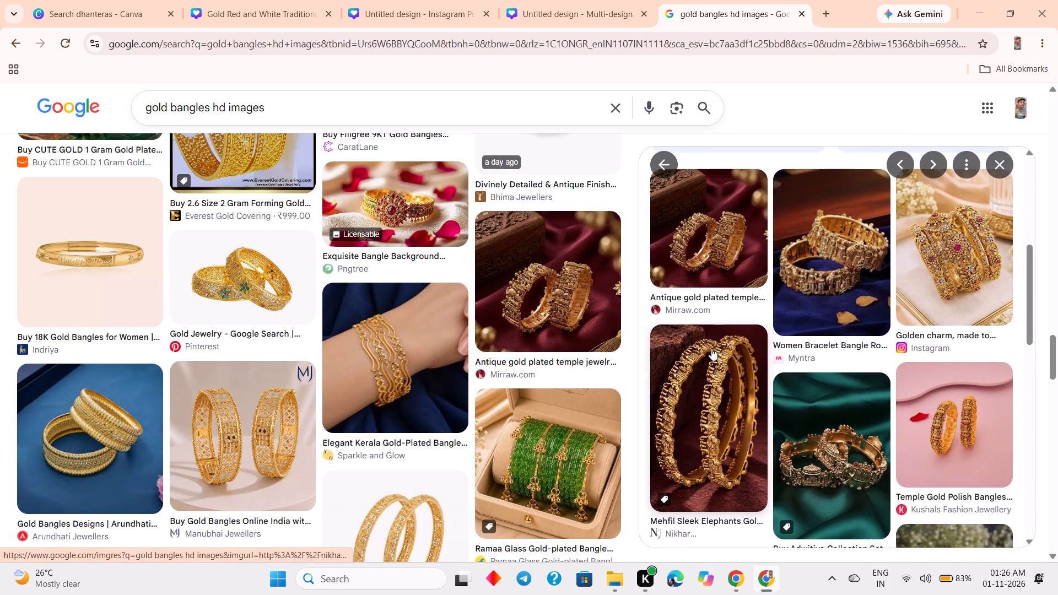
Look further down the main gold bangle results for more bangle images.
scroll(77, 440, "down", 9)
scroll(111, 428, "down", 16)
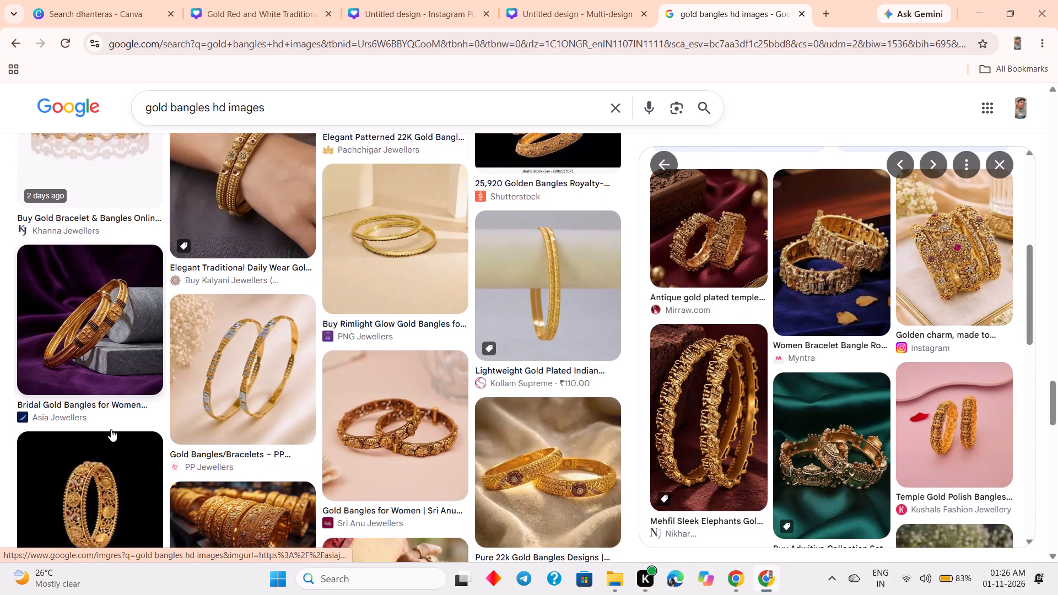
scroll(111, 429, "down", 16)
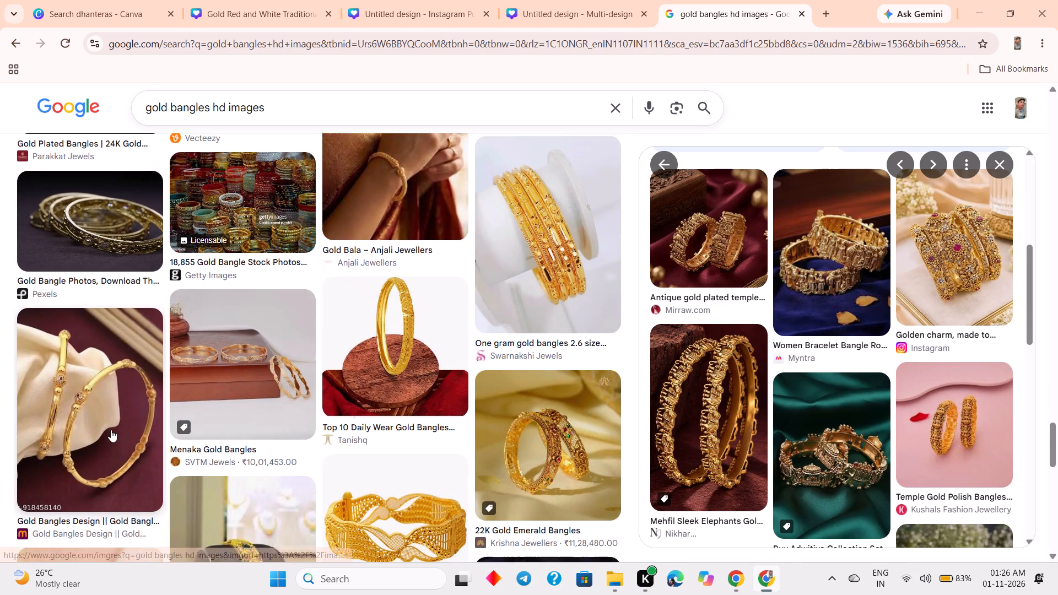
scroll(111, 430, "down", 18)
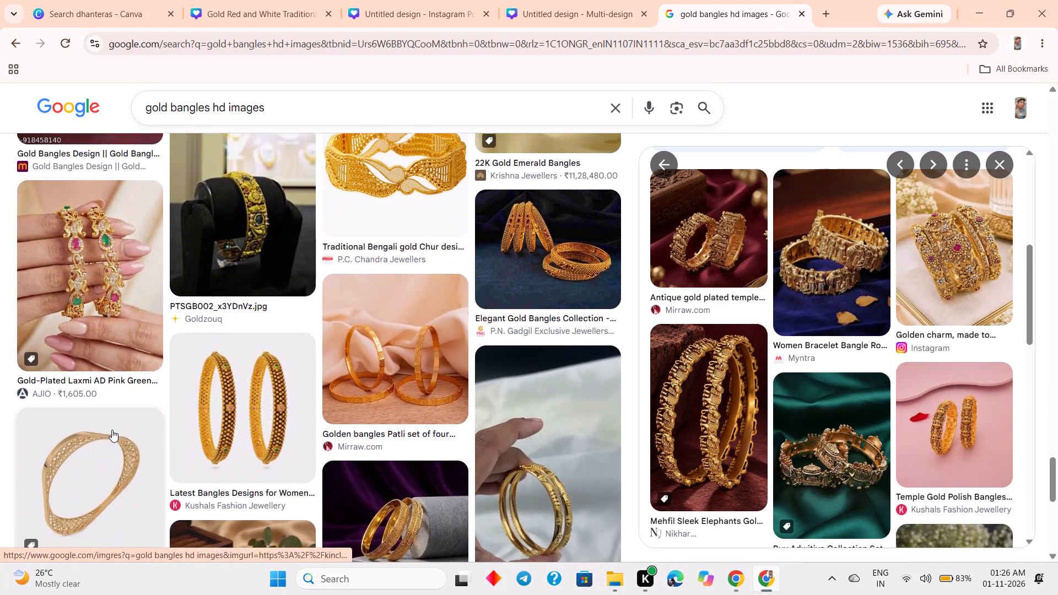
scroll(112, 430, "down", 5)
Adjust the display brightness to a little over a quarter of its range in the Windows quick settings.
left_click(917, 578)
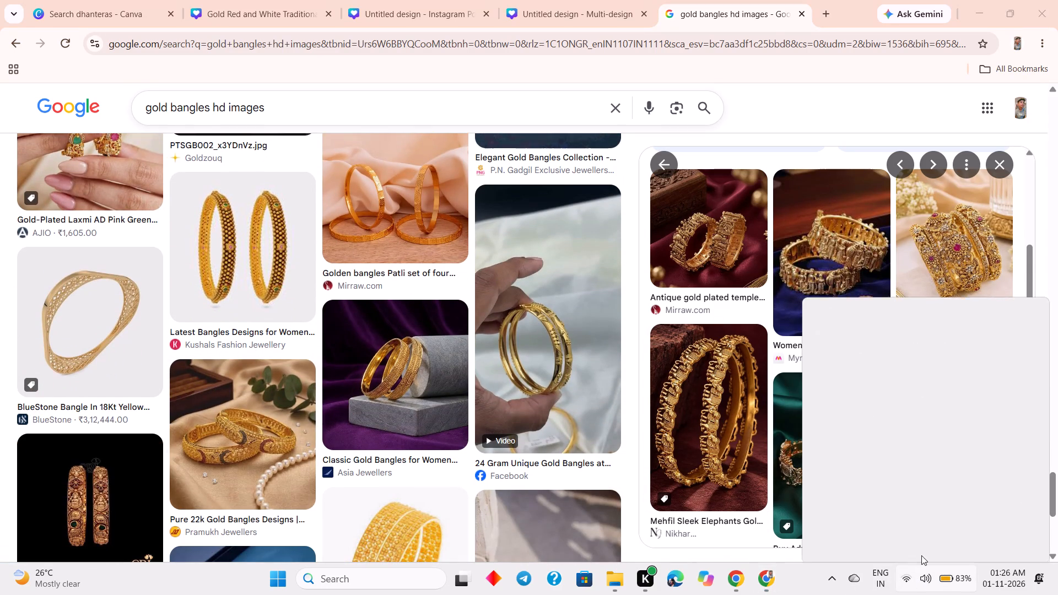
left_click(889, 454)
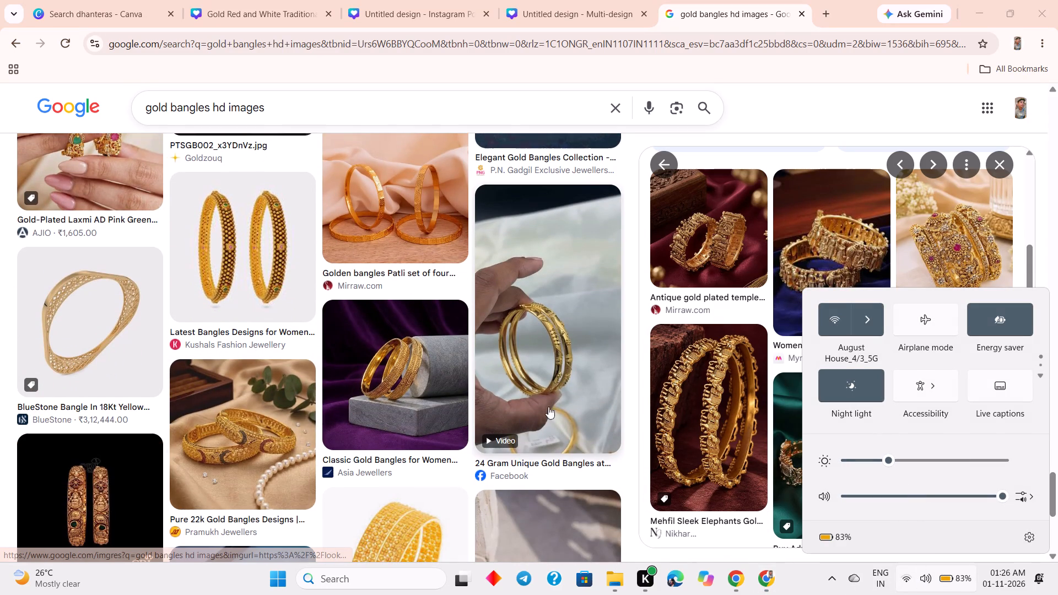
left_click(639, 410)
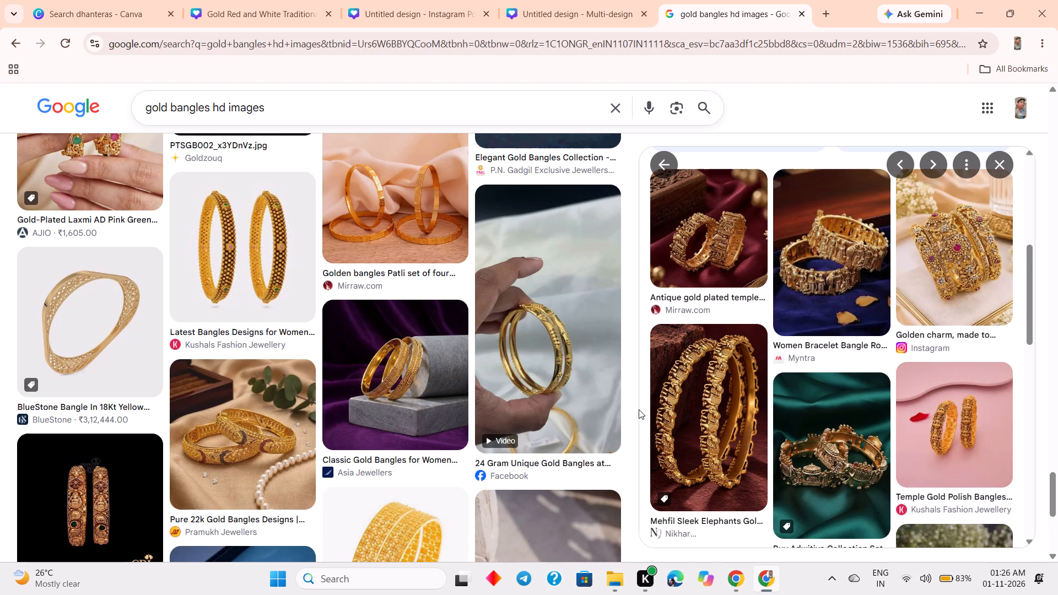
Look through the remaining gold bangle results and the images related to the Kollam Supreme bangles.
scroll(637, 409, "down", 7)
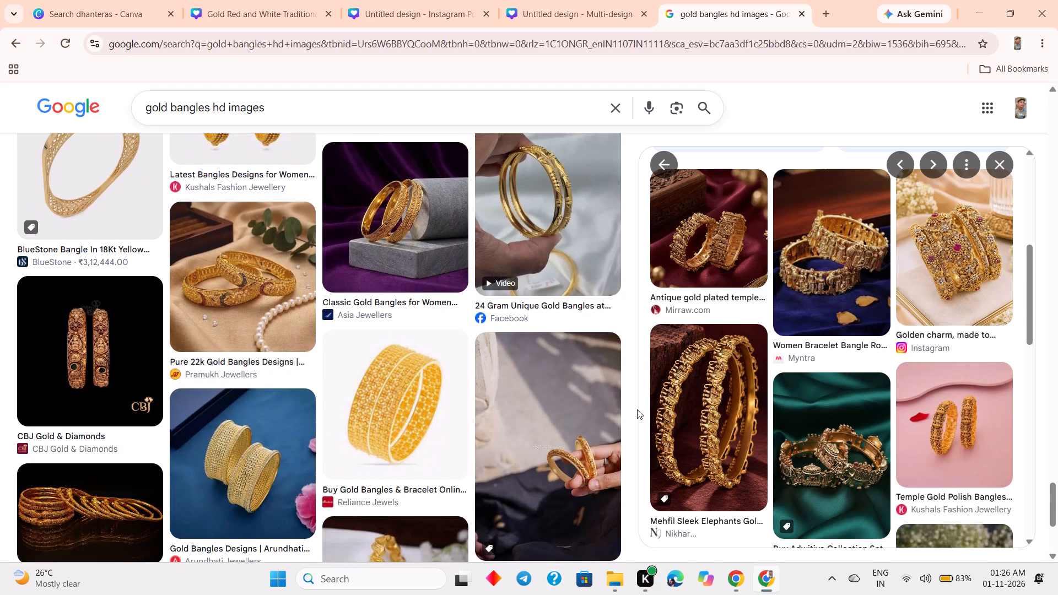
scroll(637, 409, "down", 10)
scroll(949, 423, "down", 7)
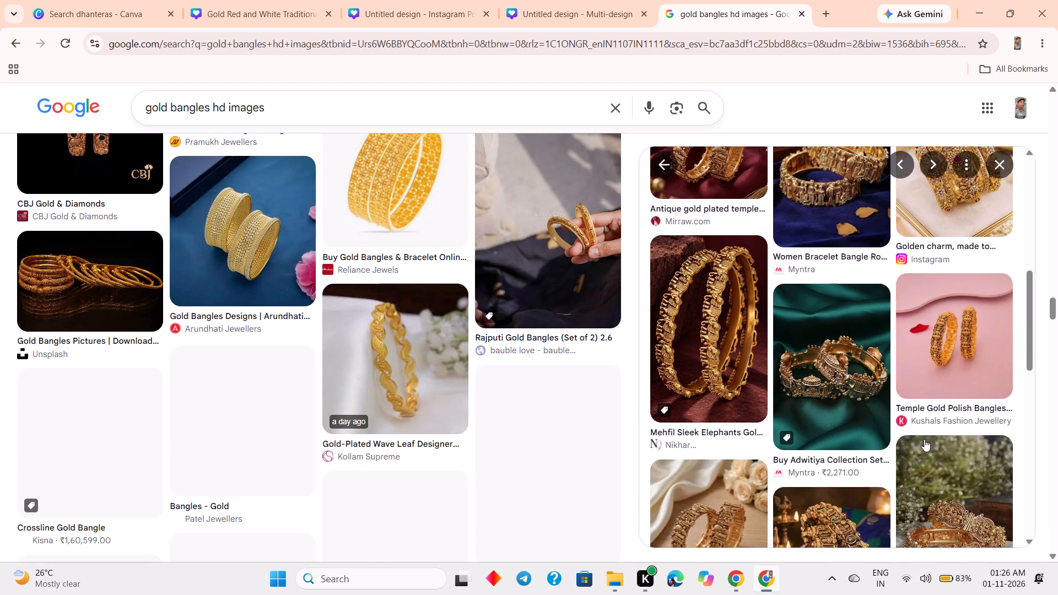
scroll(911, 443, "down", 12)
scroll(264, 461, "down", 6)
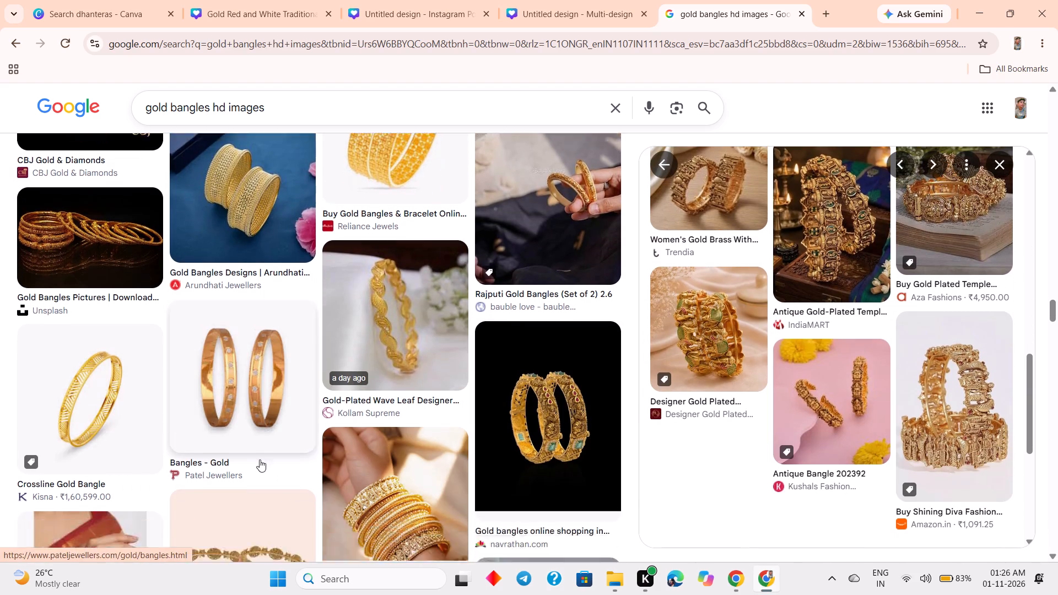
scroll(260, 459, "down", 16)
scroll(259, 459, "down", 18)
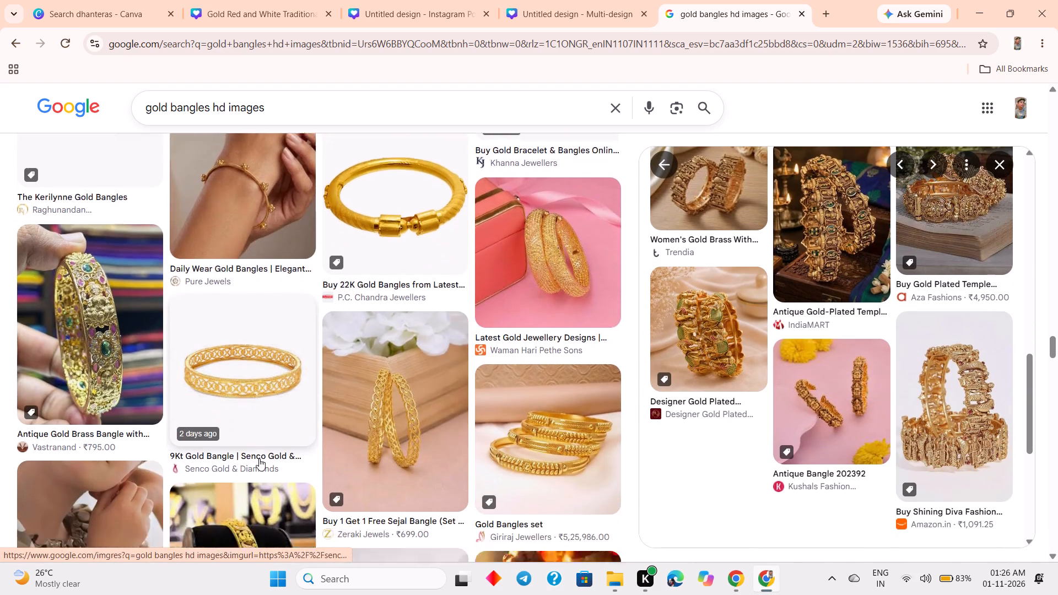
scroll(259, 458, "down", 6)
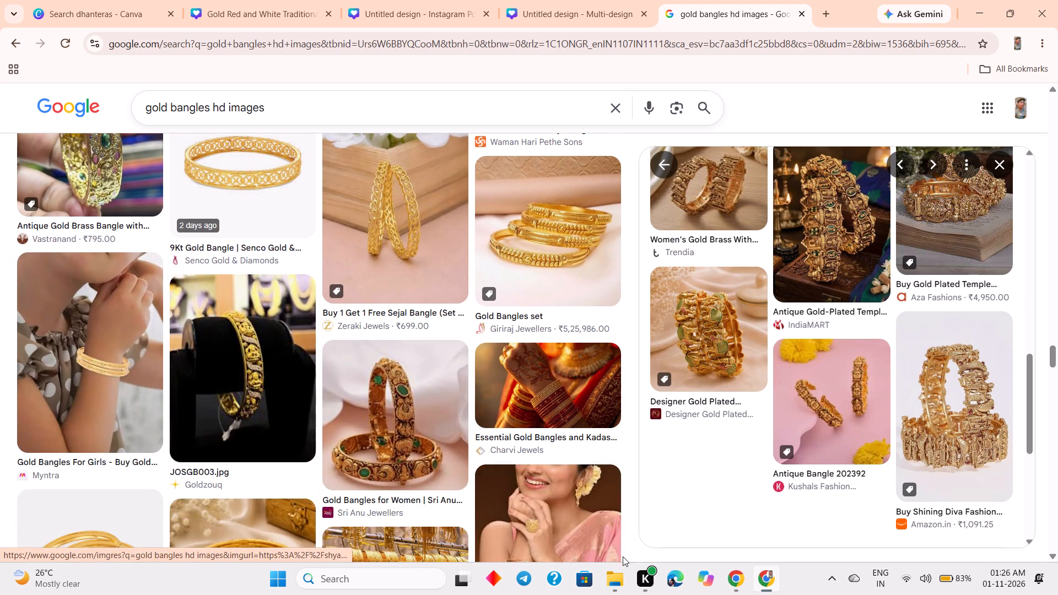
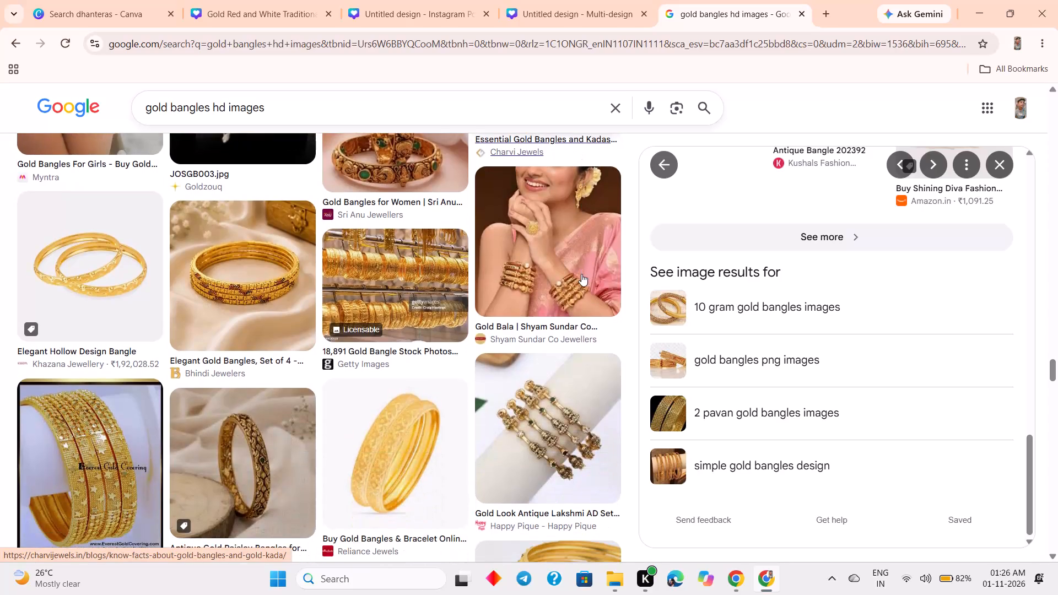
Look further down the gold bangle image results beside the open preview, then close the preview.
scroll(581, 274, "down", 15)
scroll(581, 274, "down", 8)
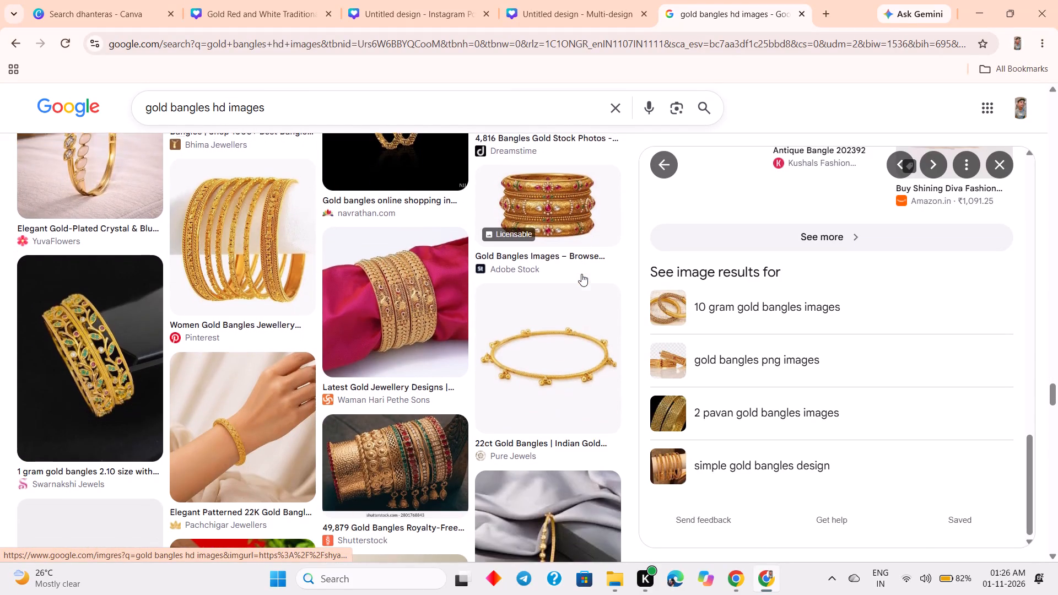
scroll(581, 274, "down", 20)
scroll(581, 274, "down", 7)
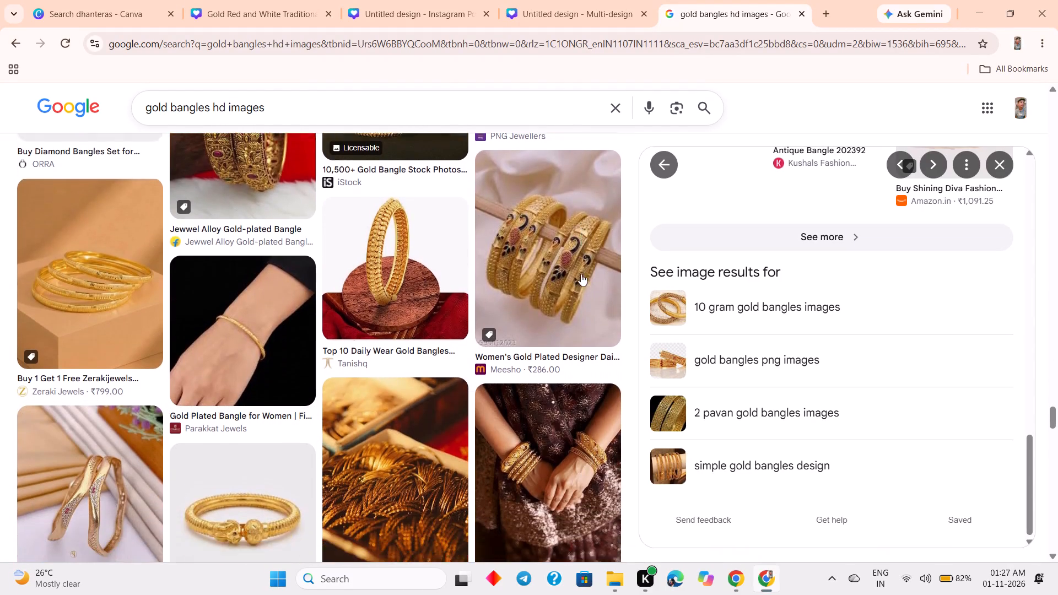
scroll(581, 274, "down", 7)
scroll(581, 274, "up", 1)
scroll(581, 274, "down", 20)
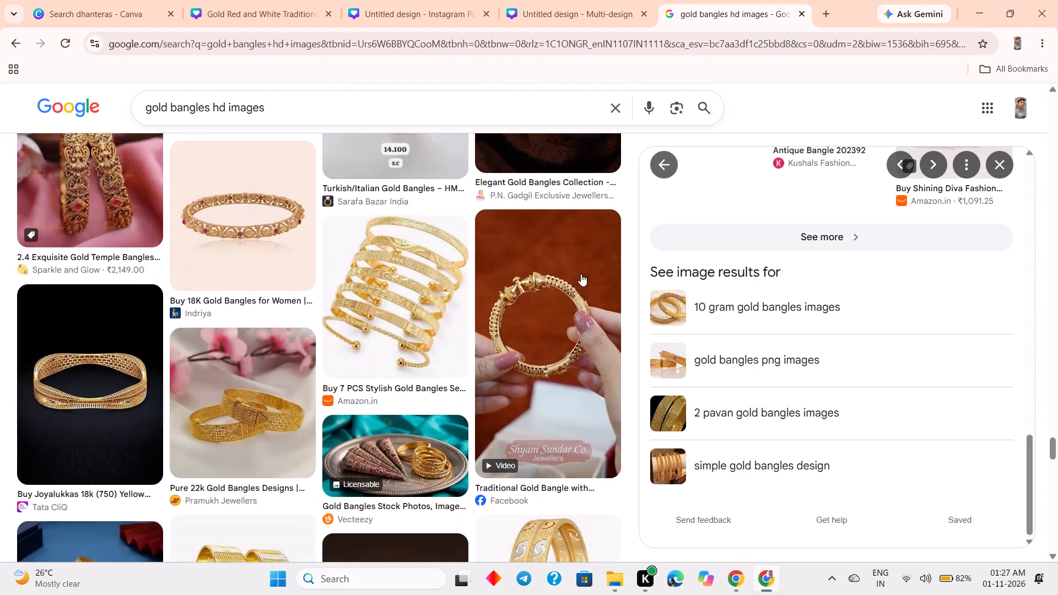
scroll(581, 274, "down", 13)
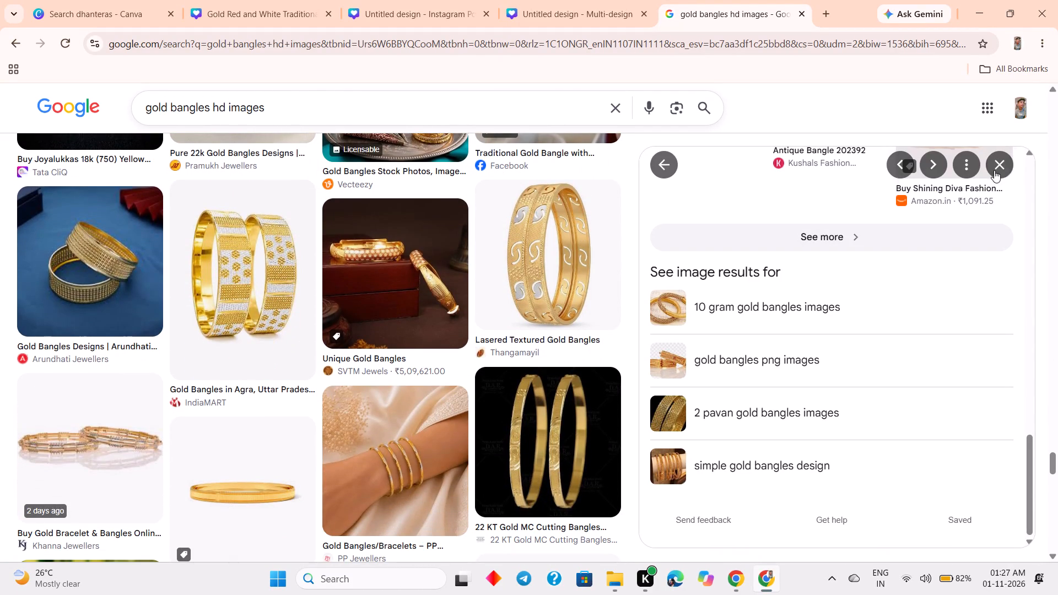
left_click(995, 169)
Look through the full-width gold bangle image results for a suitable bangle photo.
scroll(644, 274, "down", 14)
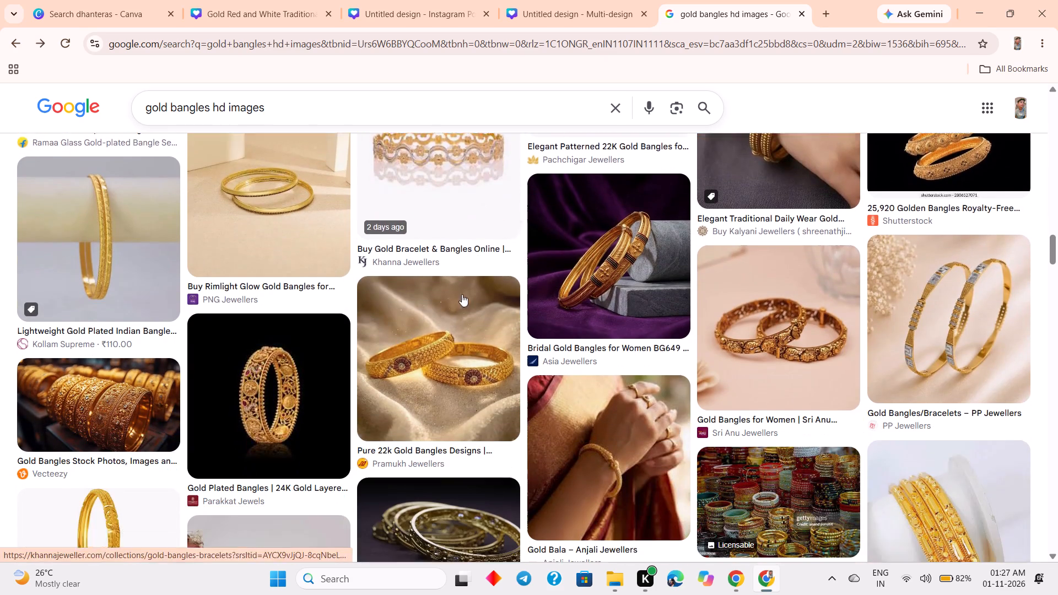
scroll(446, 295, "down", 15)
scroll(436, 257, "up", 9)
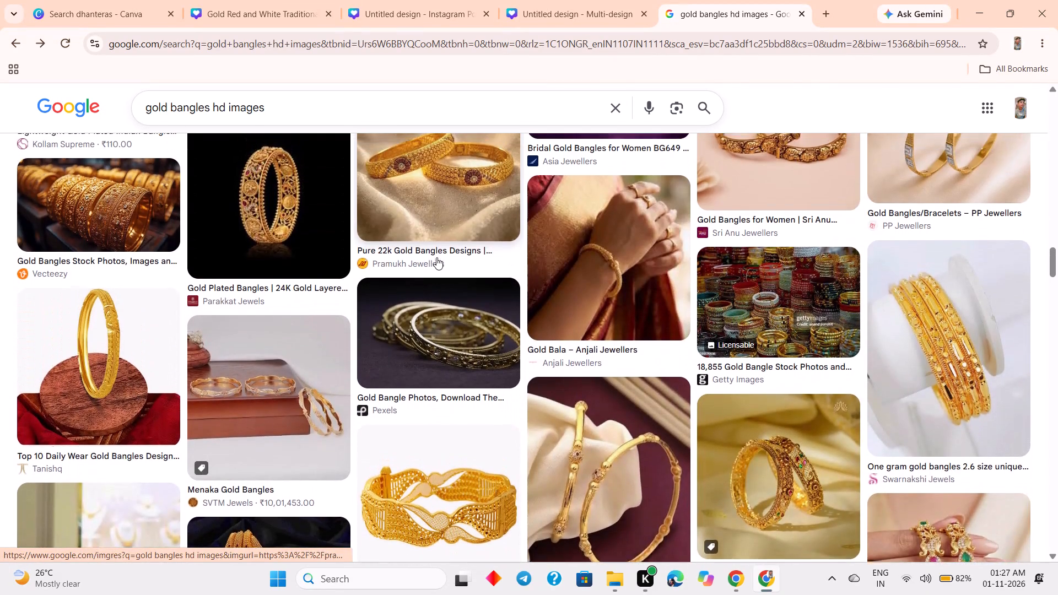
scroll(436, 257, "up", 10)
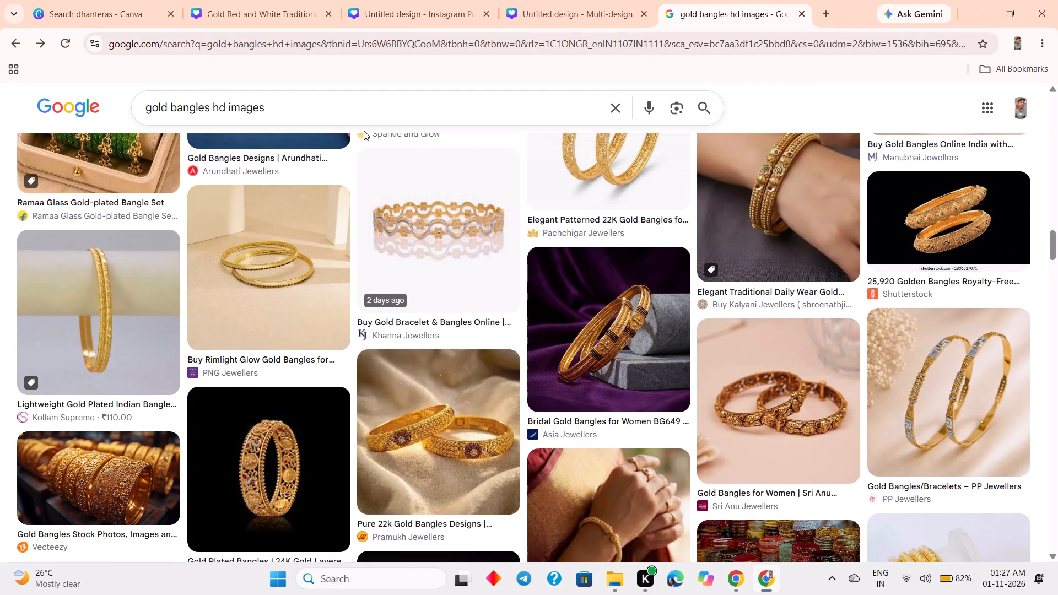
Open the Pinterest gold bangles board from the full web results for gold bangles hd images.
left_click(363, 111)
left_click(348, 146)
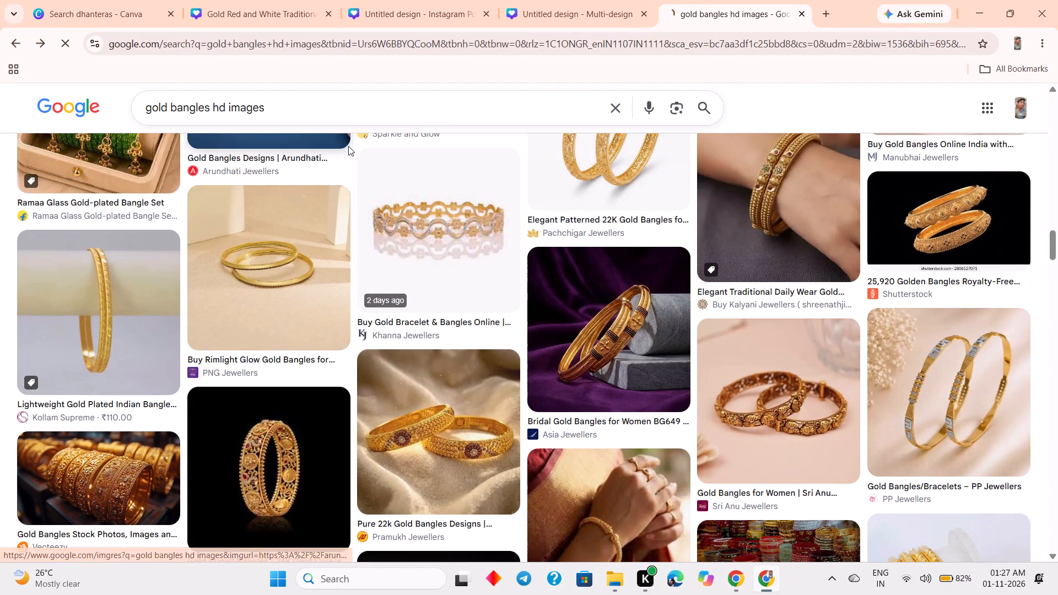
left_click(207, 161)
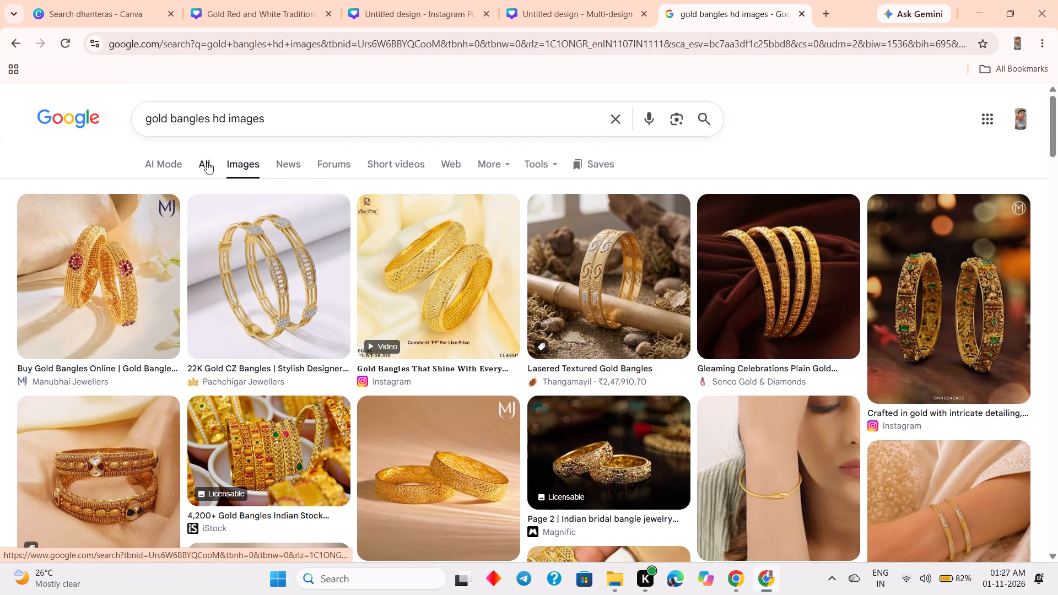
scroll(202, 180, "down", 7)
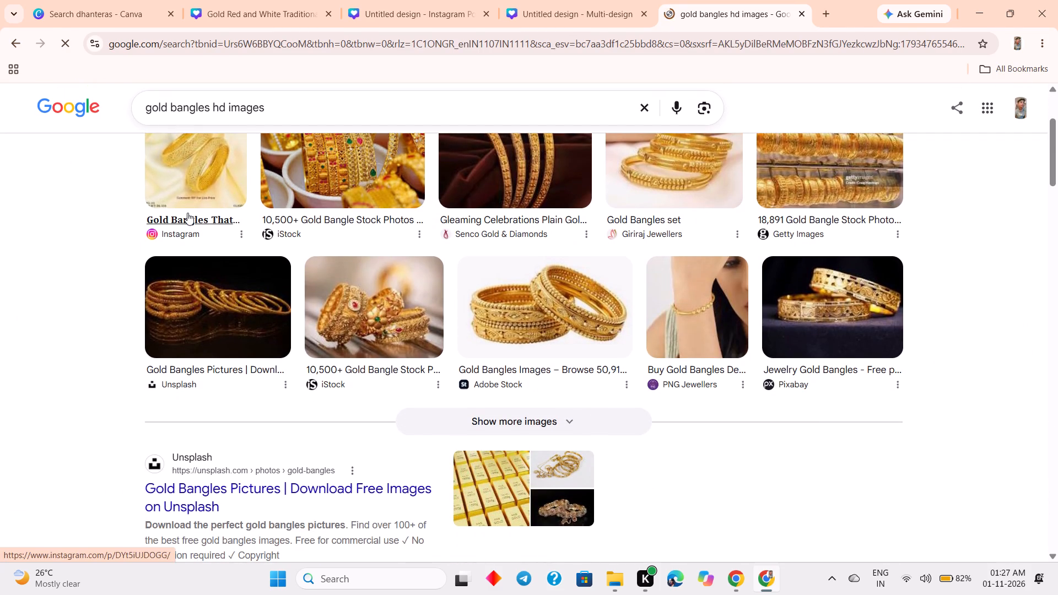
scroll(186, 217, "down", 8)
scroll(182, 227, "down", 20)
scroll(182, 227, "down", 10)
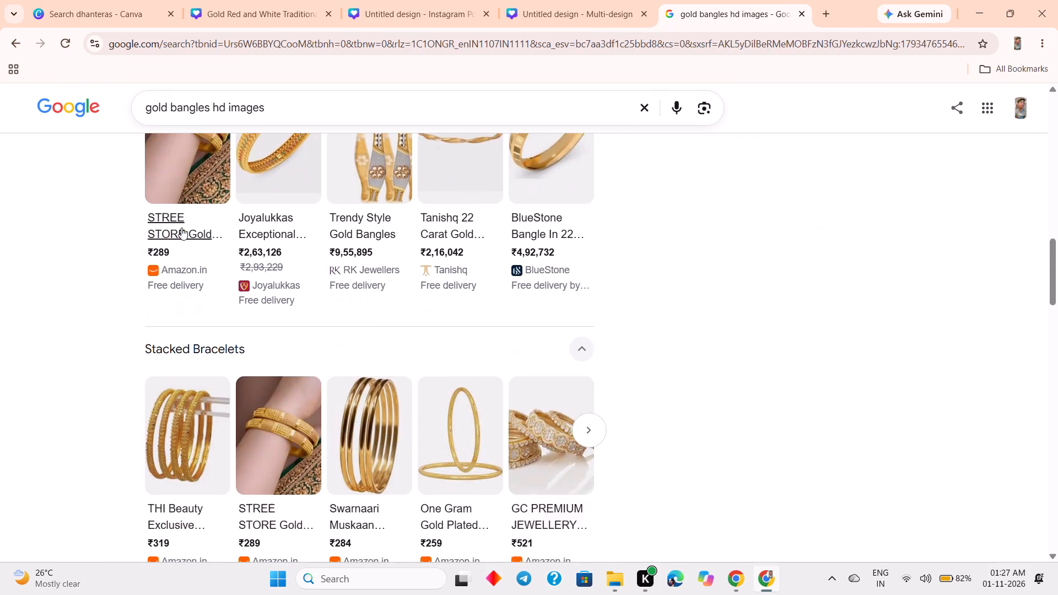
scroll(181, 228, "down", 20)
left_click(168, 278)
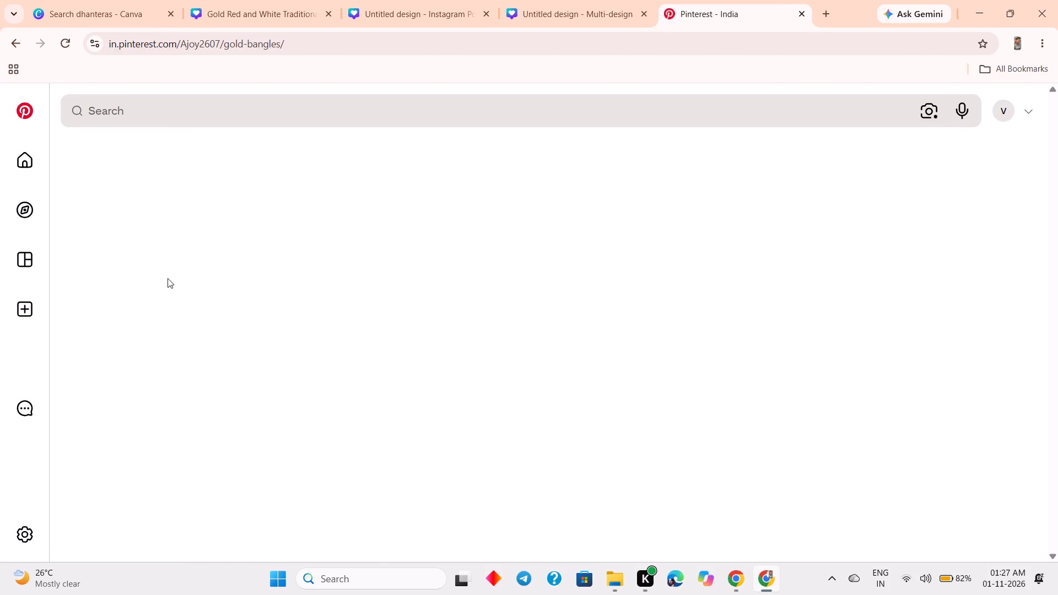
Look through the bangle pins on the Pinterest gold bangles board.
scroll(168, 278, "down", 5)
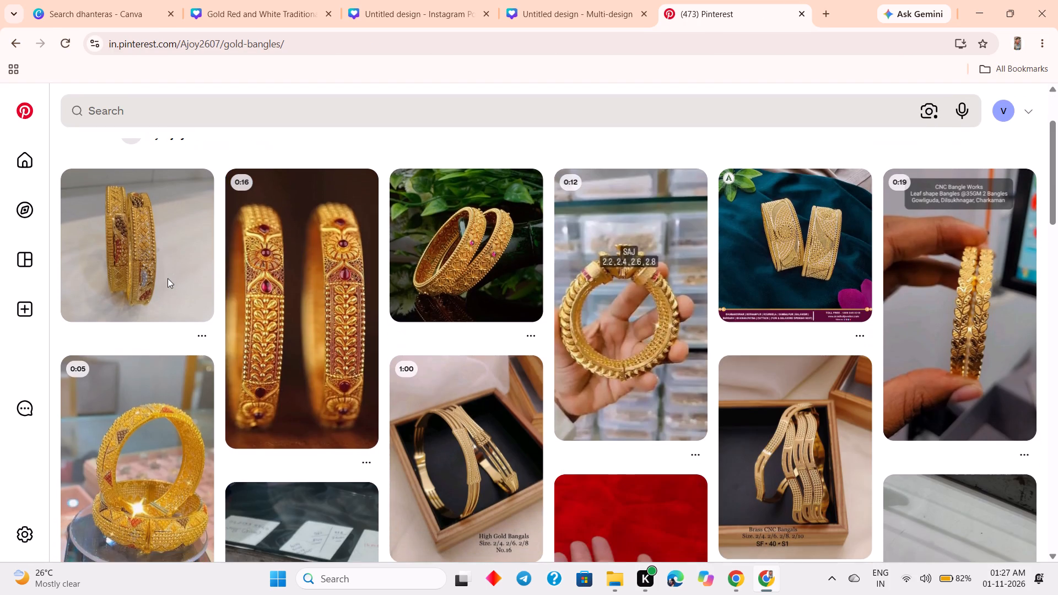
scroll(168, 278, "down", 20)
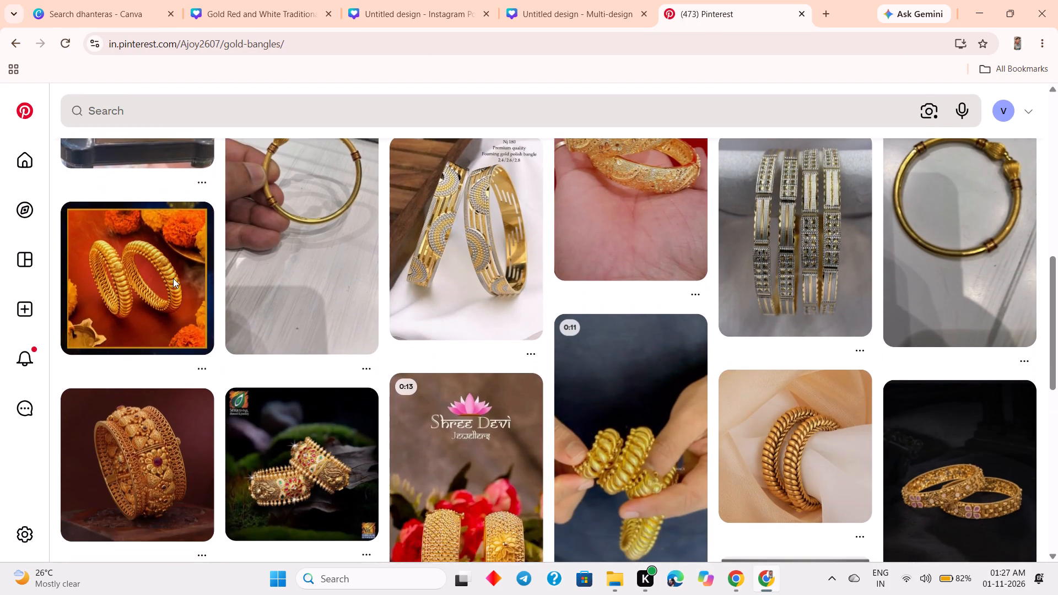
scroll(462, 265, "down", 6)
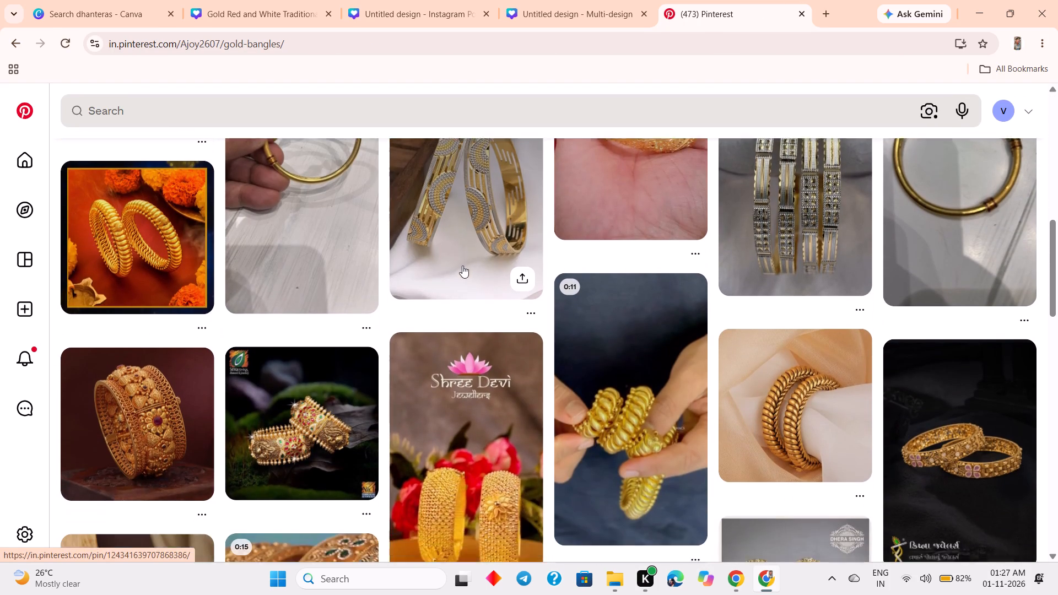
scroll(462, 266, "down", 8)
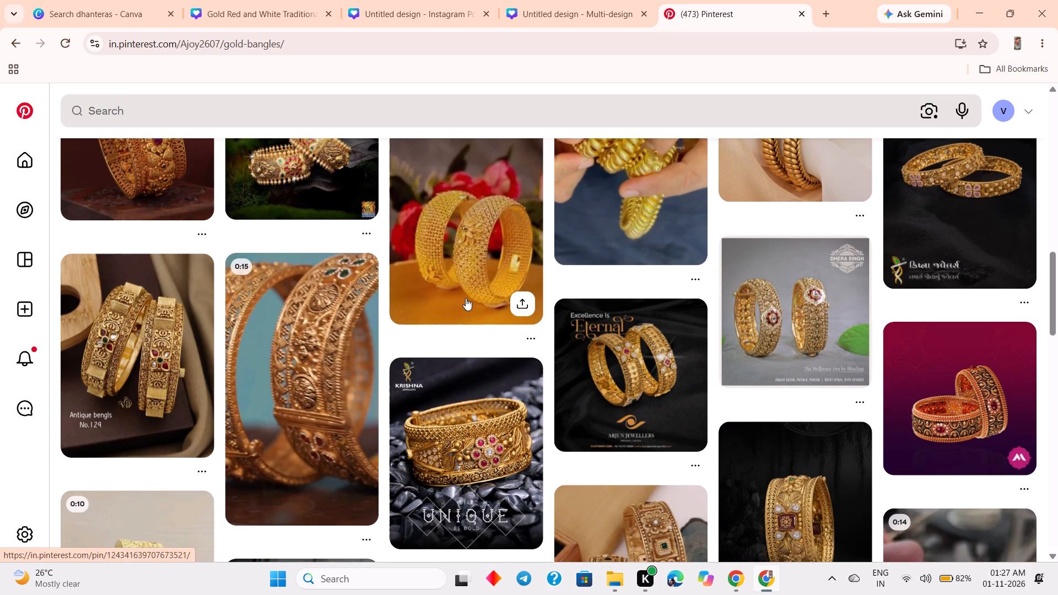
scroll(466, 298, "down", 4)
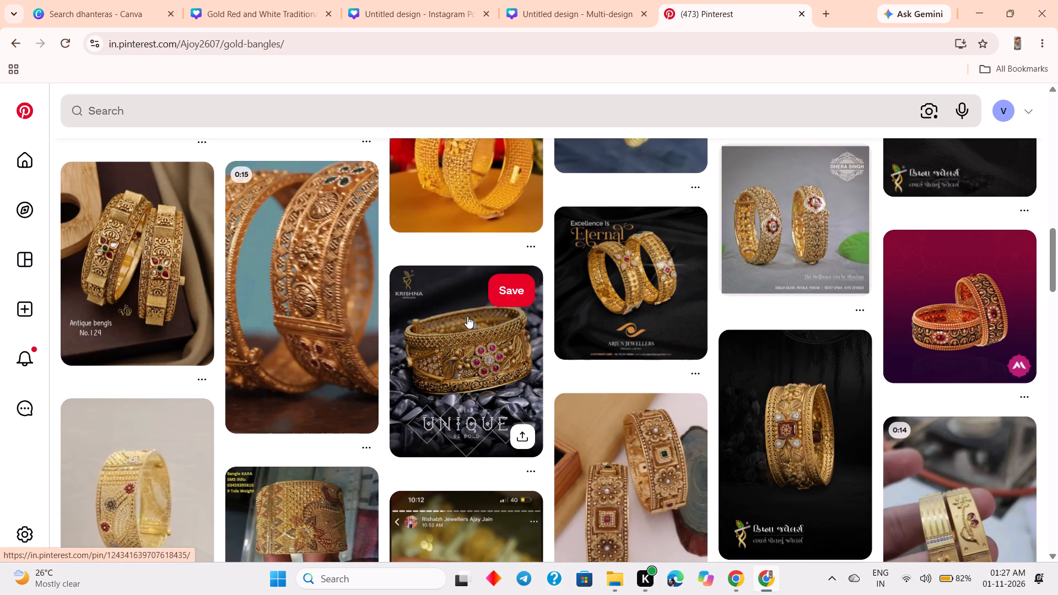
Open the Krishna Jewellers floral ruby bangle pin and examine its related bangle pins.
left_click(477, 369)
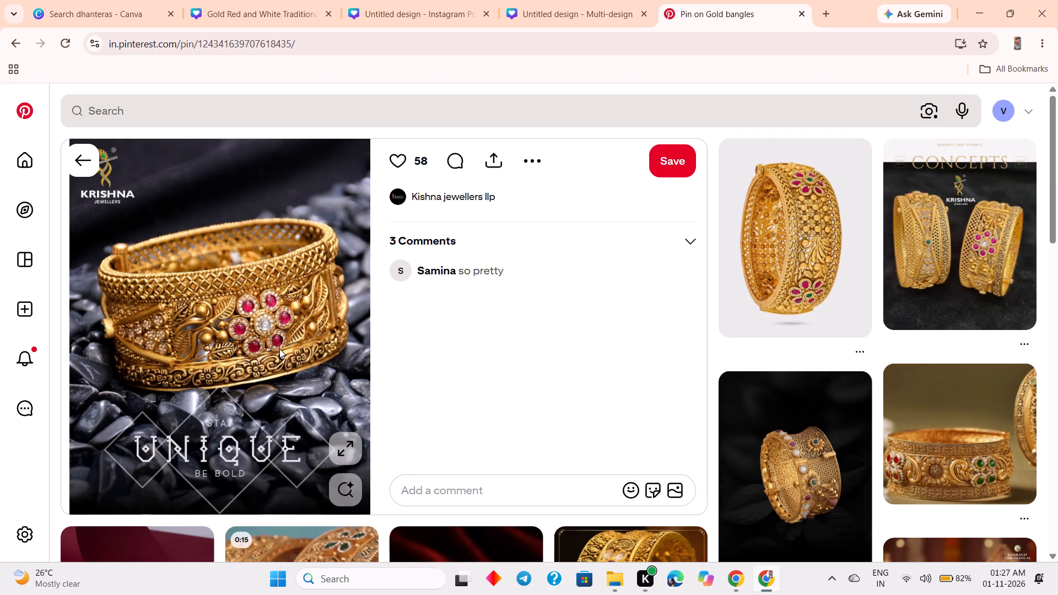
scroll(281, 350, "down", 16)
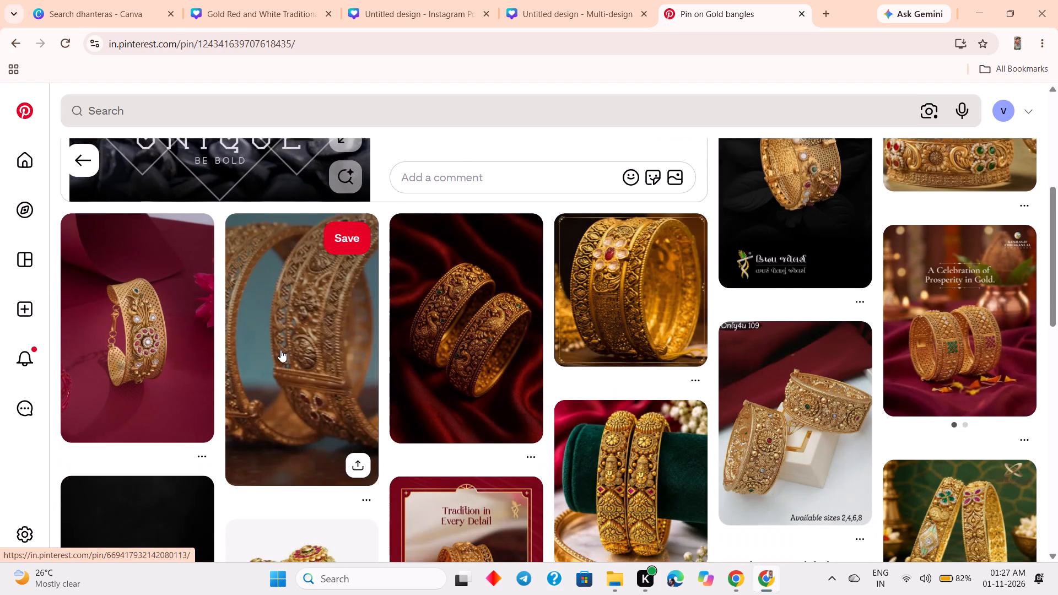
scroll(280, 350, "down", 16)
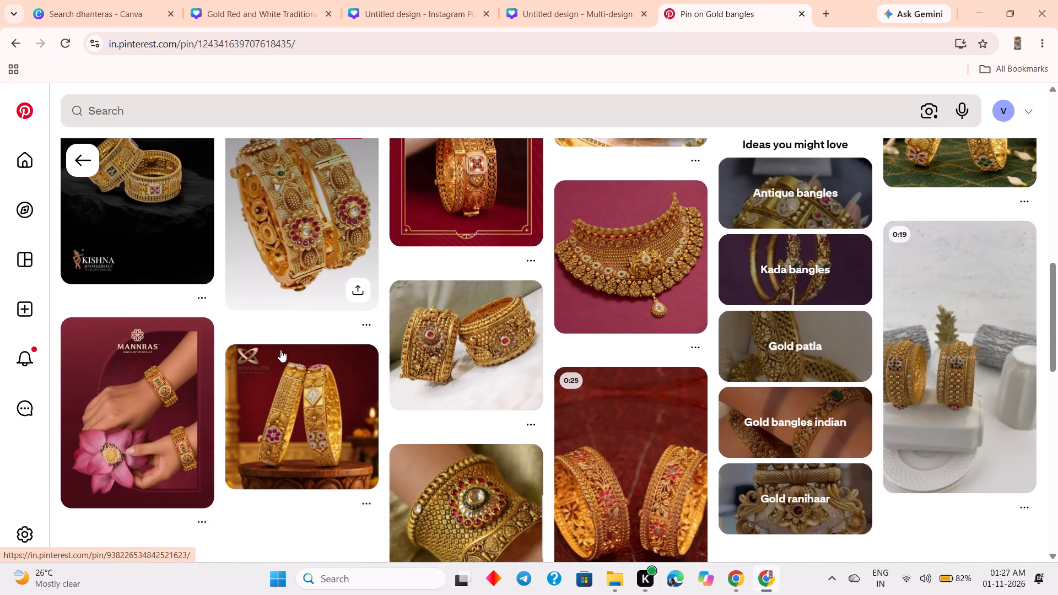
scroll(280, 350, "up", 3)
scroll(280, 350, "down", 3)
scroll(280, 350, "up", 1)
scroll(280, 350, "down", 2)
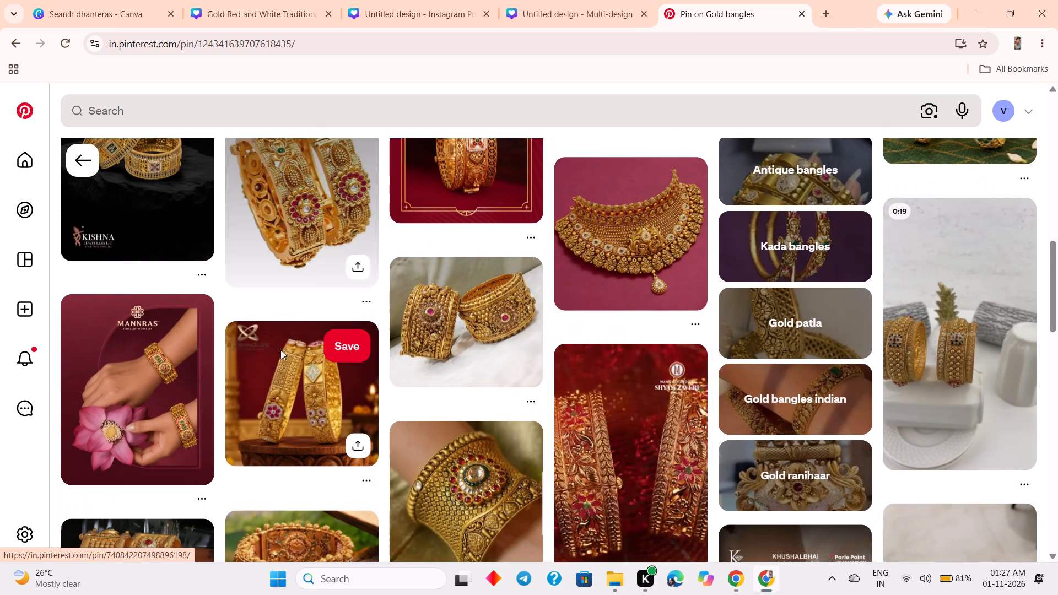
scroll(280, 350, "up", 2)
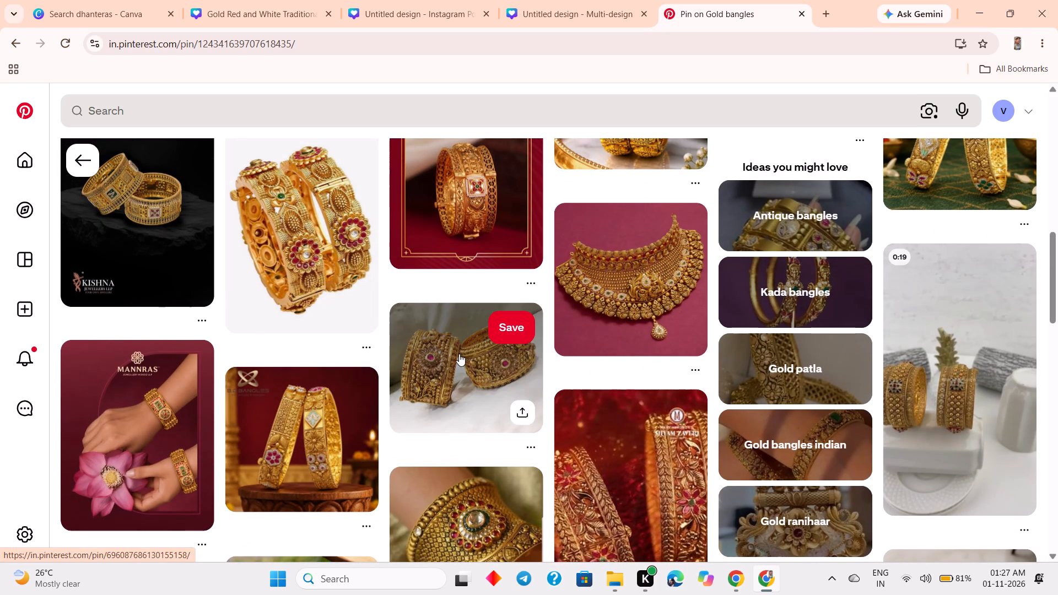
scroll(459, 354, "down", 12)
scroll(457, 355, "up", 3)
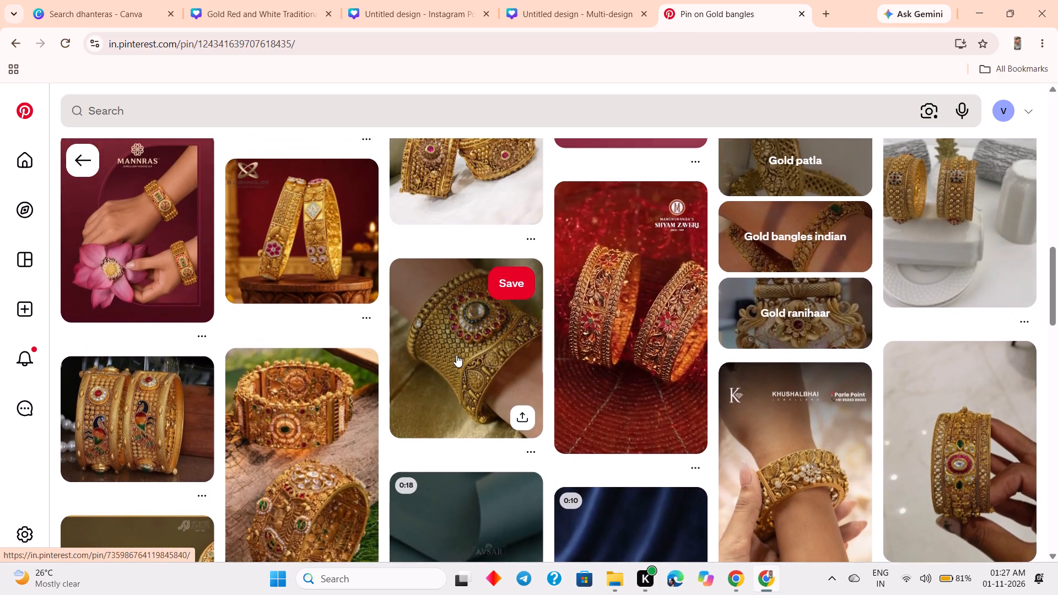
scroll(456, 355, "up", 5)
scroll(456, 355, "down", 4)
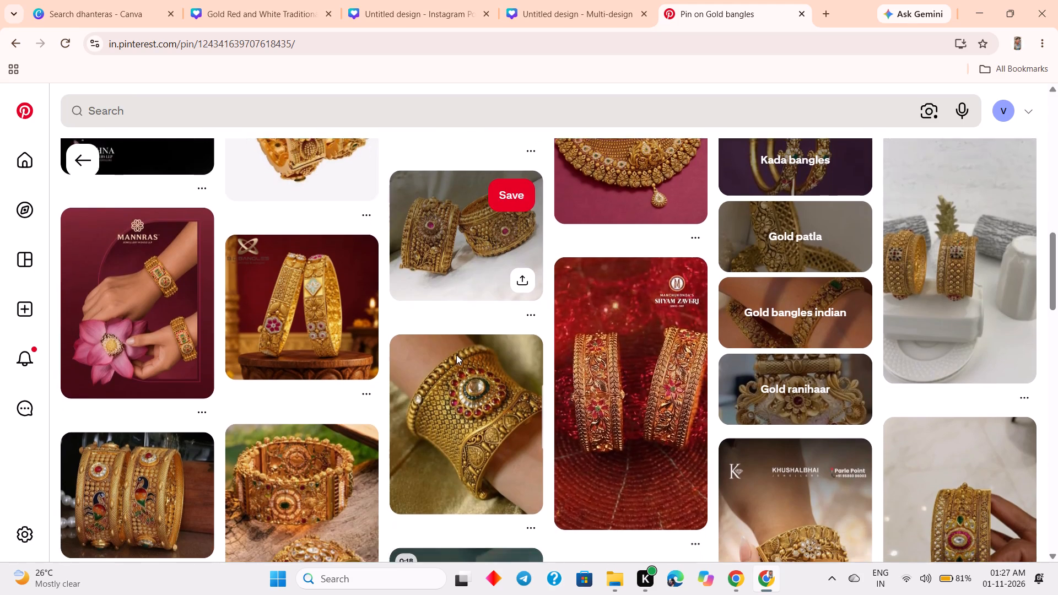
scroll(456, 355, "down", 17)
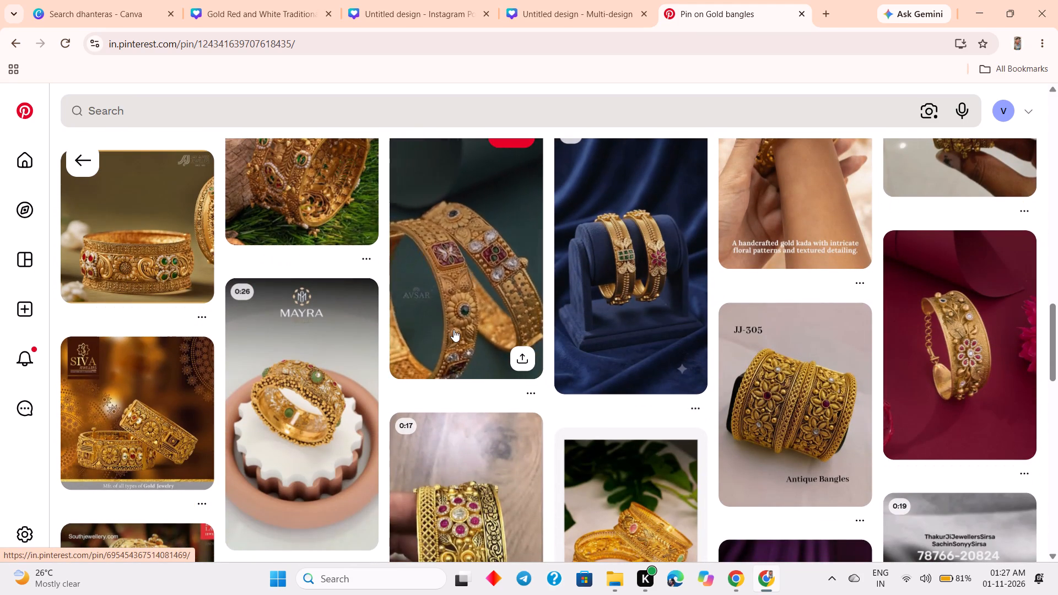
Open the Avsar Gold pin of two bangles on dark green fabric and examine its related pins.
left_click(454, 329)
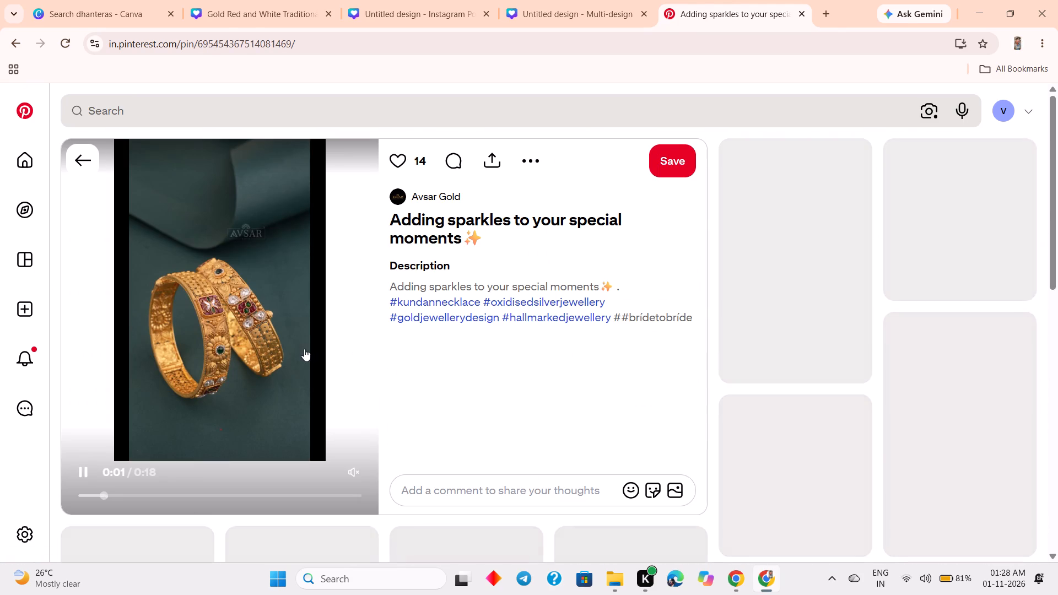
scroll(499, 351, "down", 3)
scroll(499, 351, "up", 2)
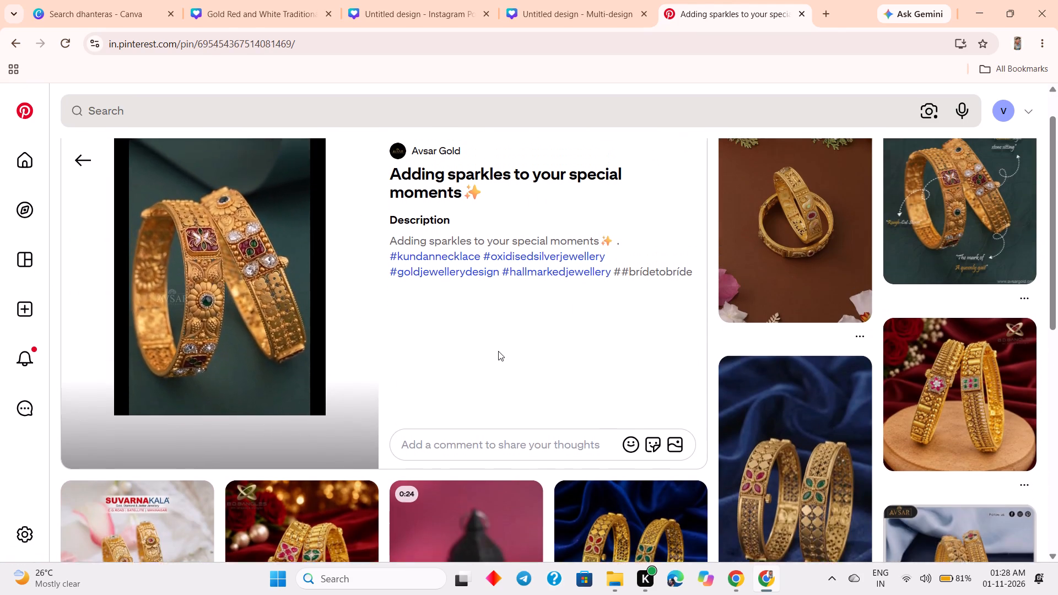
scroll(498, 351, "up", 1)
scroll(809, 308, "down", 8)
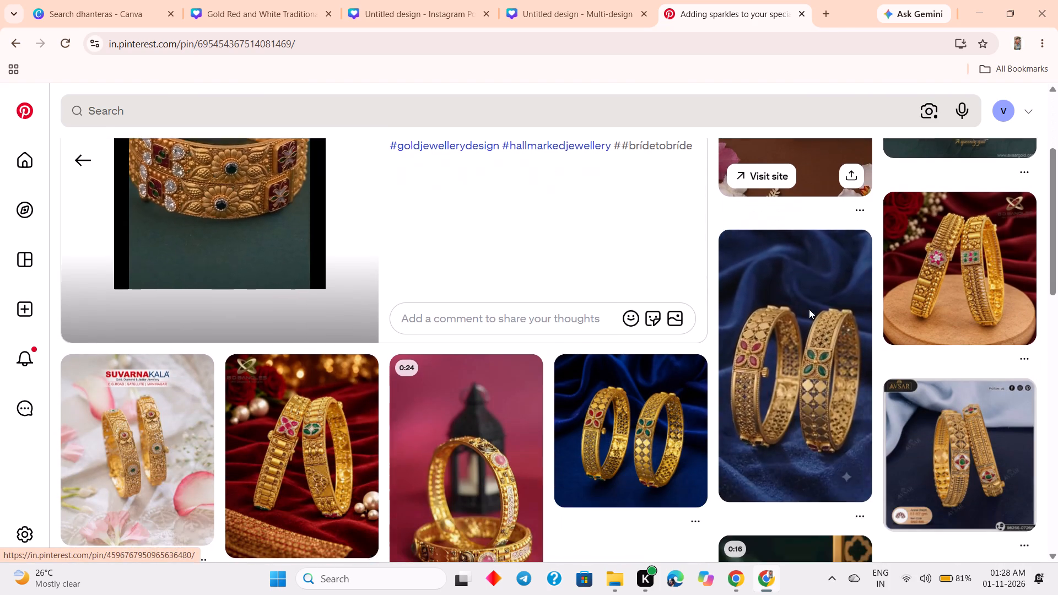
scroll(808, 309, "down", 11)
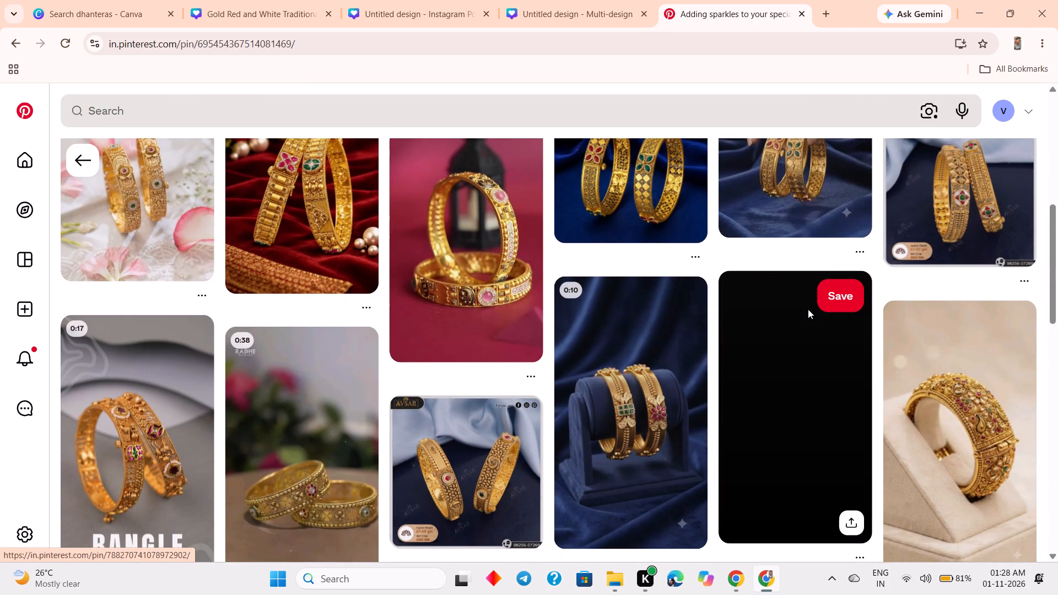
scroll(808, 309, "down", 1)
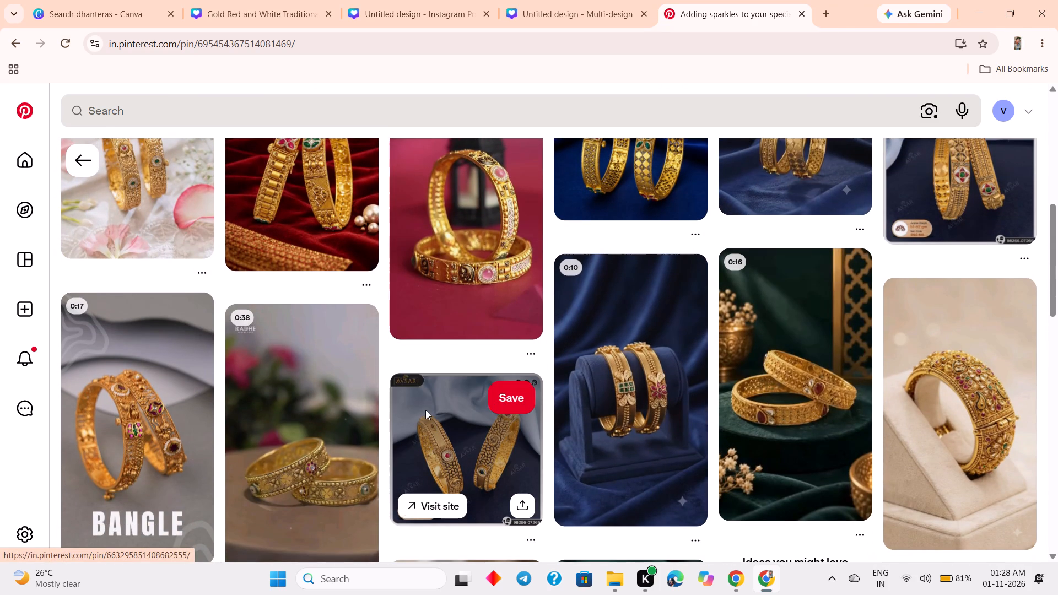
scroll(425, 409, "down", 2)
scroll(128, 395, "down", 3)
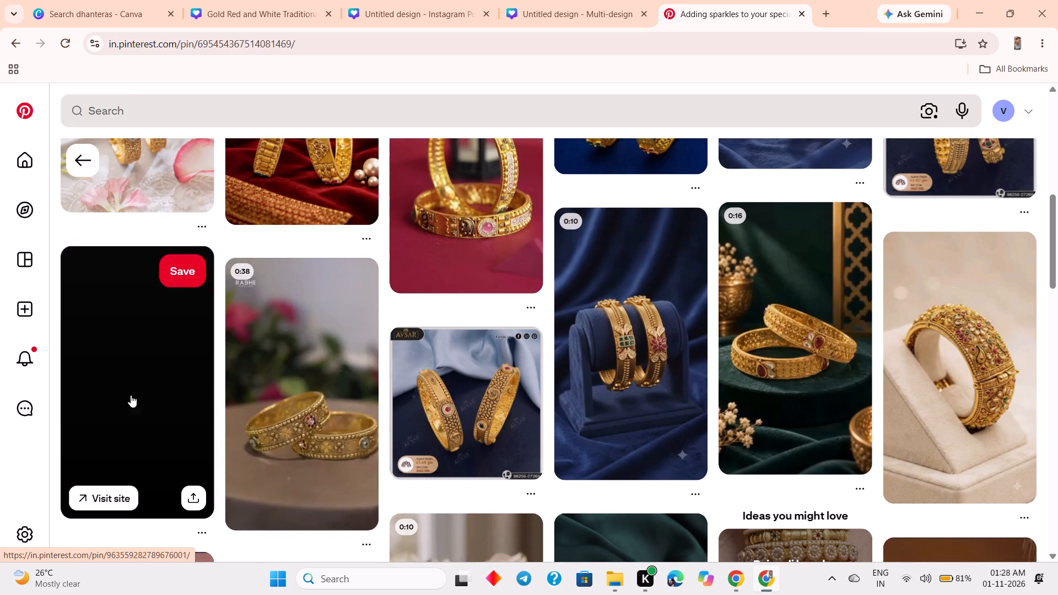
scroll(131, 395, "down", 3)
scroll(369, 393, "down", 4)
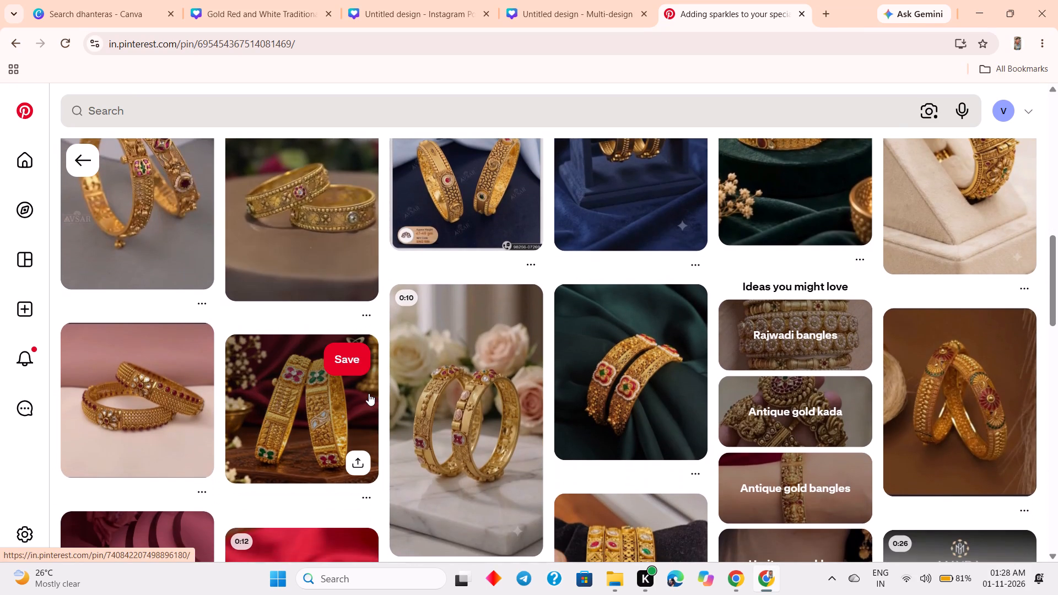
scroll(292, 309, "up", 15)
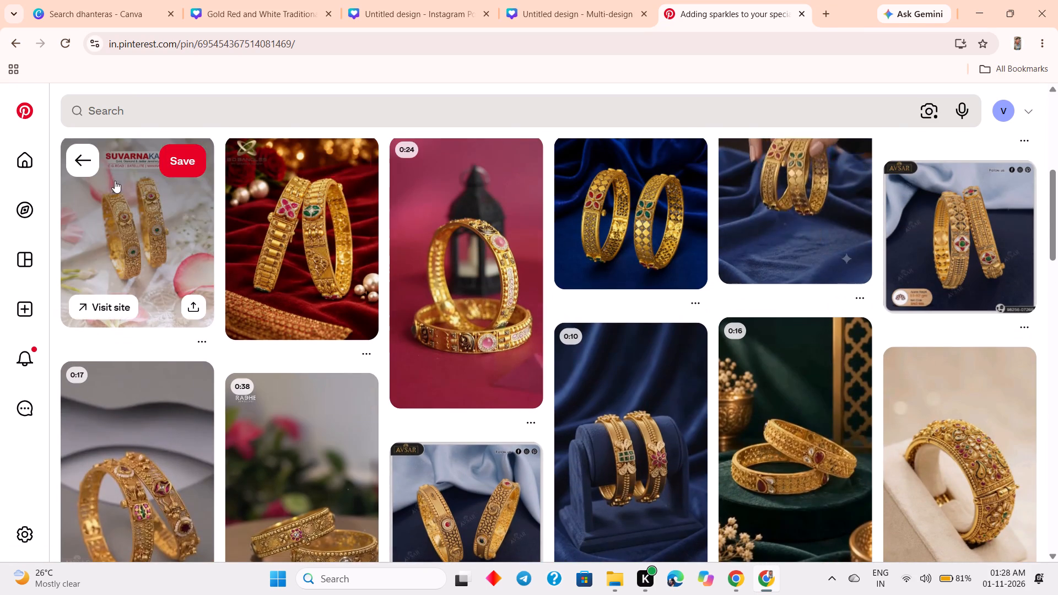
Open the Shree Yamunaji Jewellers video pin of two bangles on a blue velvet stand and examine its related pins.
left_click(84, 167)
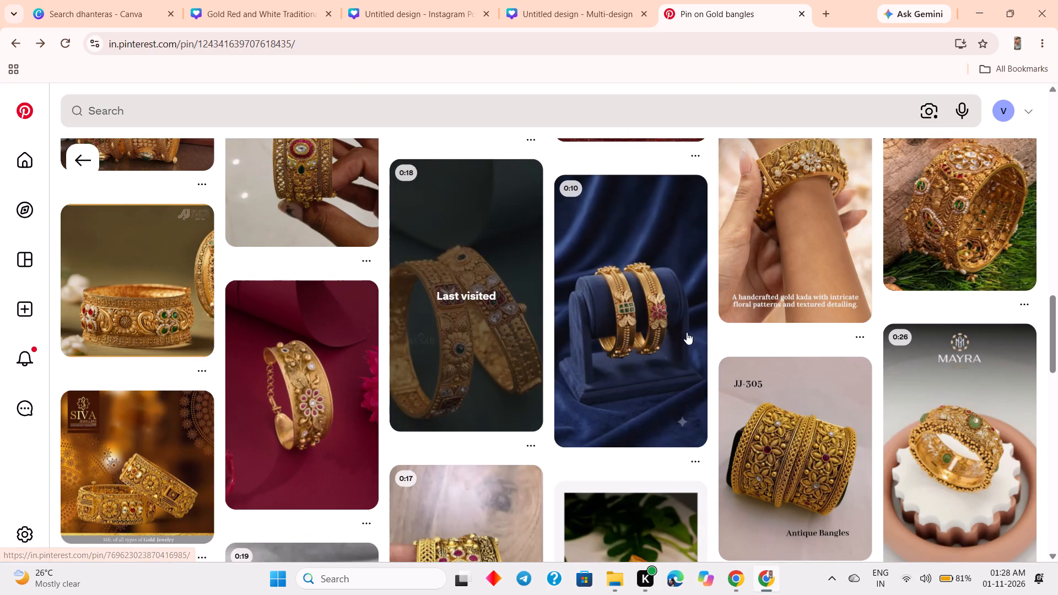
right_click(485, 331)
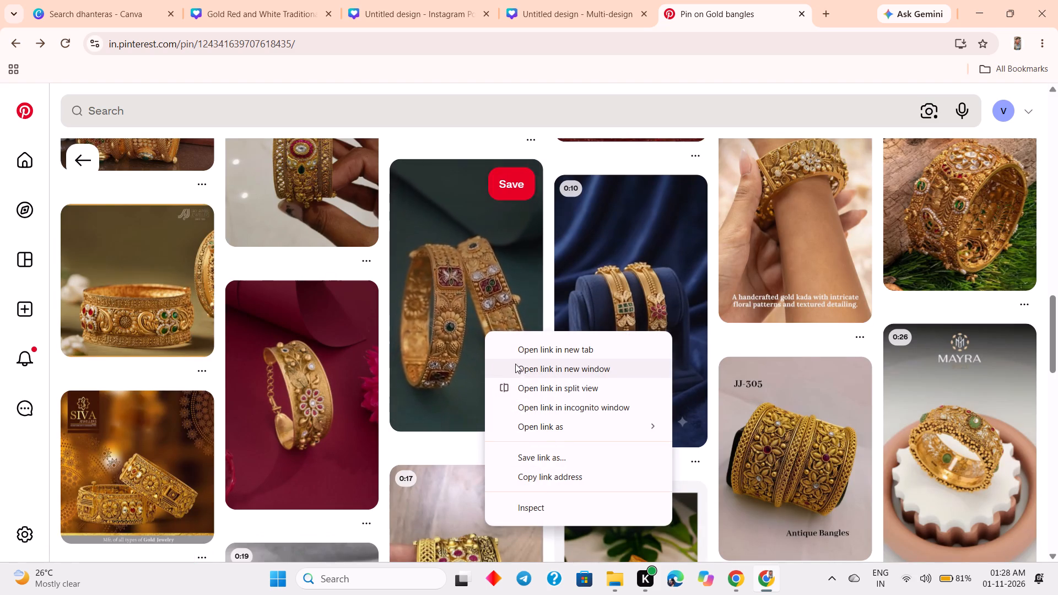
scroll(542, 347, "down", 6)
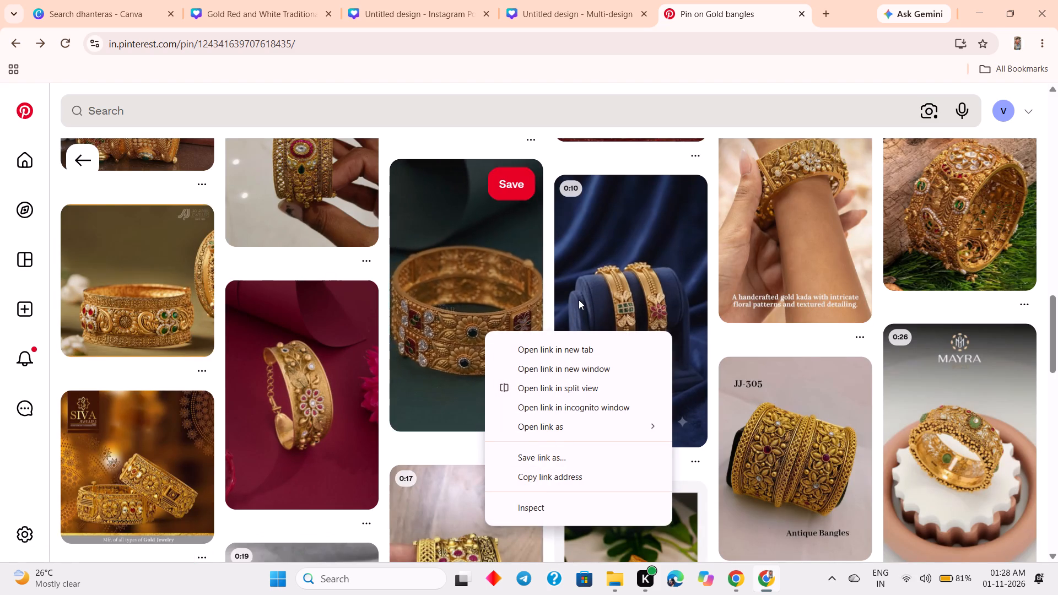
left_click(579, 300)
scroll(293, 316, "down", 3)
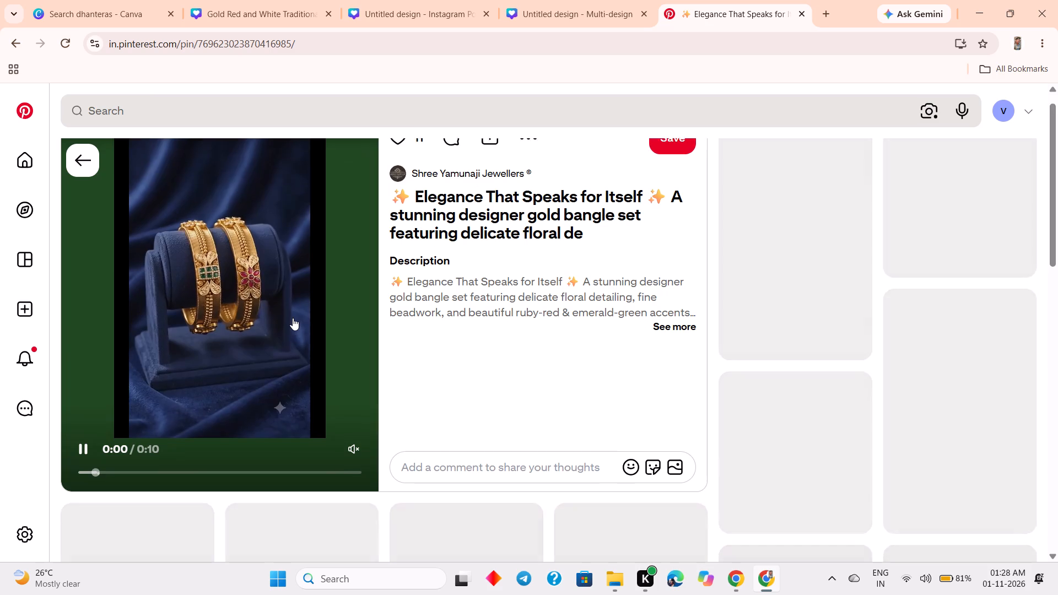
scroll(293, 318, "down", 2)
scroll(288, 314, "up", 1)
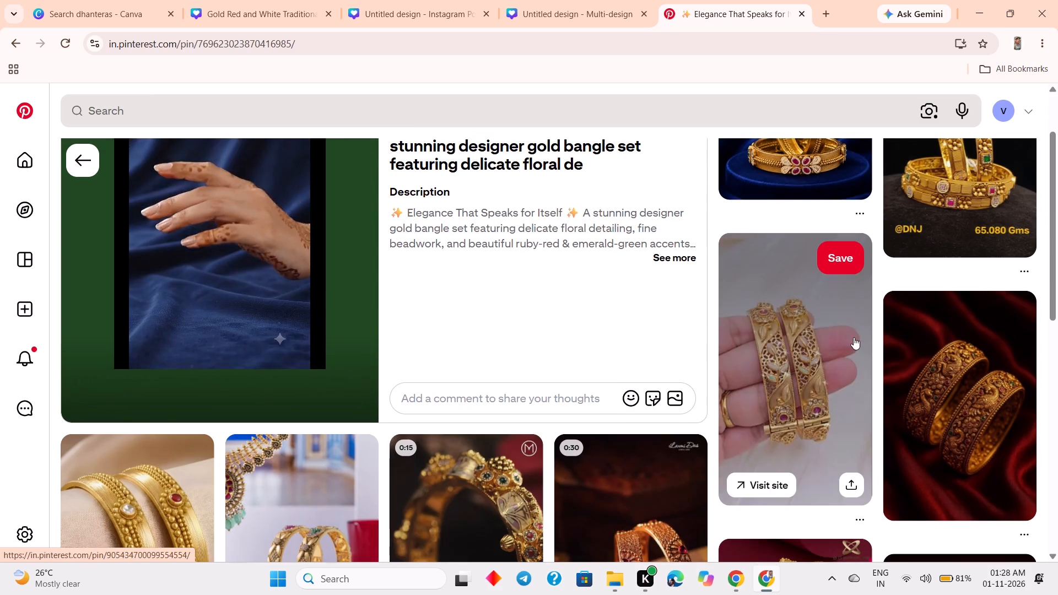
scroll(857, 352, "up", 7)
scroll(843, 350, "down", 8)
scroll(690, 348, "down", 7)
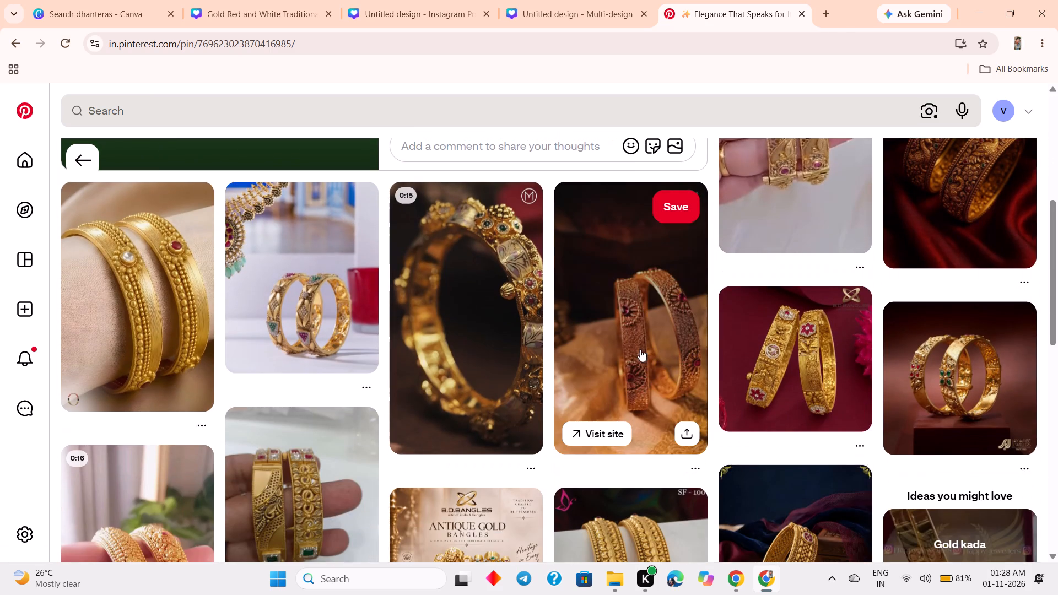
scroll(622, 355, "down", 1)
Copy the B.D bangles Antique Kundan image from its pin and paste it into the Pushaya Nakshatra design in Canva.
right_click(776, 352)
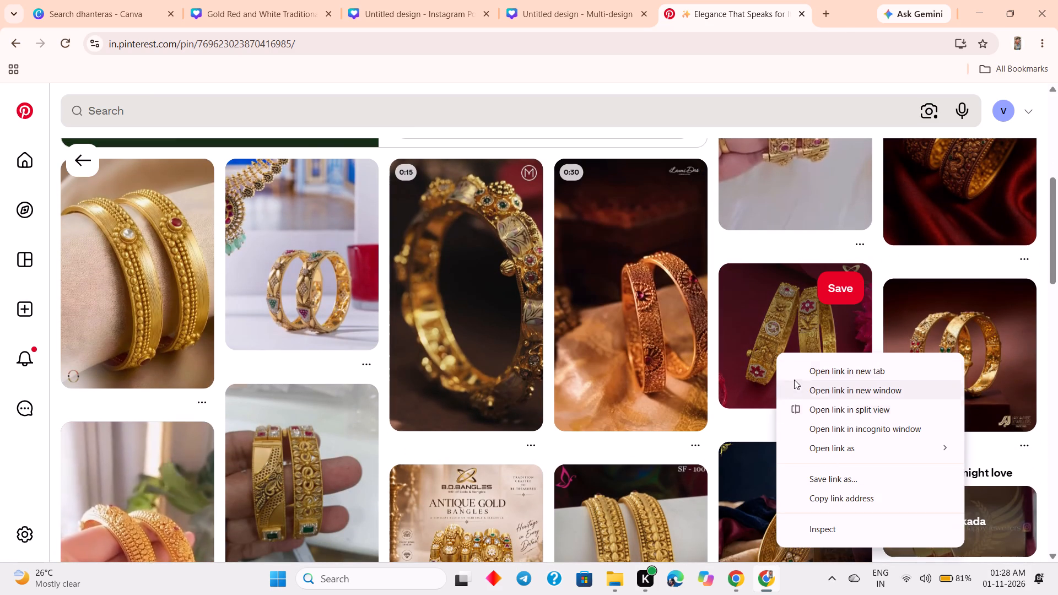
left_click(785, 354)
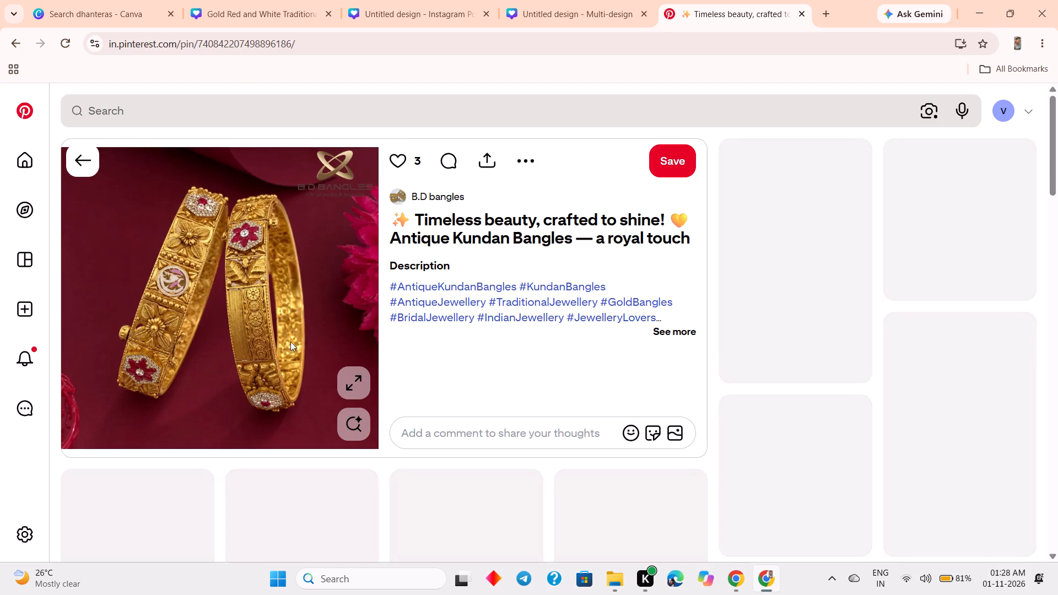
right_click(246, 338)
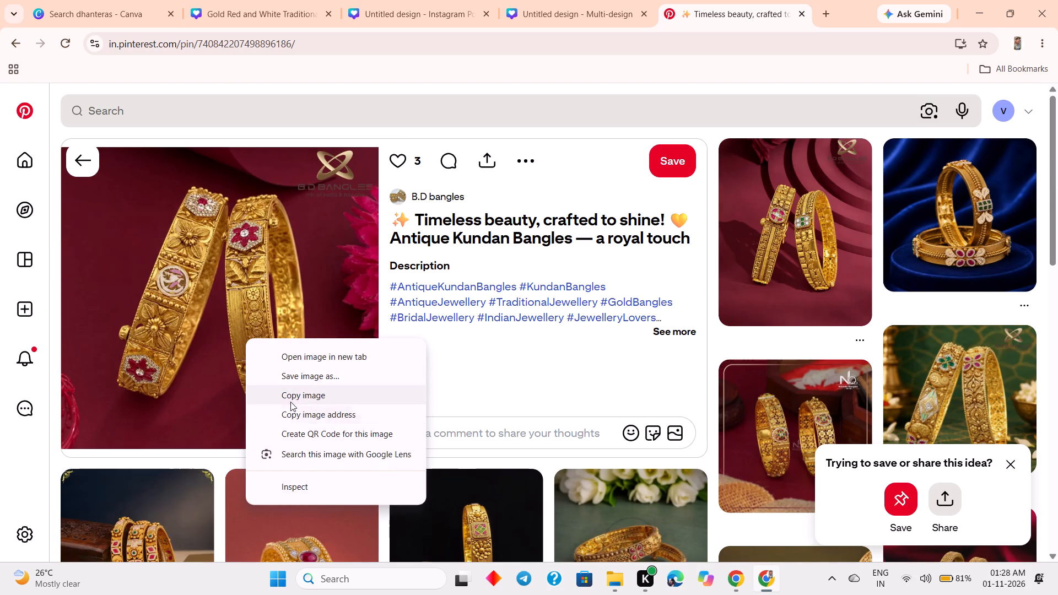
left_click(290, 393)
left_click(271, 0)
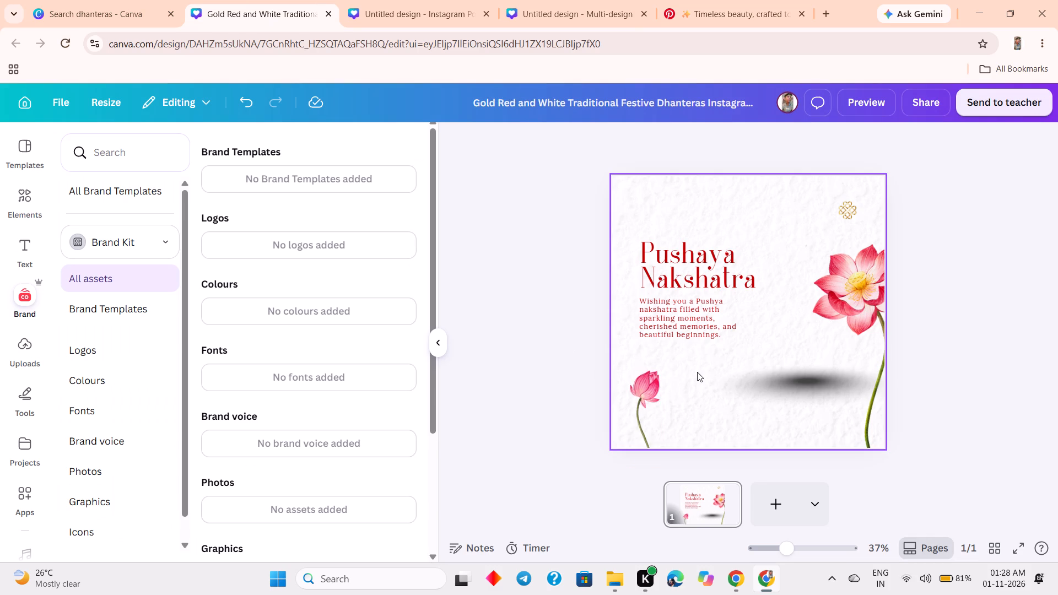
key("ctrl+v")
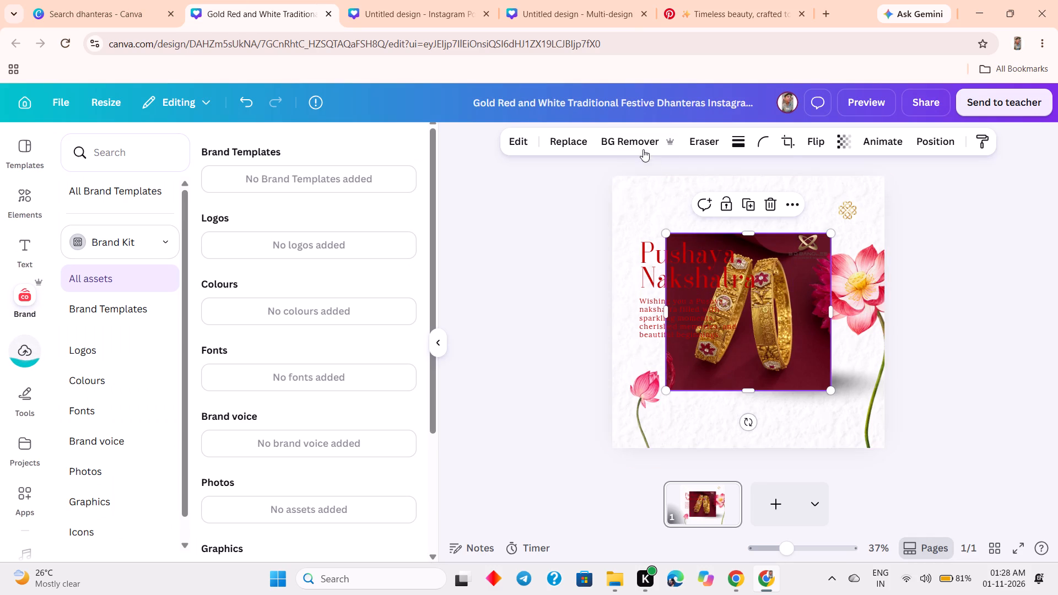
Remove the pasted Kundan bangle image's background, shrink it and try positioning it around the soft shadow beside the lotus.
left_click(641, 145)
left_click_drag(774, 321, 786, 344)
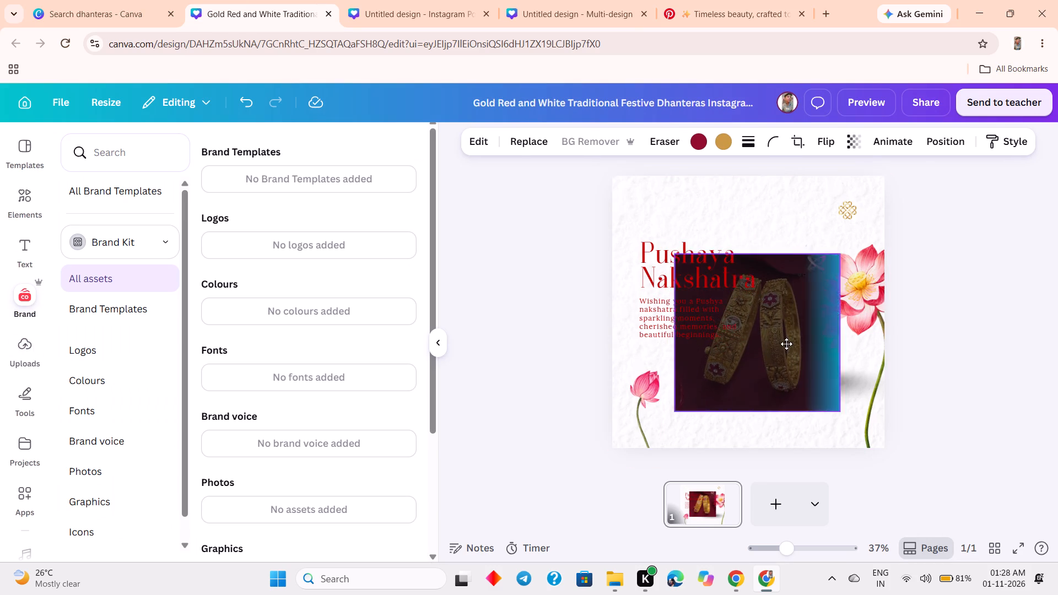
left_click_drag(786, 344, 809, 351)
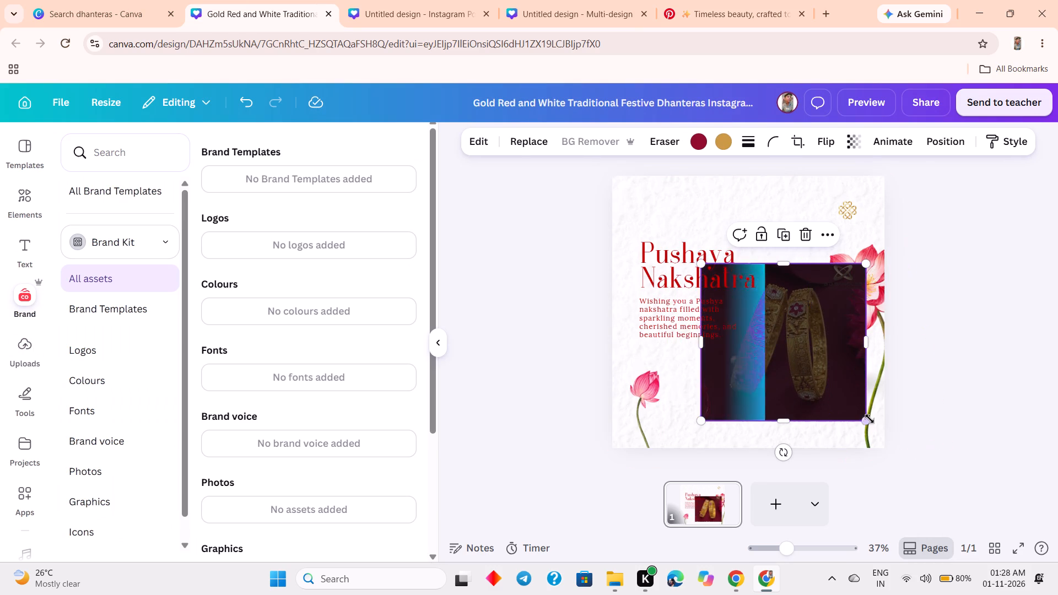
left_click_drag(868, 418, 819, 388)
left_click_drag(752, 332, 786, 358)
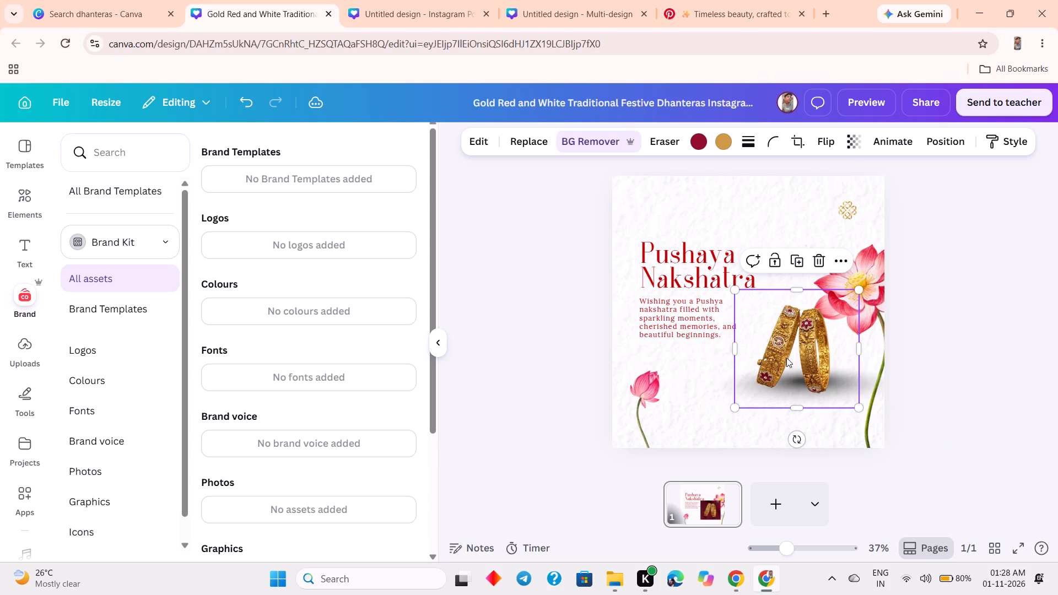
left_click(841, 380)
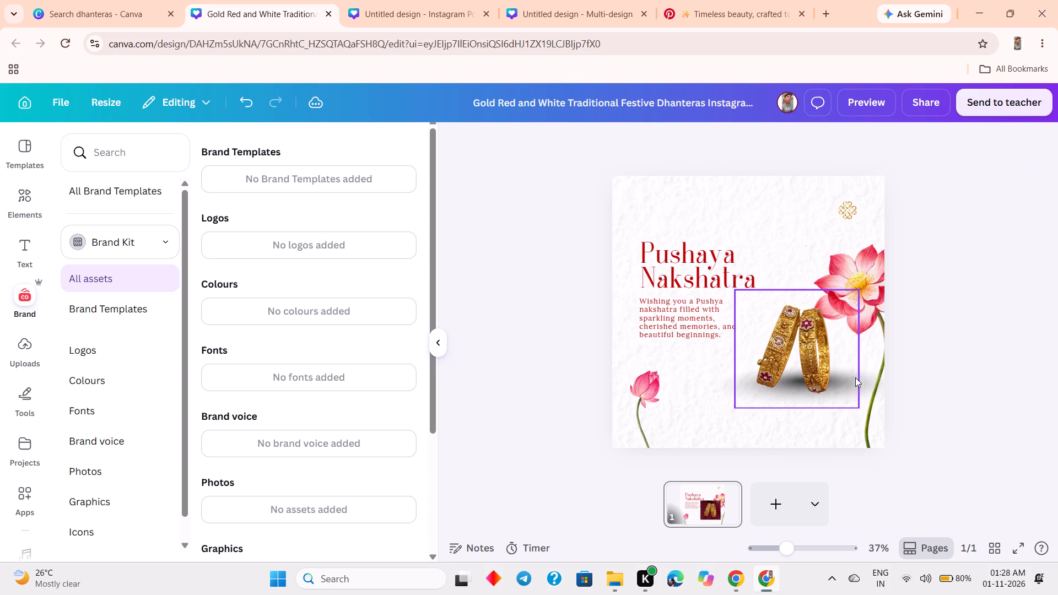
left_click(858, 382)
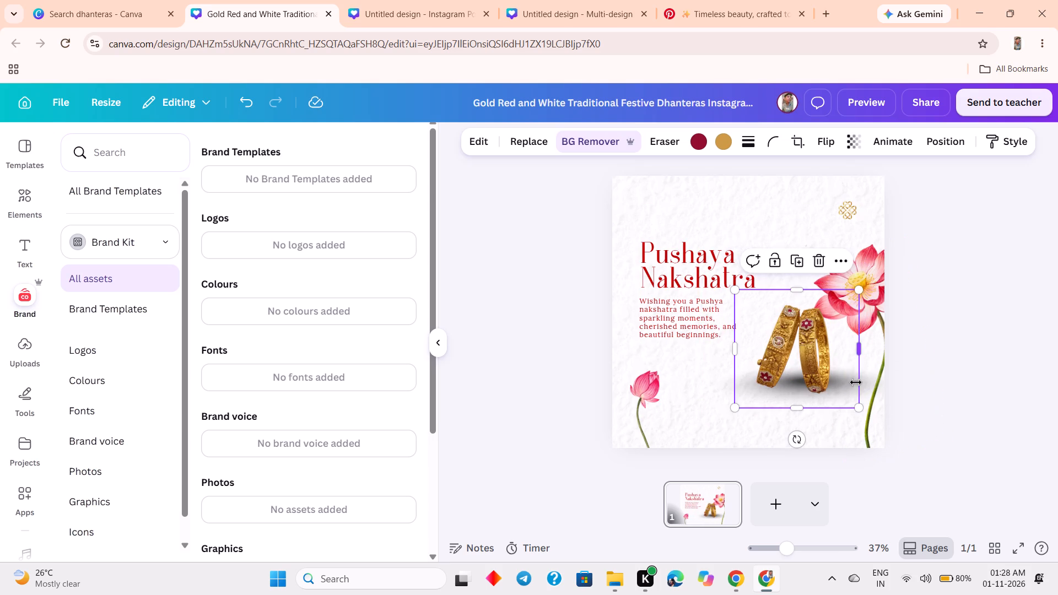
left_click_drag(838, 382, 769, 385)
Raise the large lotus and enlarge it to about 524 × 1,027, keeping its stem running off the page's bottom edge.
left_click_drag(830, 382, 825, 389)
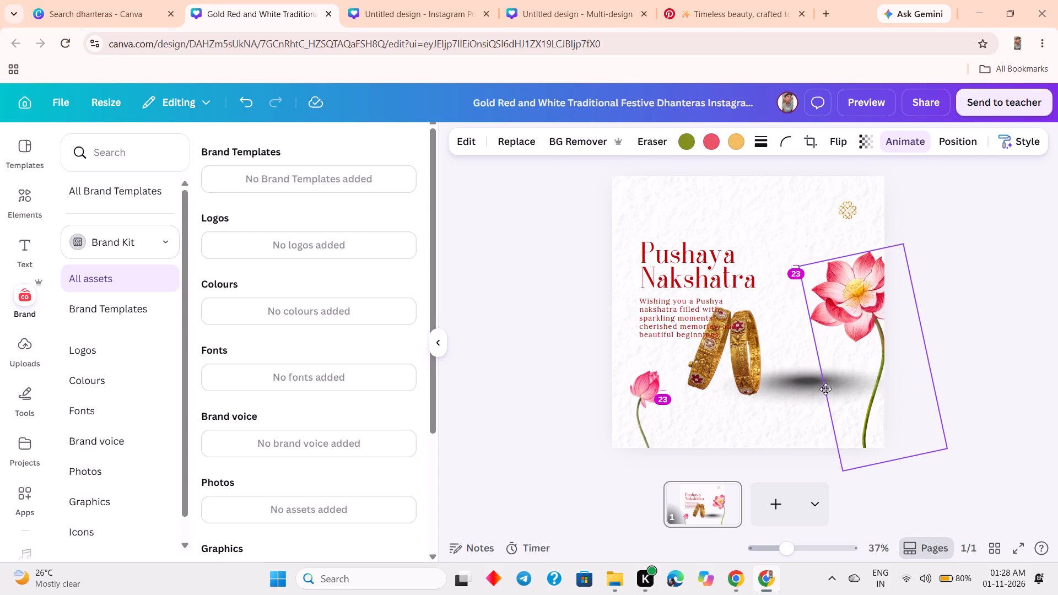
left_click_drag(825, 389, 826, 340)
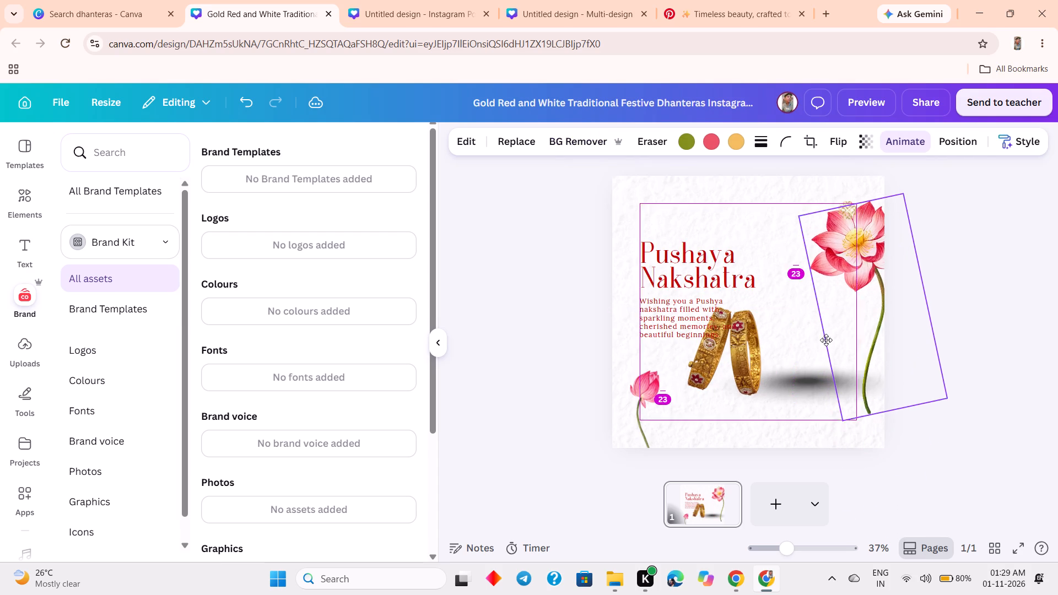
left_click_drag(826, 340, 824, 329)
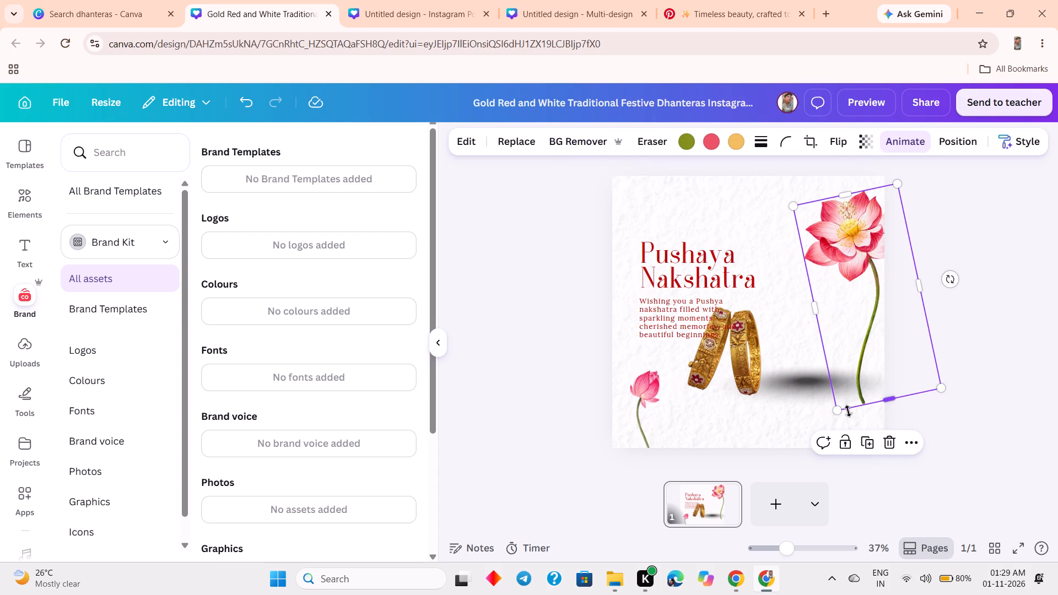
left_click_drag(838, 411, 865, 474)
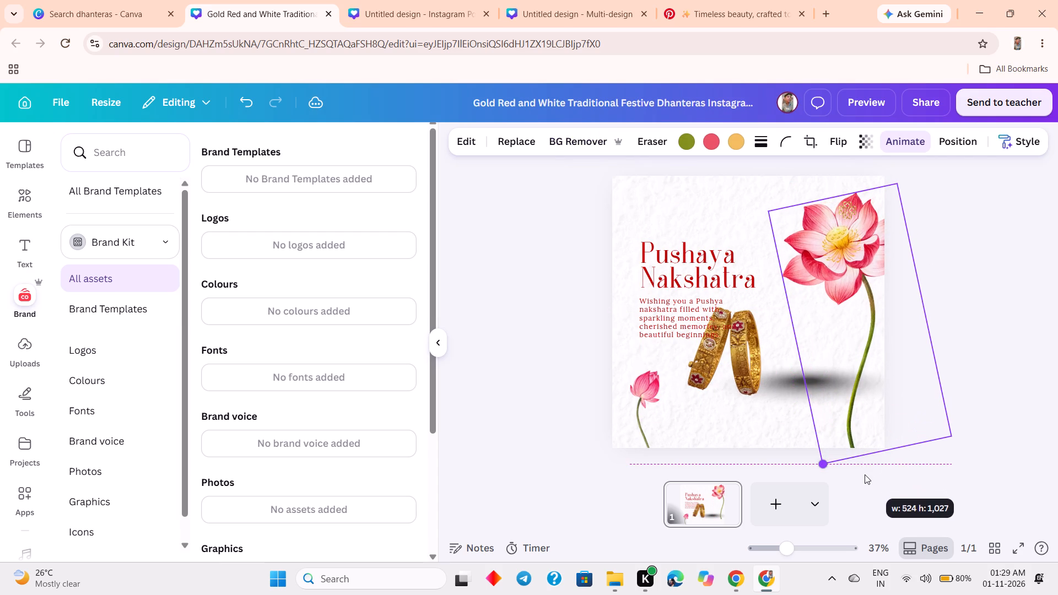
left_click_drag(865, 474, 865, 474)
left_click_drag(856, 432, 869, 447)
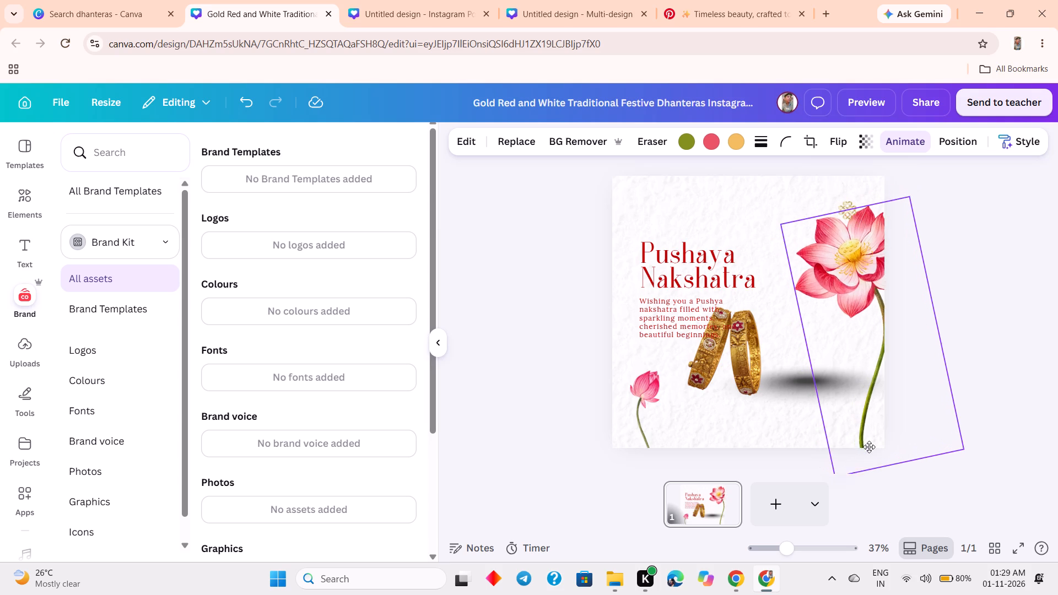
Nudge the large lotus slightly upwards, keeping its stem running to the page's bottom edge.
left_click_drag(869, 447, 870, 440)
Delete the cut-out Kundan bangle pair that overlaps the greeting text.
left_click(736, 365)
left_click(736, 365)
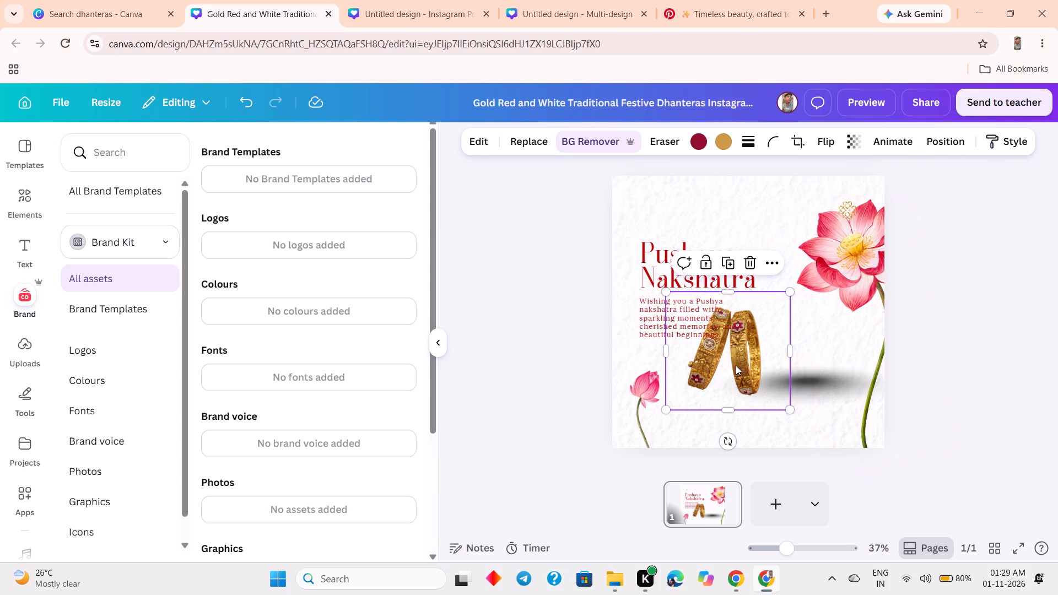
left_click(748, 273)
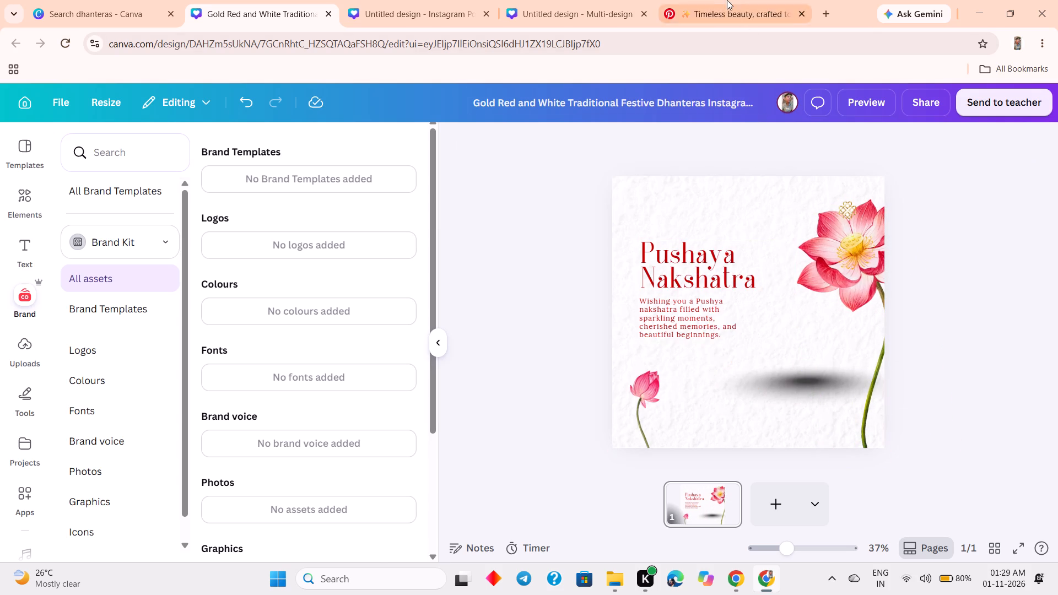
Copy the B.D bangles Antique Kundan image with the green patterned backdrop from Pinterest and paste it into the Pushaya Nakshatra design in Canva.
left_click(720, 0)
scroll(609, 256, "down", 9)
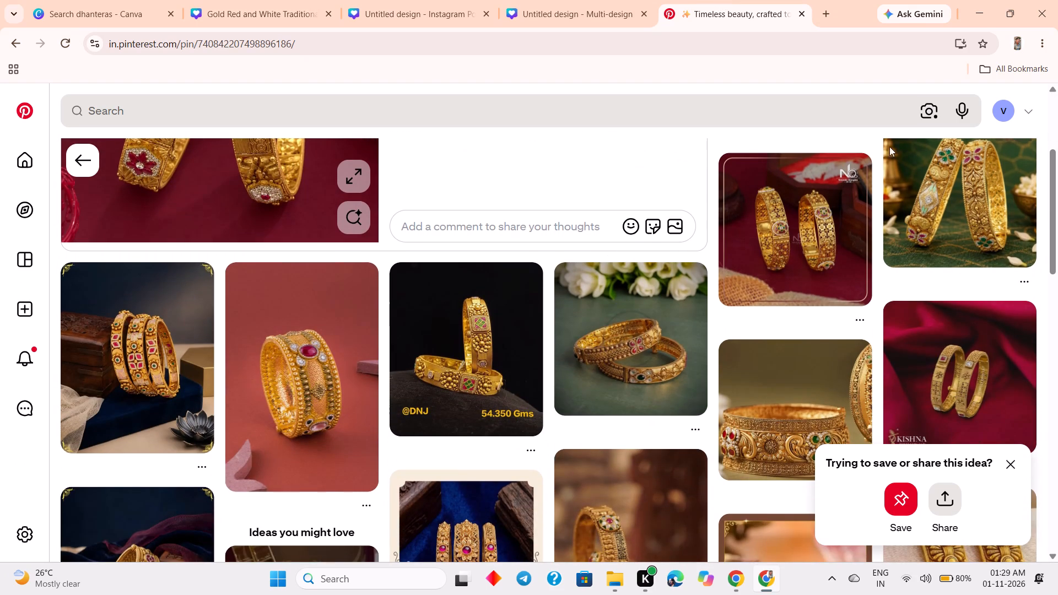
left_click(933, 159)
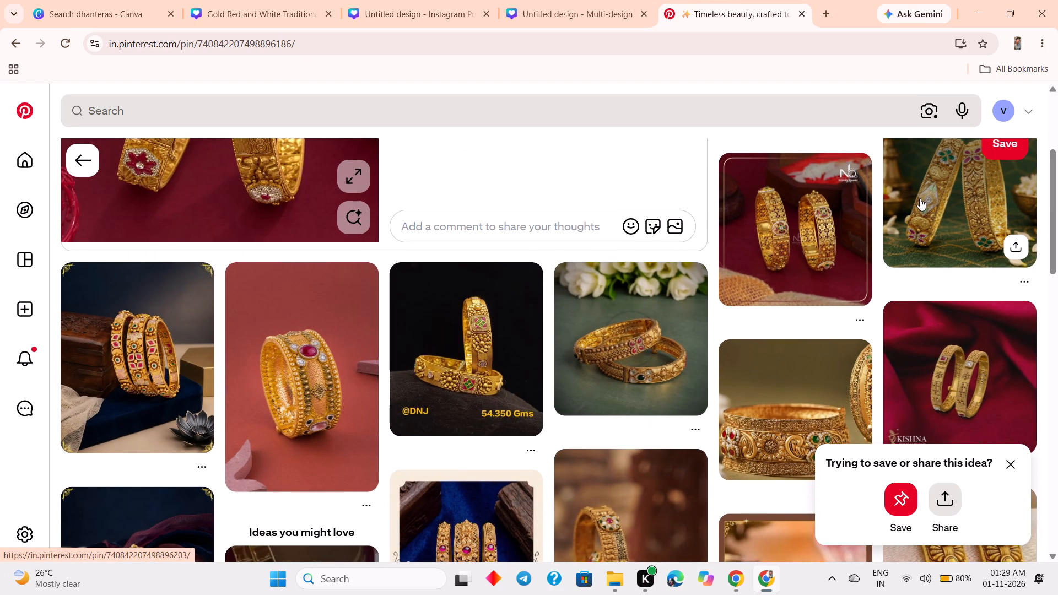
left_click(920, 198)
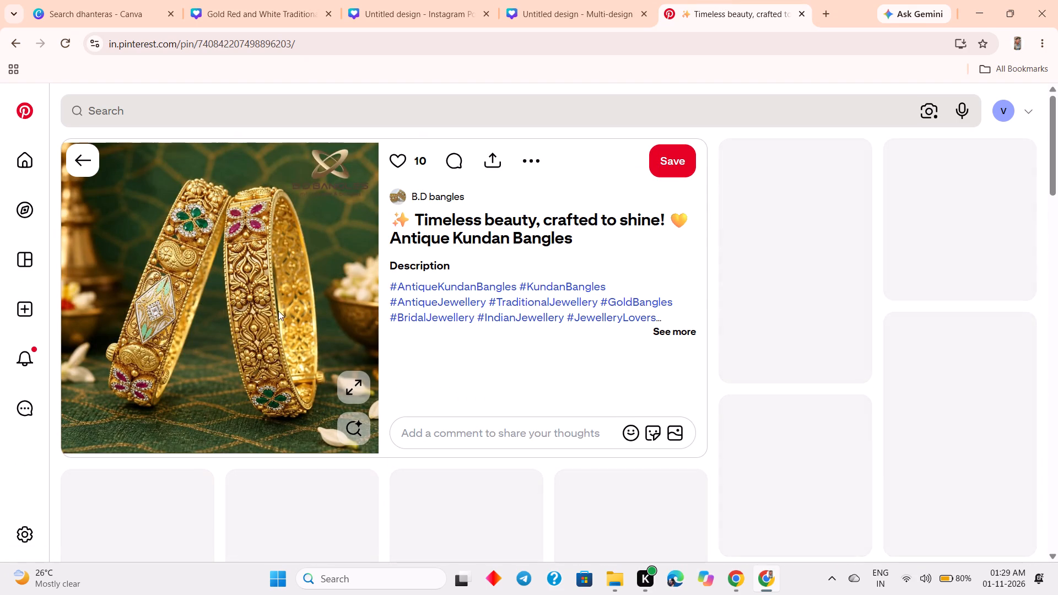
right_click(271, 310)
left_click(319, 367)
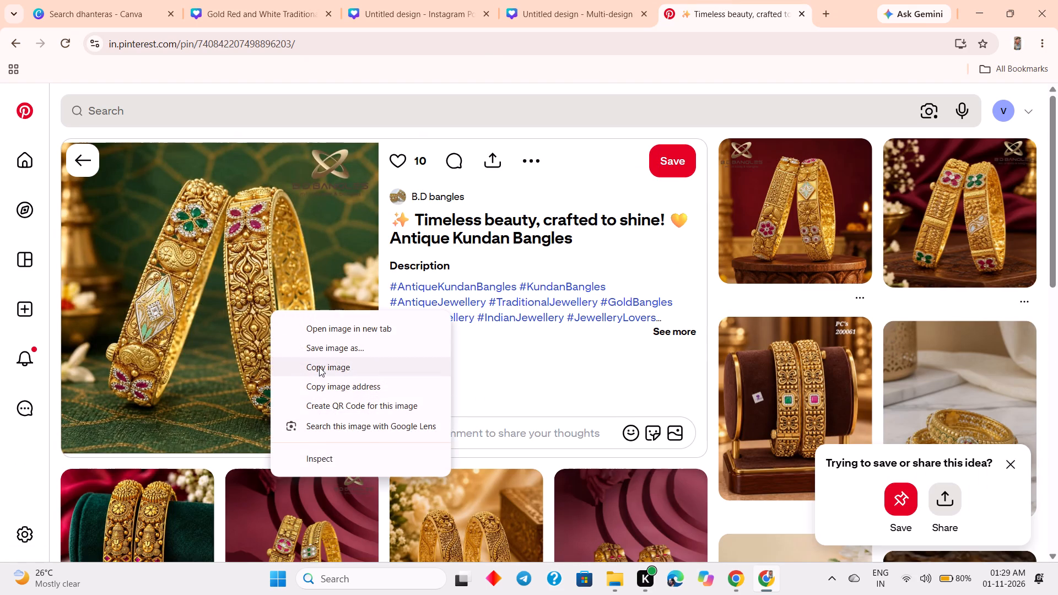
left_click(229, 0)
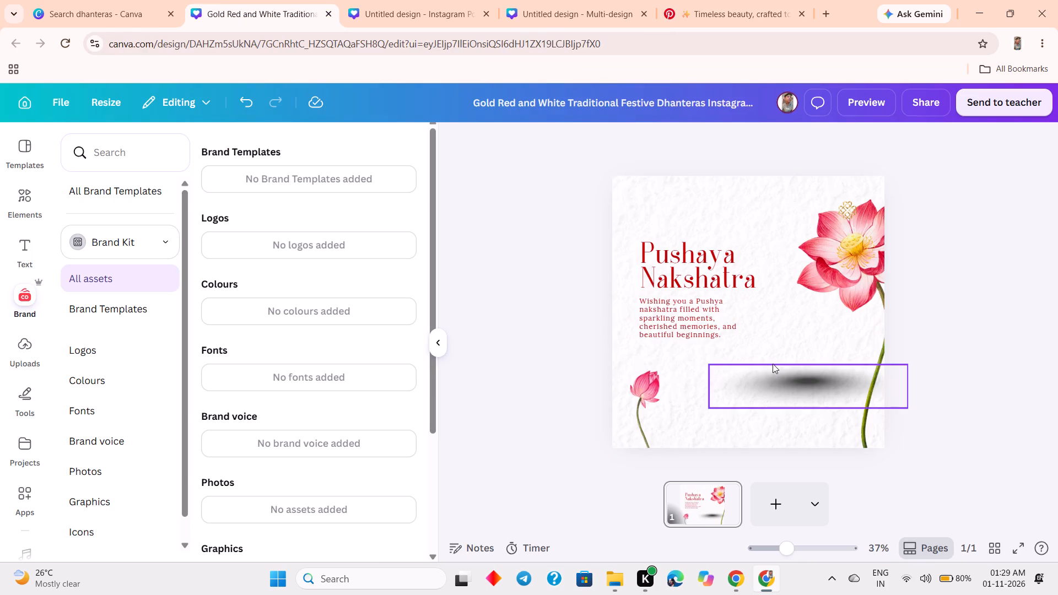
left_click(773, 363)
key("ctrl+v")
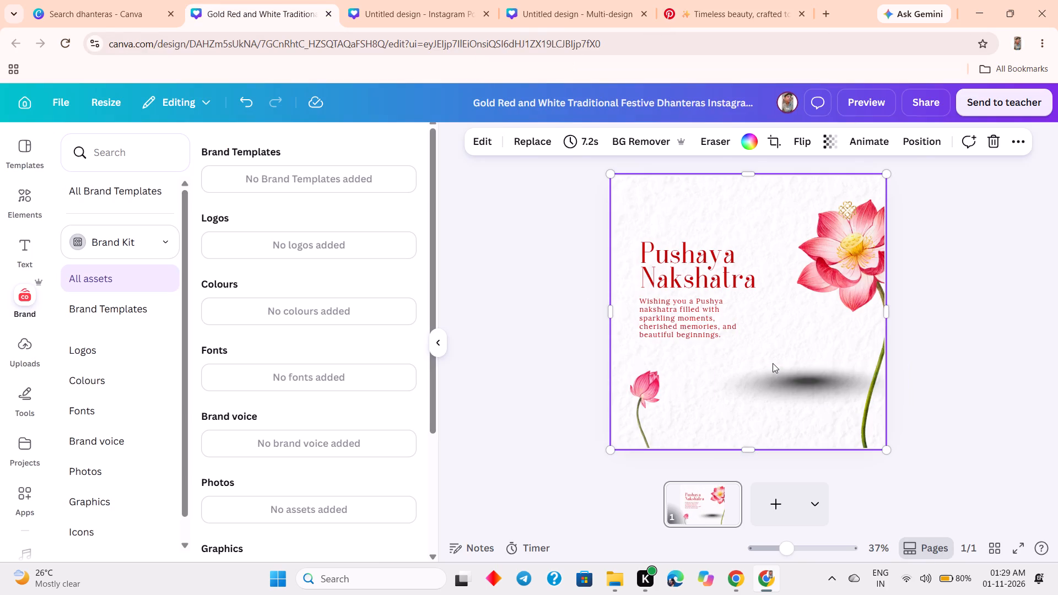
Remove the new bangle image's background, move it beside the lotus over the soft shadow and shrink it.
left_click(629, 150)
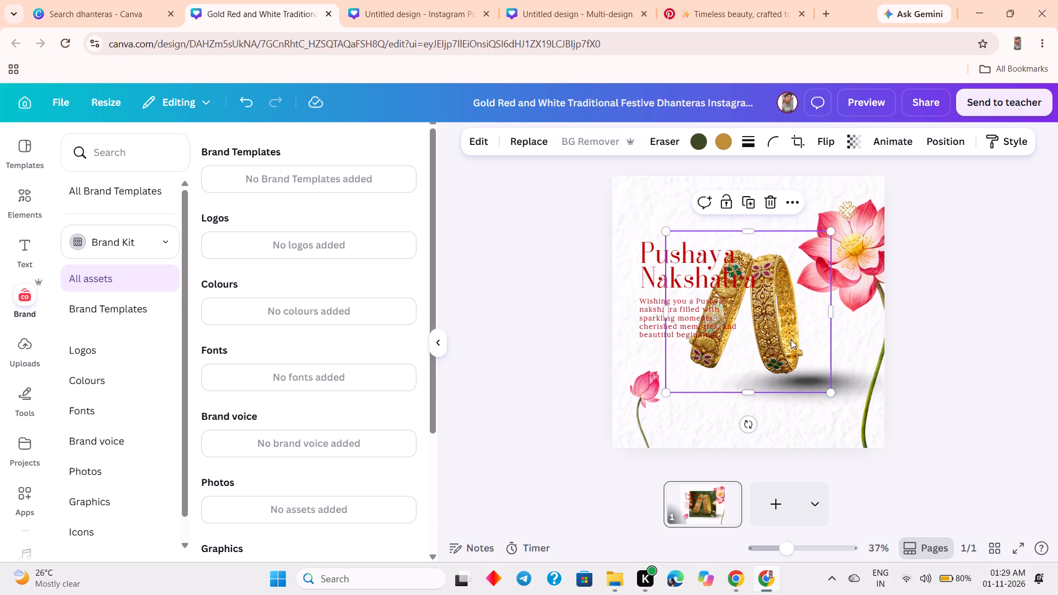
left_click_drag(793, 356, 849, 385)
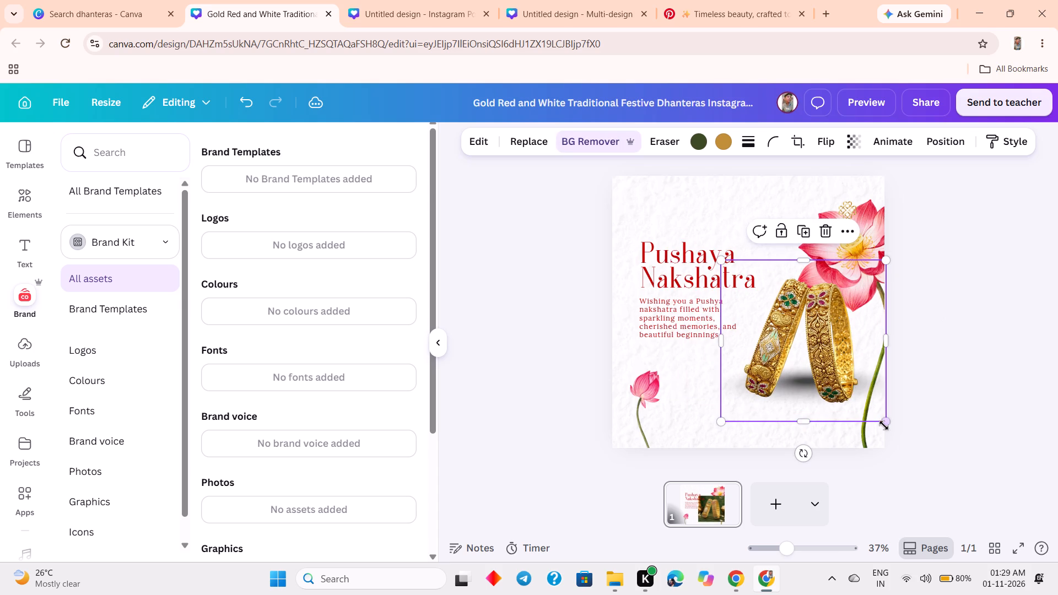
left_click_drag(892, 424, 914, 420)
left_click(826, 368)
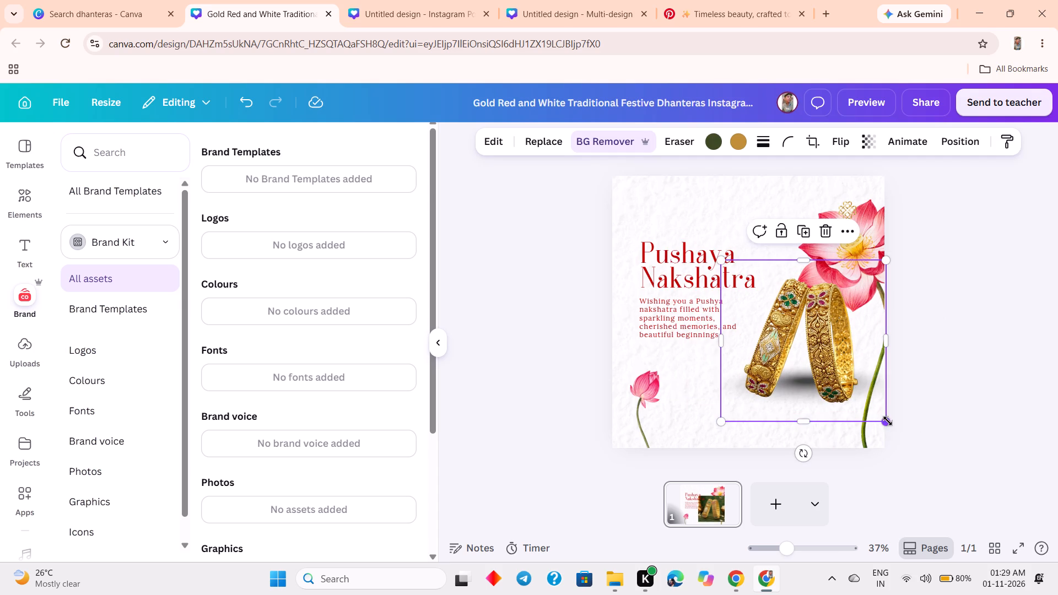
left_click_drag(888, 421, 850, 384)
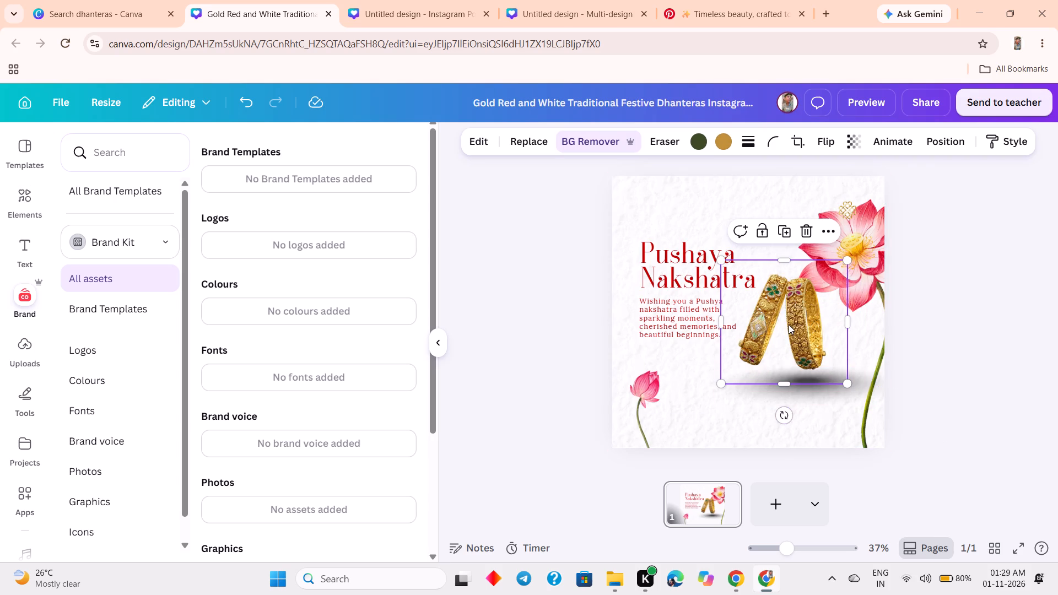
Tilt the green-and-pink-stone bangle pair slightly counterclockwise and centre it on the soft shadow.
left_click_drag(789, 324, 787, 338)
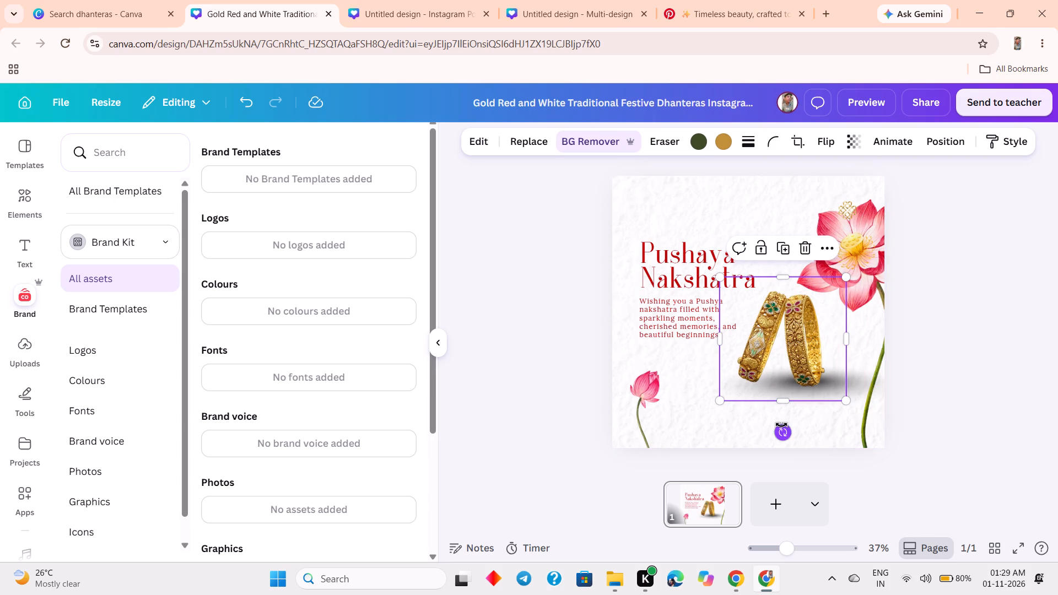
left_click_drag(781, 425, 788, 423)
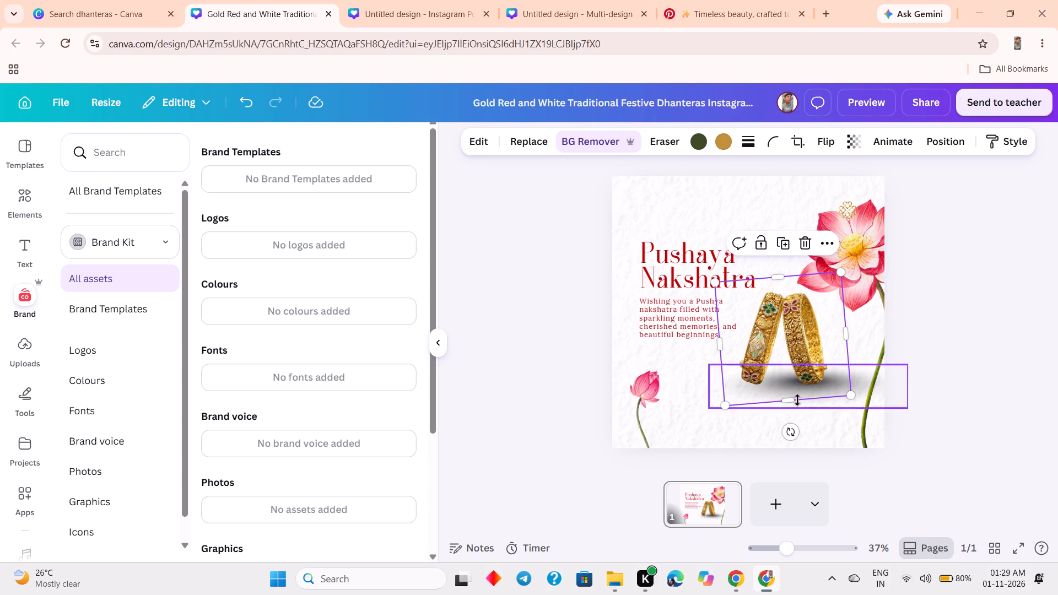
left_click_drag(797, 395, 824, 393)
left_click_drag(803, 352, 813, 354)
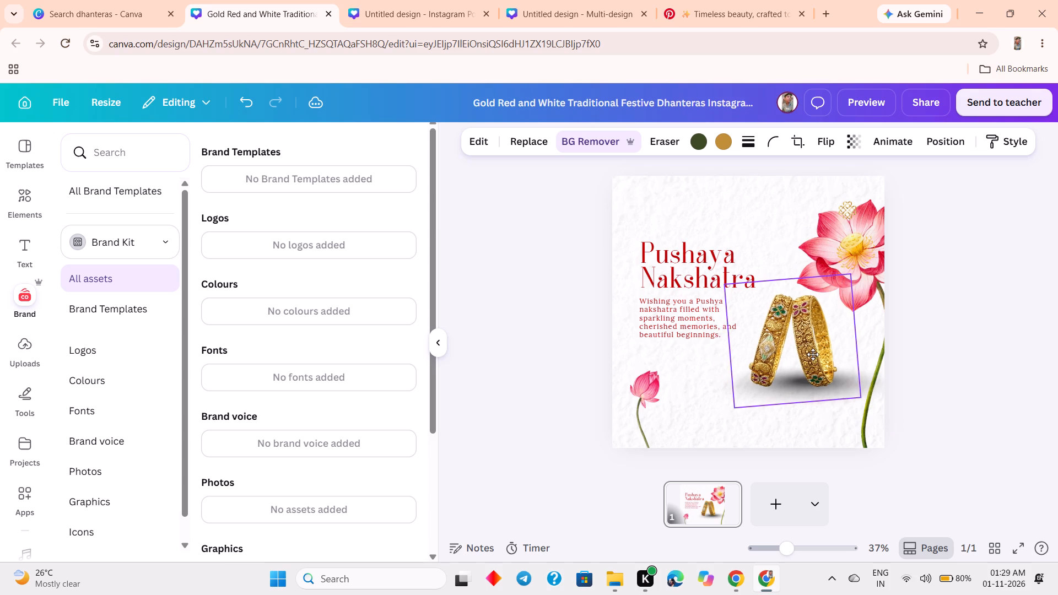
left_click_drag(813, 354, 823, 354)
left_click(834, 407)
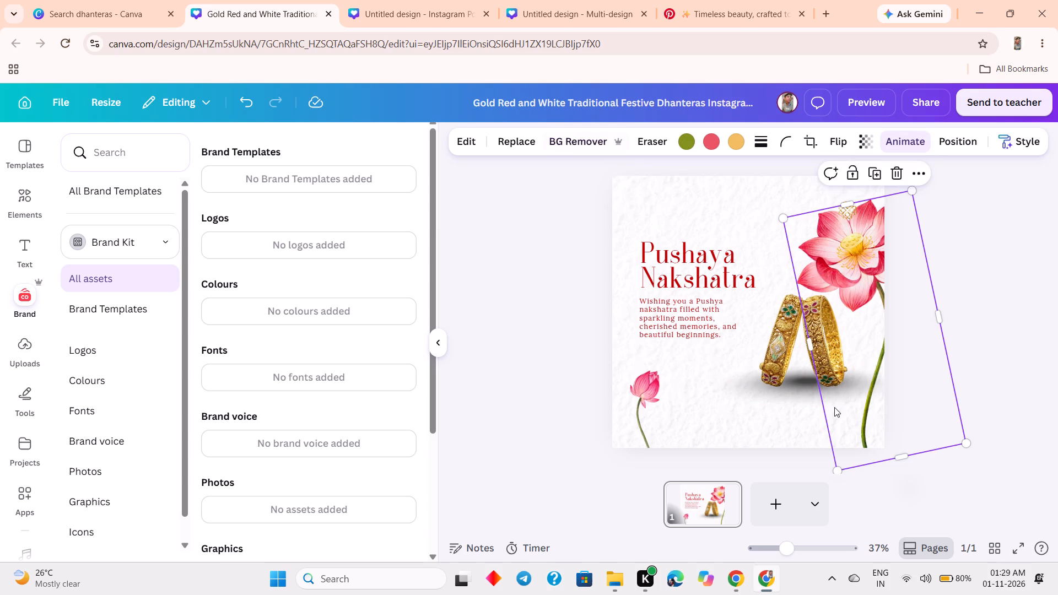
left_click(774, 388)
left_click(714, 416)
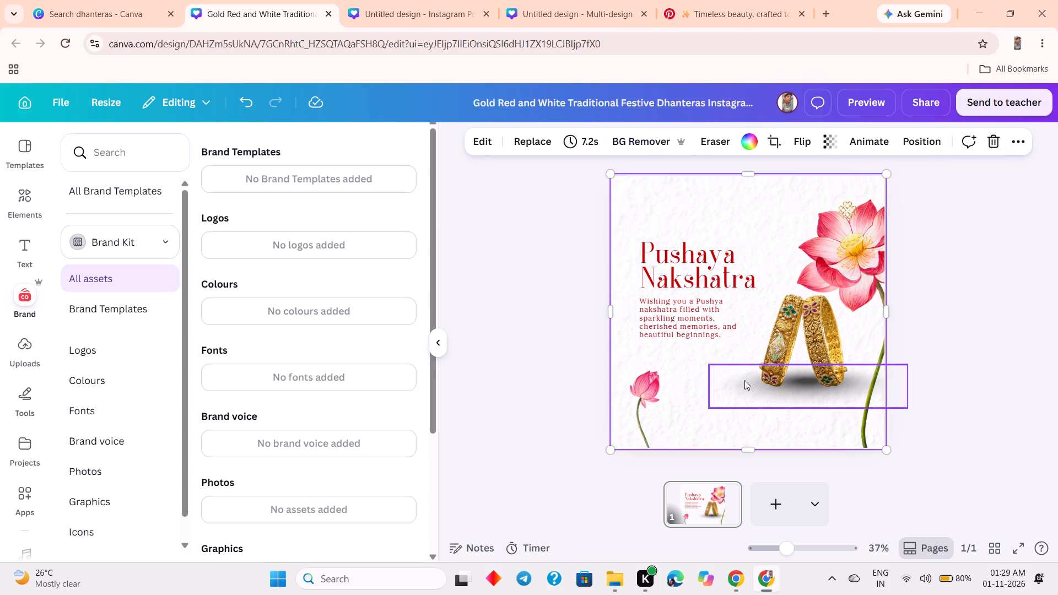
Shrink the large lotus slightly and shift it so its flower meets the page's right edge above the bangles.
left_click(870, 256)
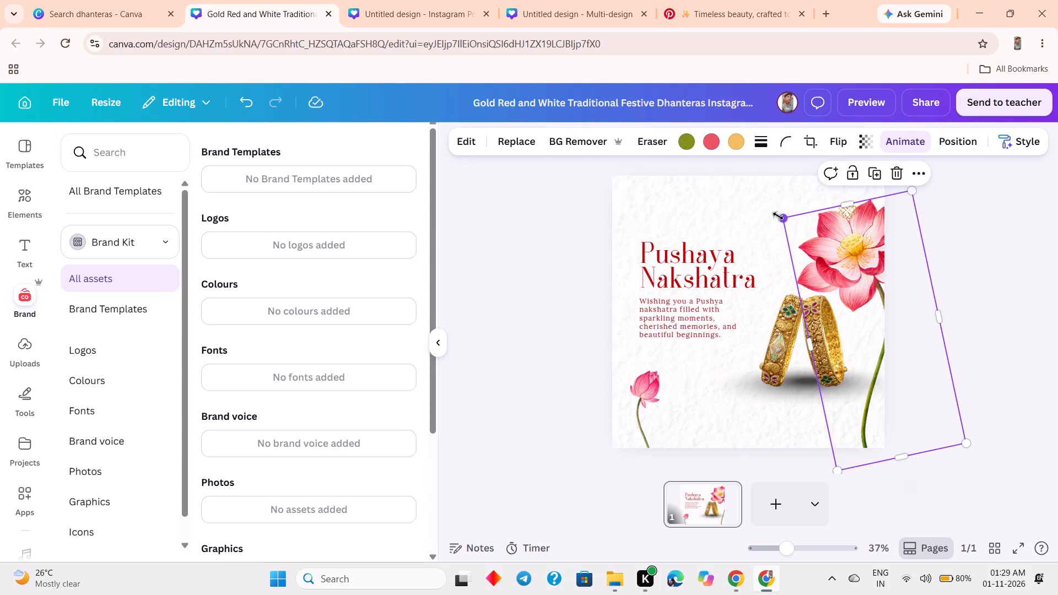
left_click_drag(778, 218, 807, 236)
left_click_drag(848, 285, 845, 276)
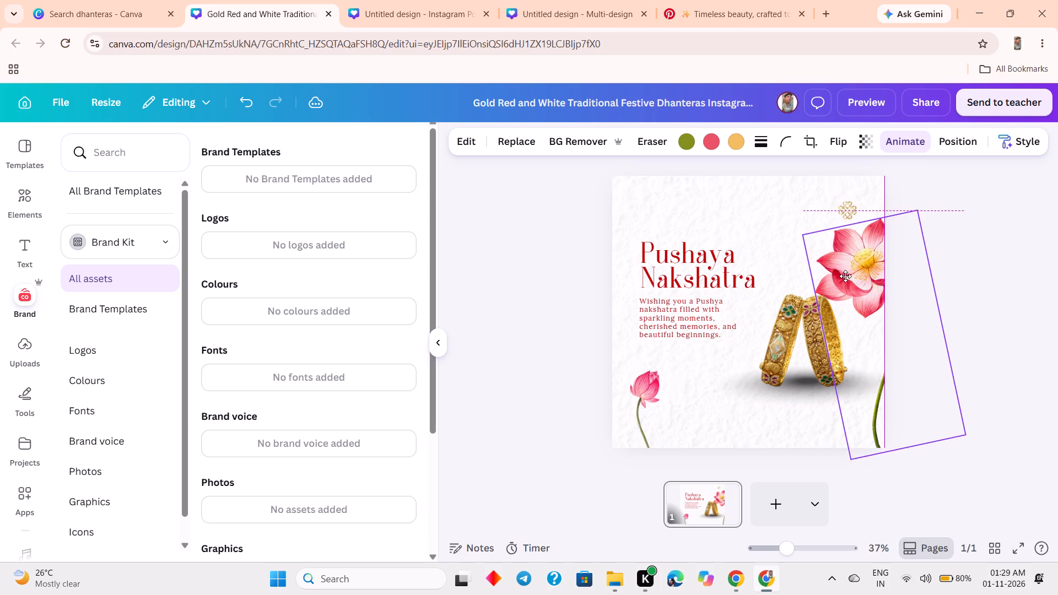
left_click_drag(845, 276, 849, 257)
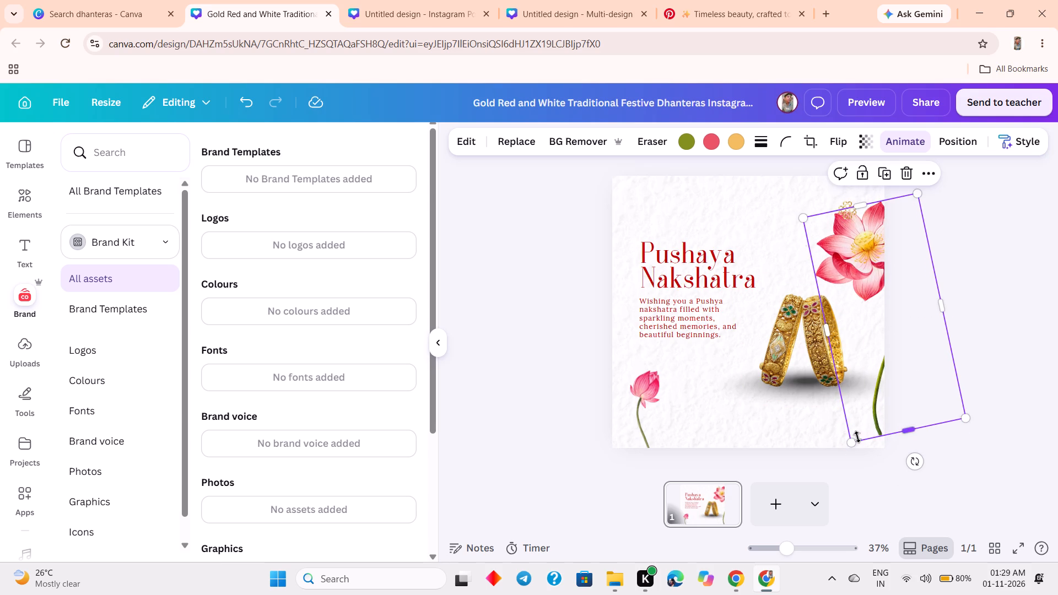
left_click_drag(856, 439, 843, 444)
left_click(866, 386)
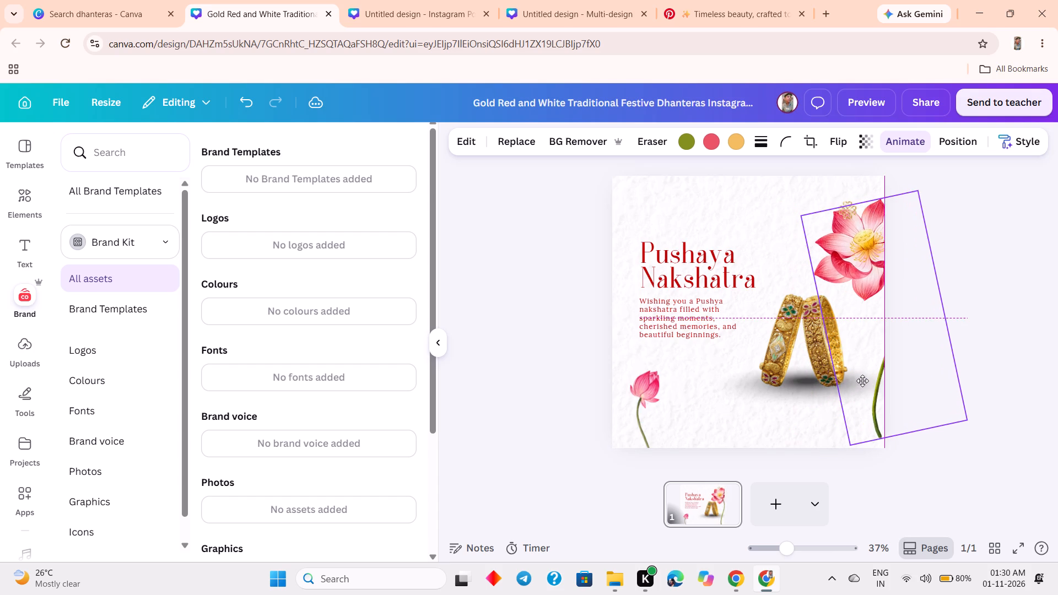
left_click(775, 477)
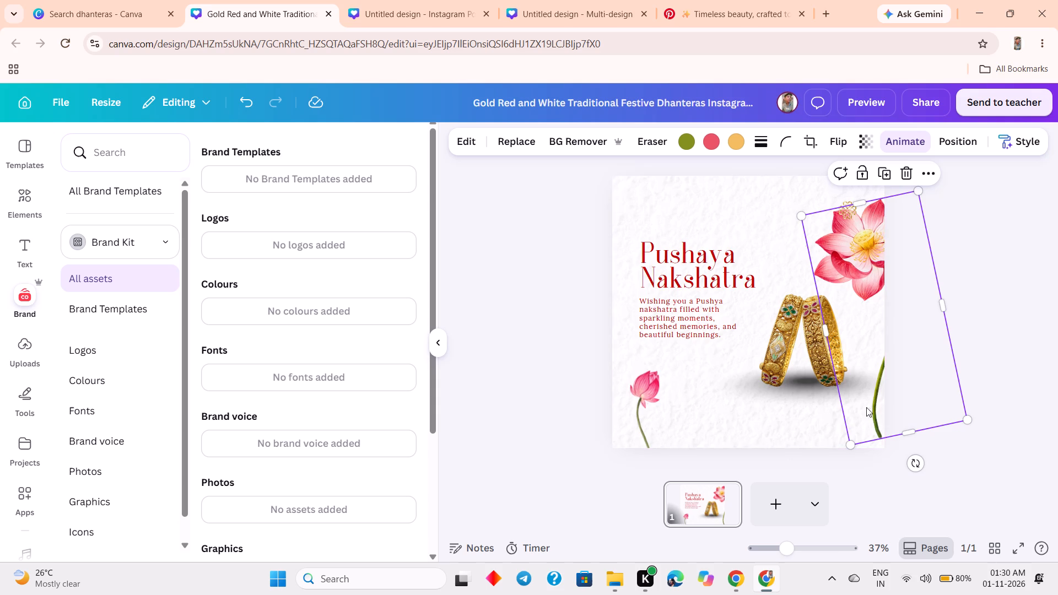
Enlarge the green-and-pink-stone bangle pair so it rises up to the large lotus flower and nearly reaches the page's right edge.
left_click(807, 402)
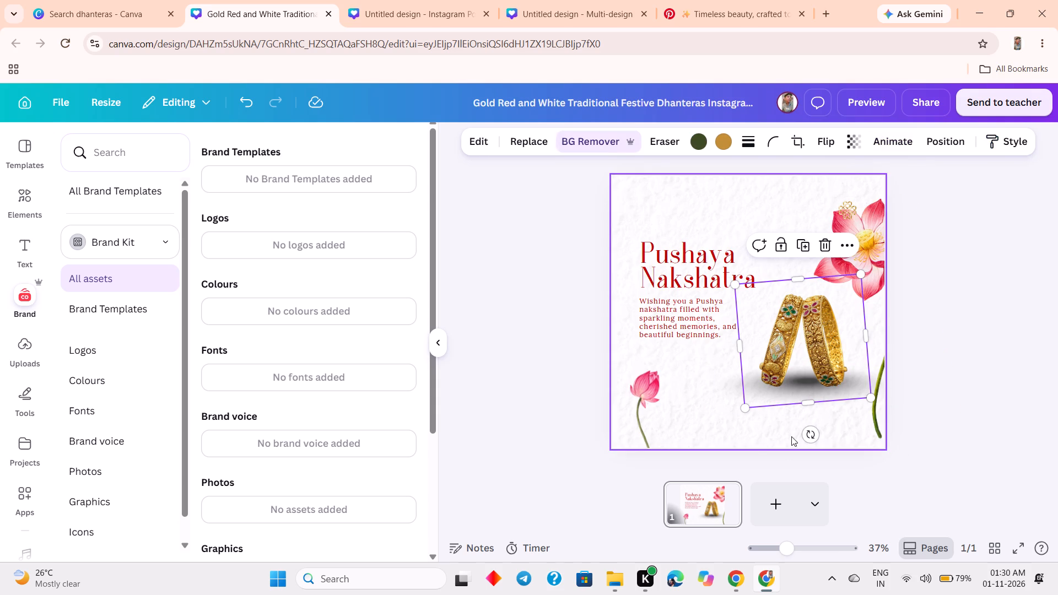
left_click(789, 426)
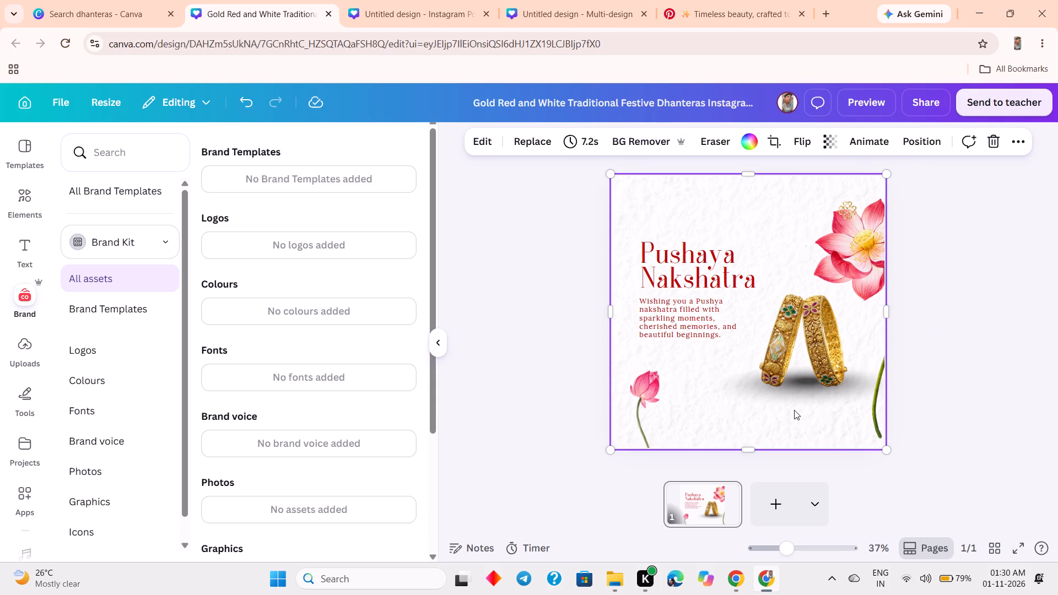
left_click(798, 363)
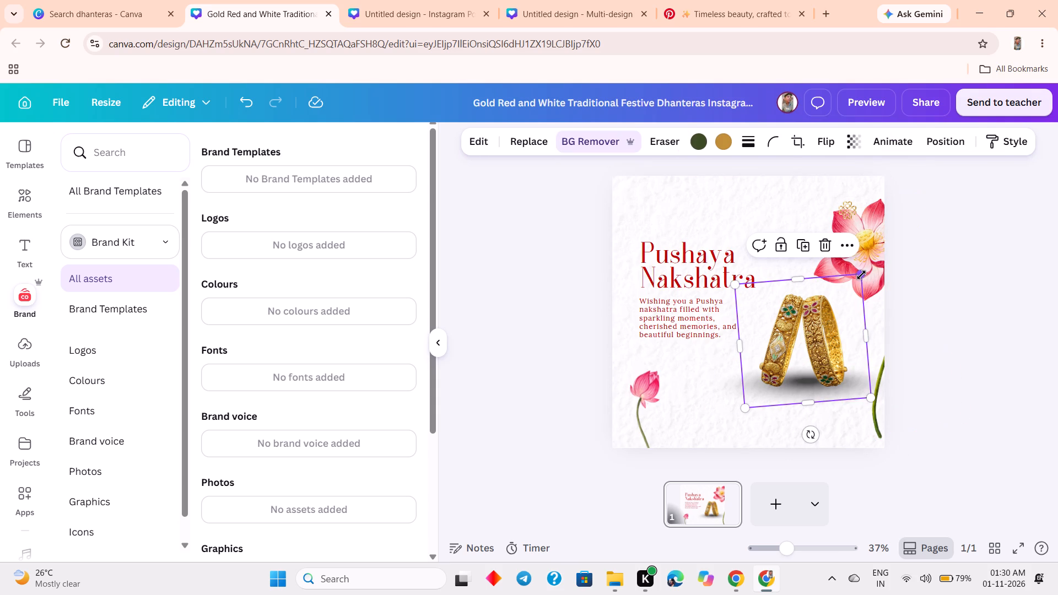
left_click_drag(861, 274, 884, 263)
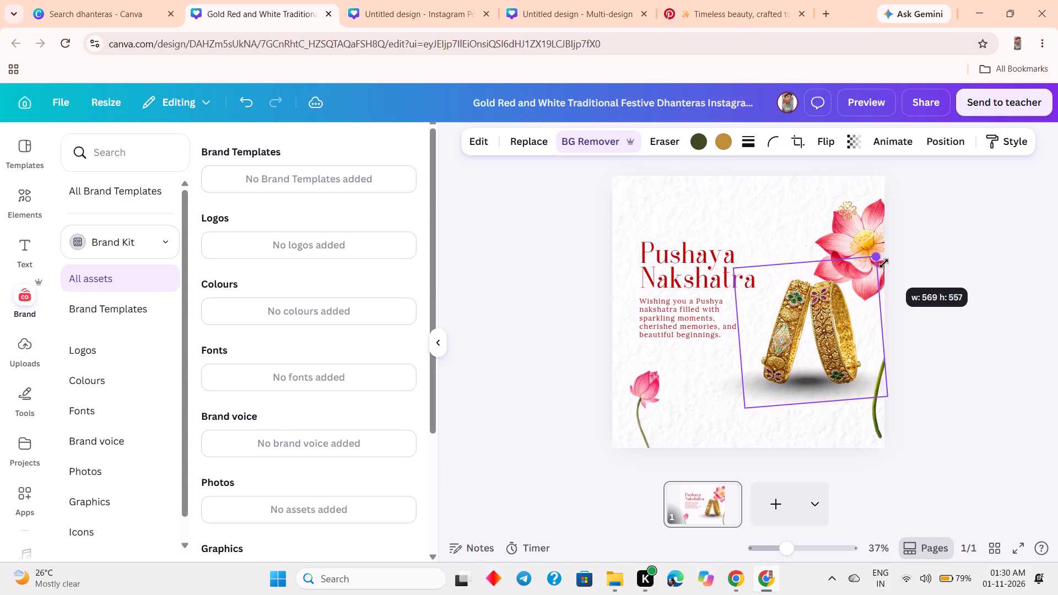
left_click_drag(884, 263, 902, 261)
left_click(840, 314)
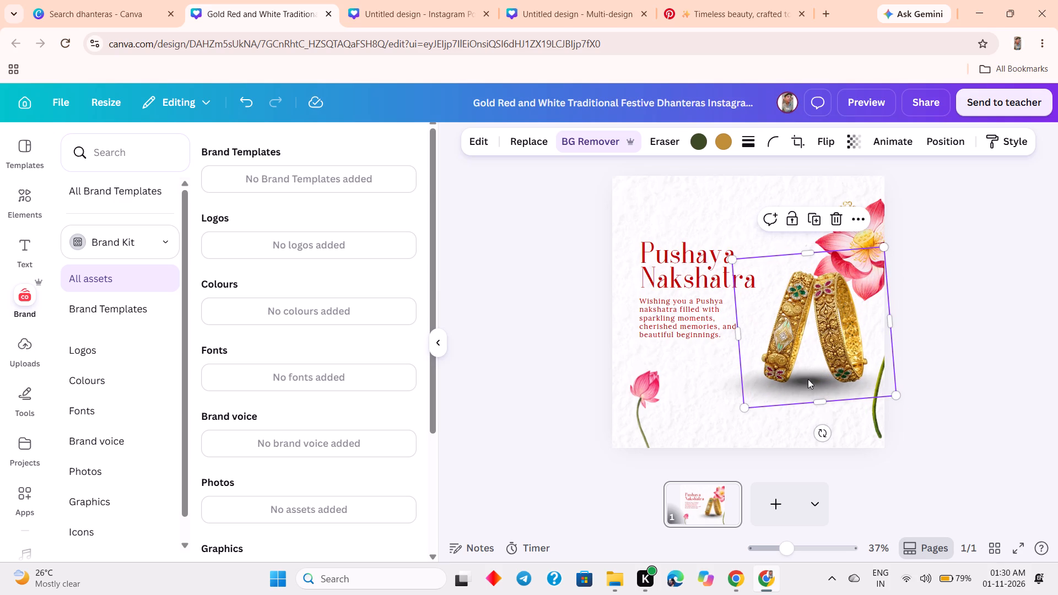
Lower the transparency value of the soft shadow beneath the bangles to 27.
left_click(801, 424)
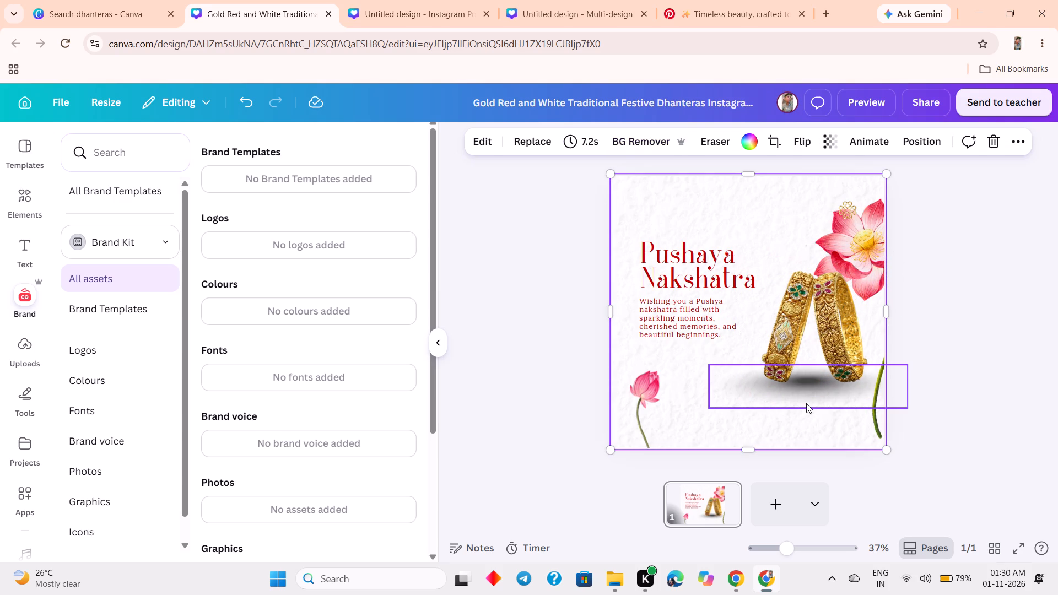
left_click(806, 403)
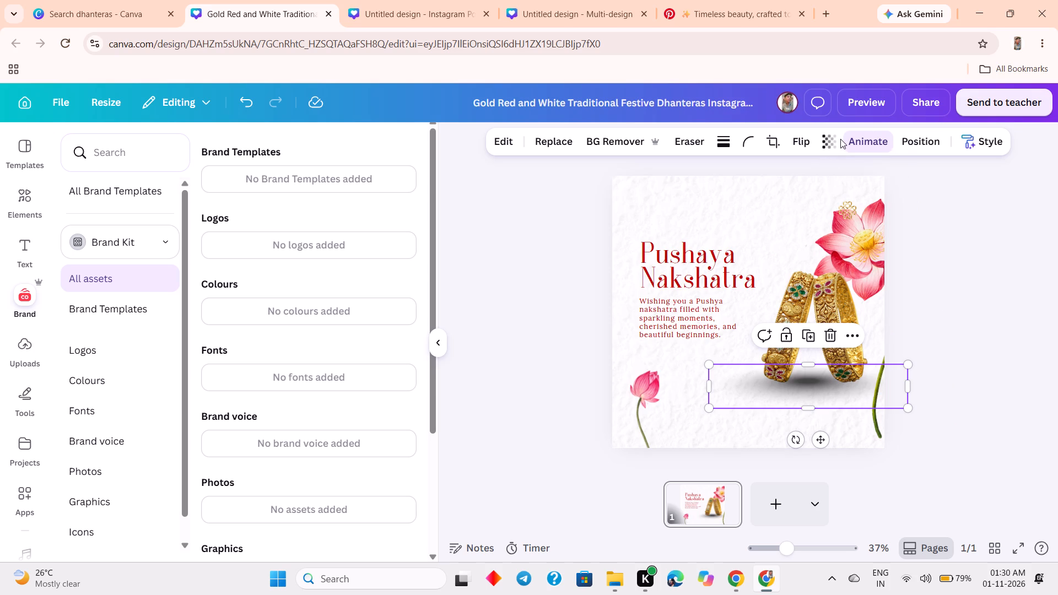
left_click(824, 147)
left_click(786, 198)
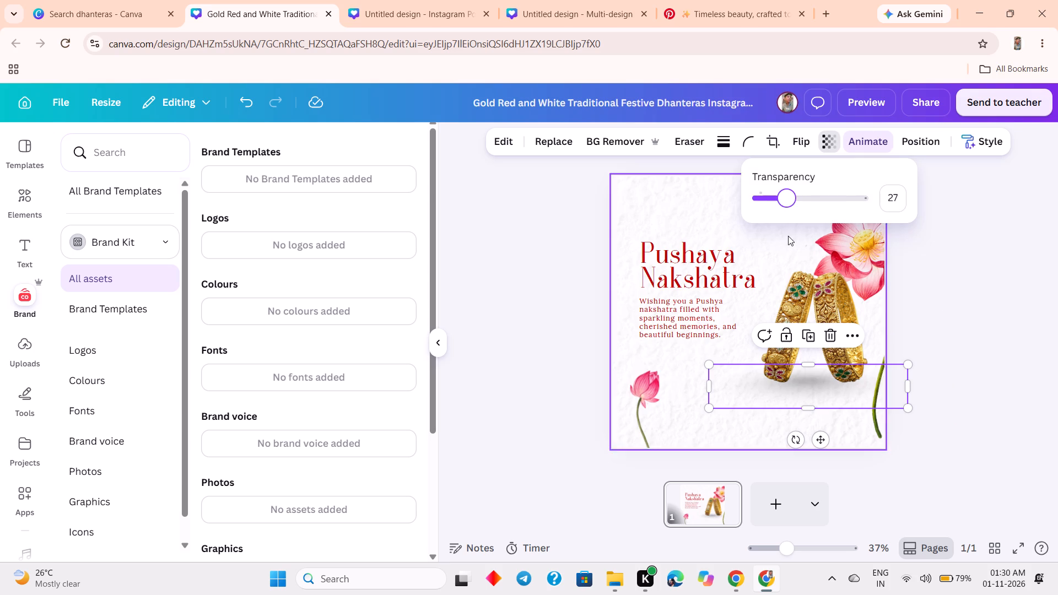
left_click(978, 319)
left_click(942, 294)
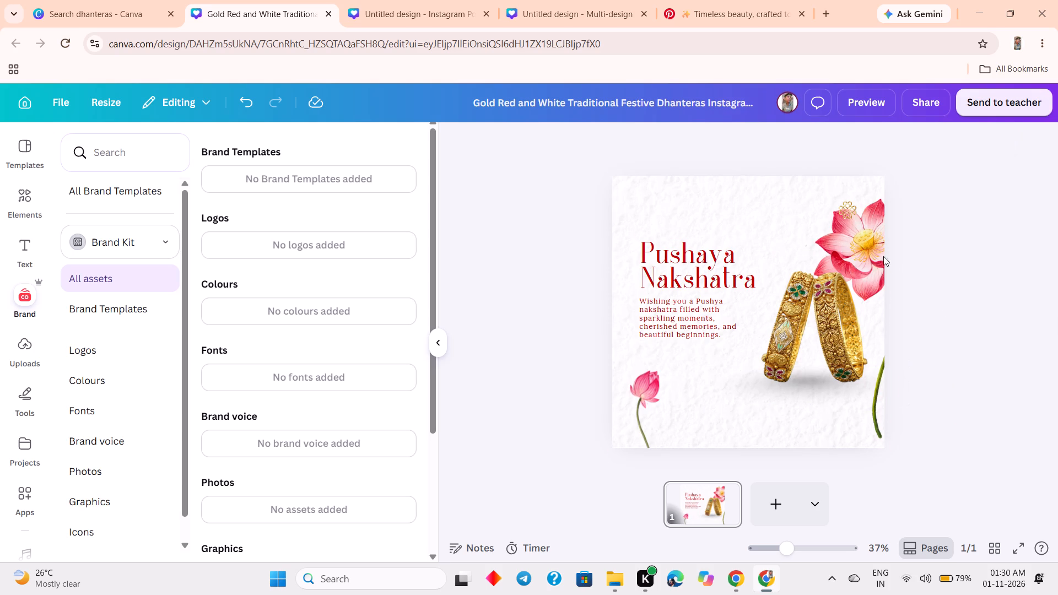
Shrink the large lotus considerably and move it up so its flower sits against the page's right edge above the bangles.
left_click(872, 256)
left_click(869, 236)
left_click(870, 235)
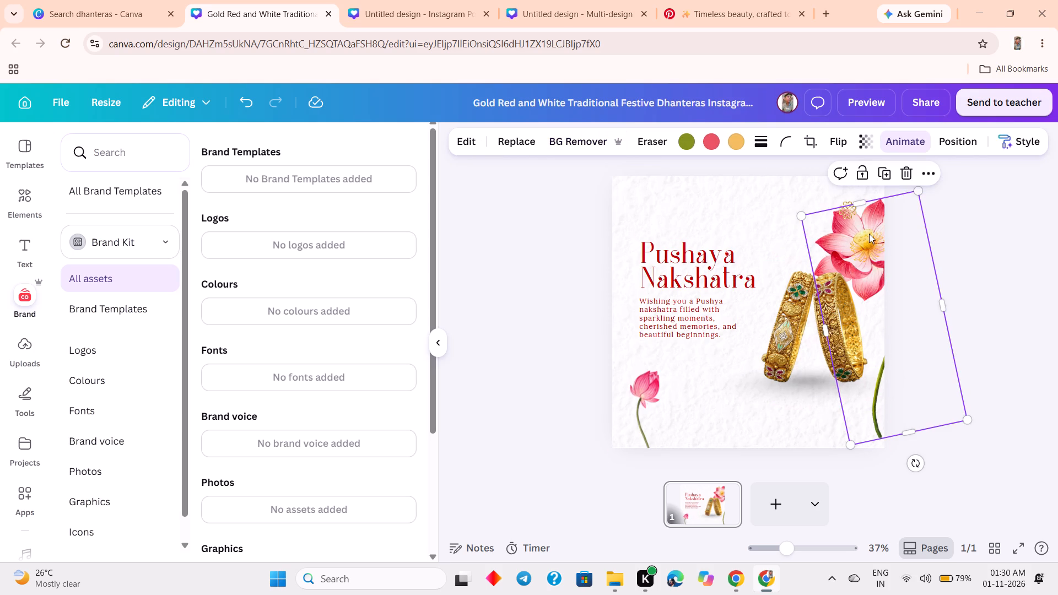
left_click_drag(802, 212, 830, 239)
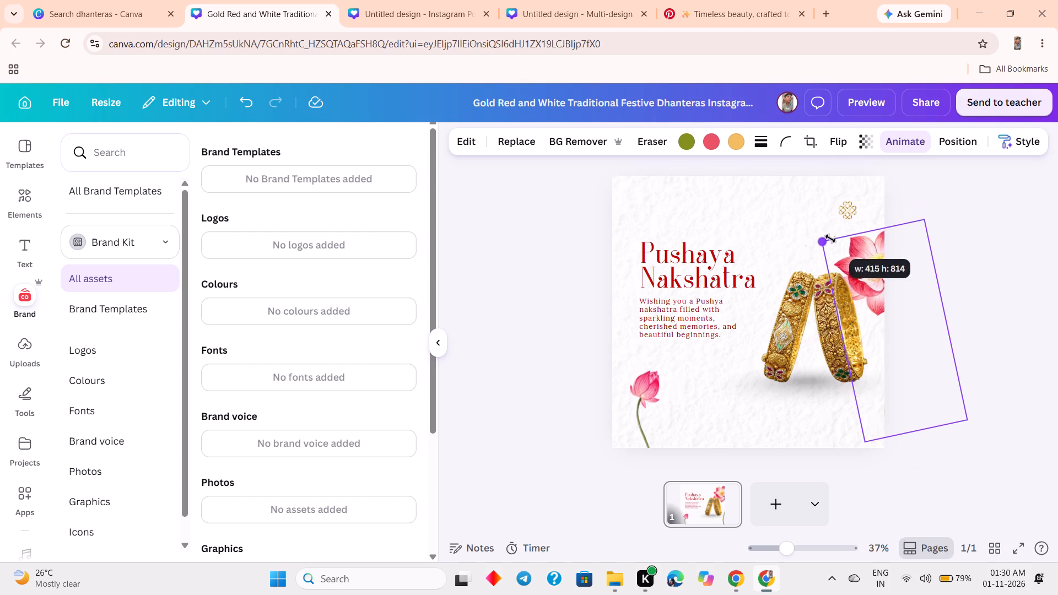
left_click_drag(830, 239, 867, 283)
left_click_drag(900, 323, 882, 296)
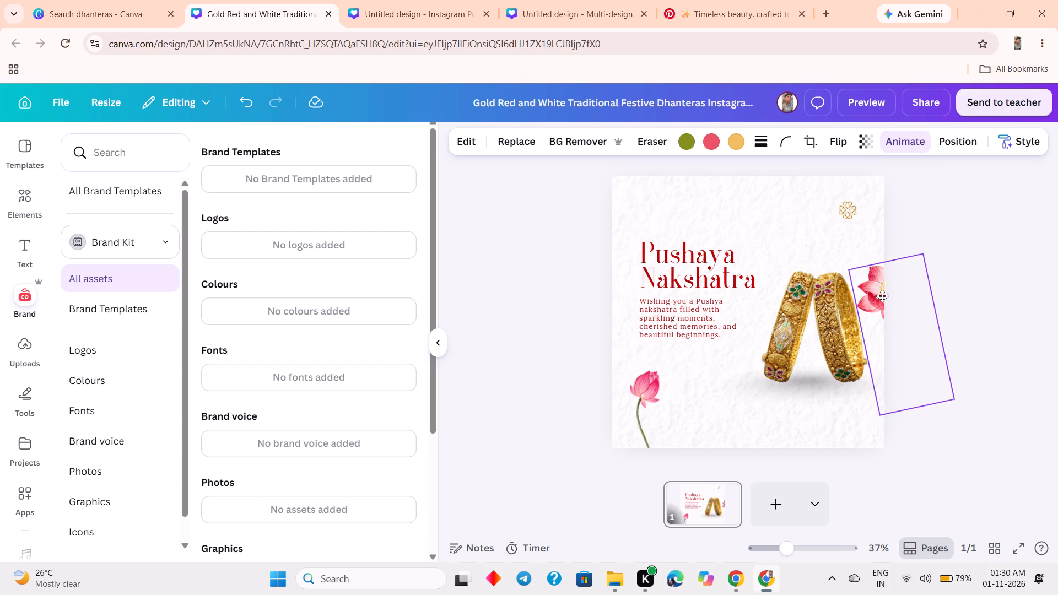
left_click_drag(882, 296, 873, 252)
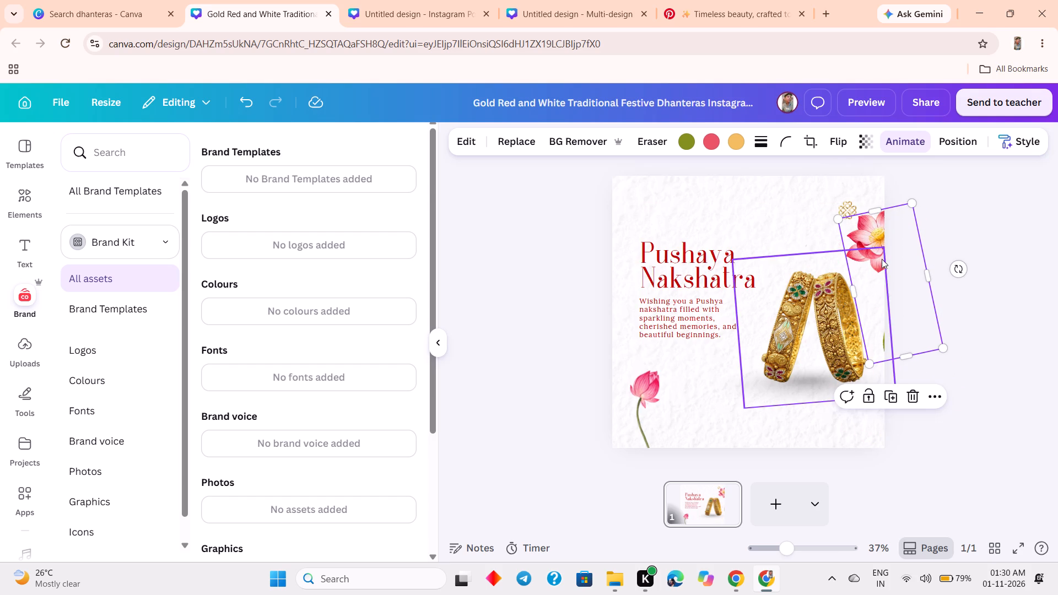
left_click(1032, 257)
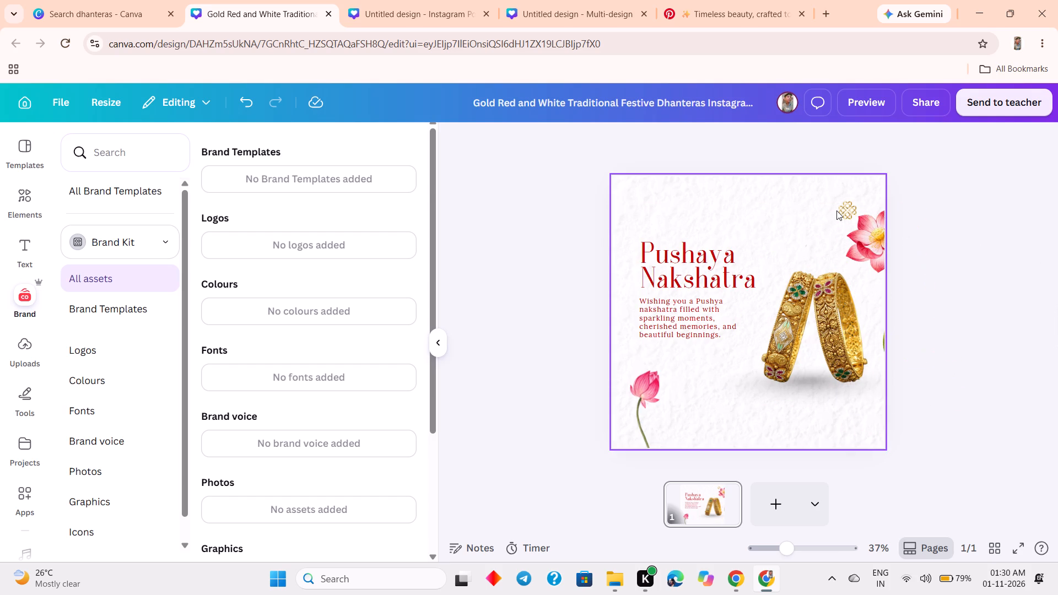
Delete the small gold ornament near the page's top-right corner.
left_click(841, 209)
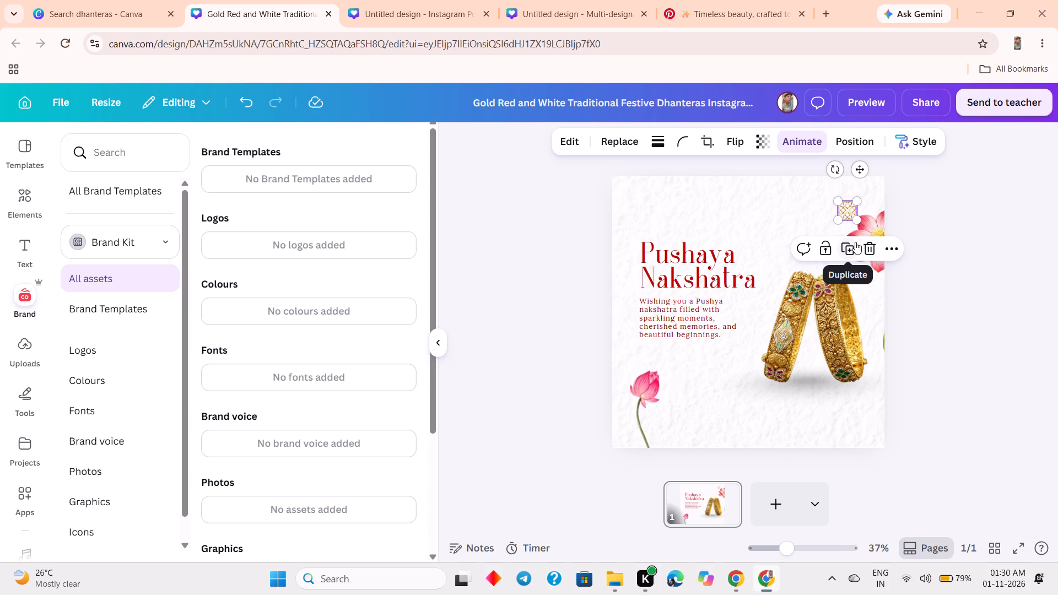
left_click(868, 250)
Move the shrunken lotus into the page's top-right corner and rotate it further counterclockwise so its stem runs off the right edge.
left_click(875, 242)
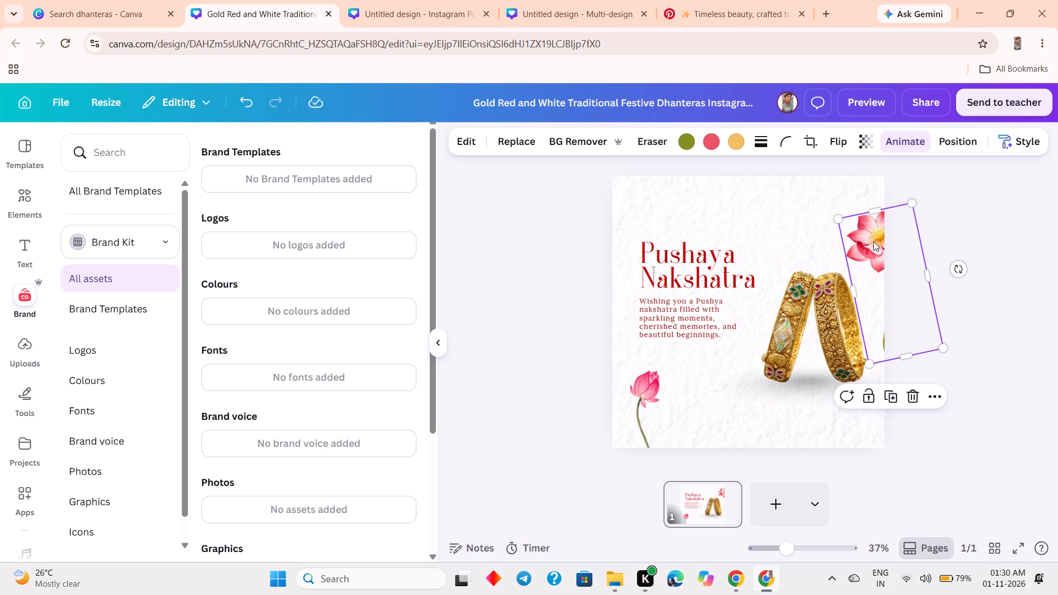
left_click_drag(873, 241, 854, 213)
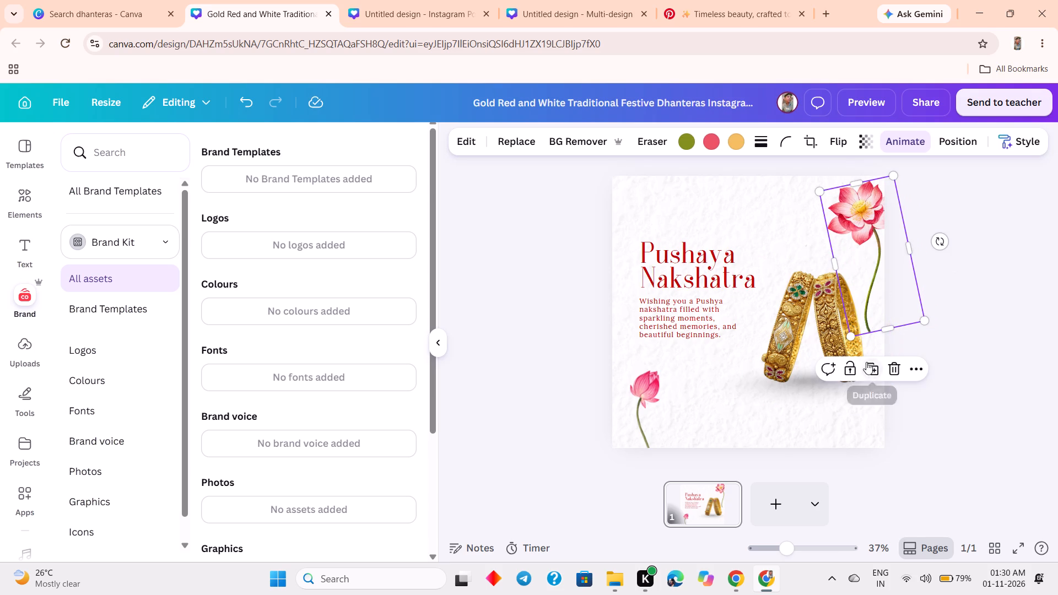
left_click_drag(944, 244, 948, 225)
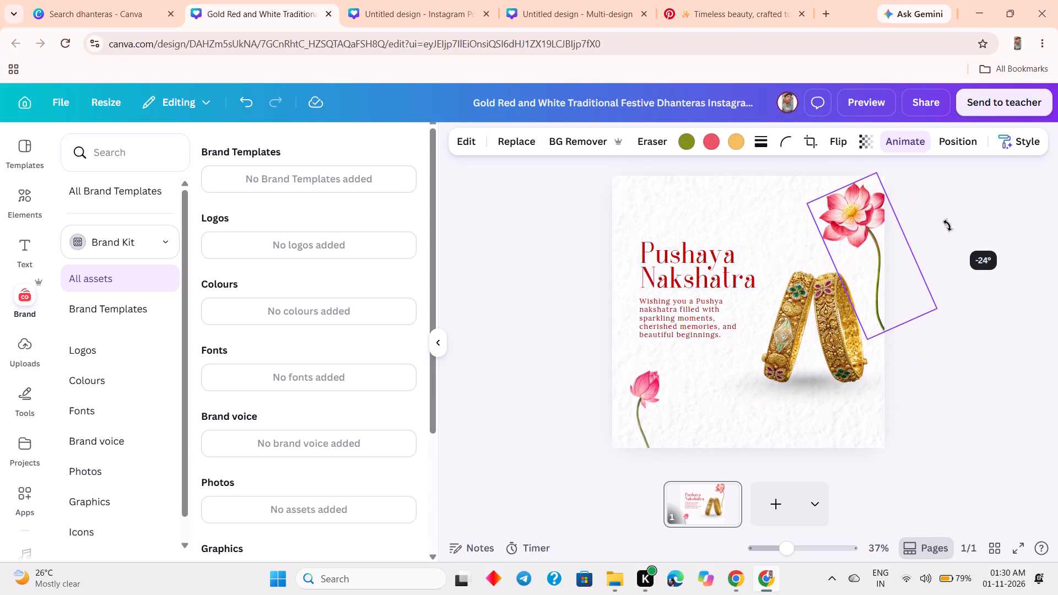
left_click_drag(948, 225, 952, 208)
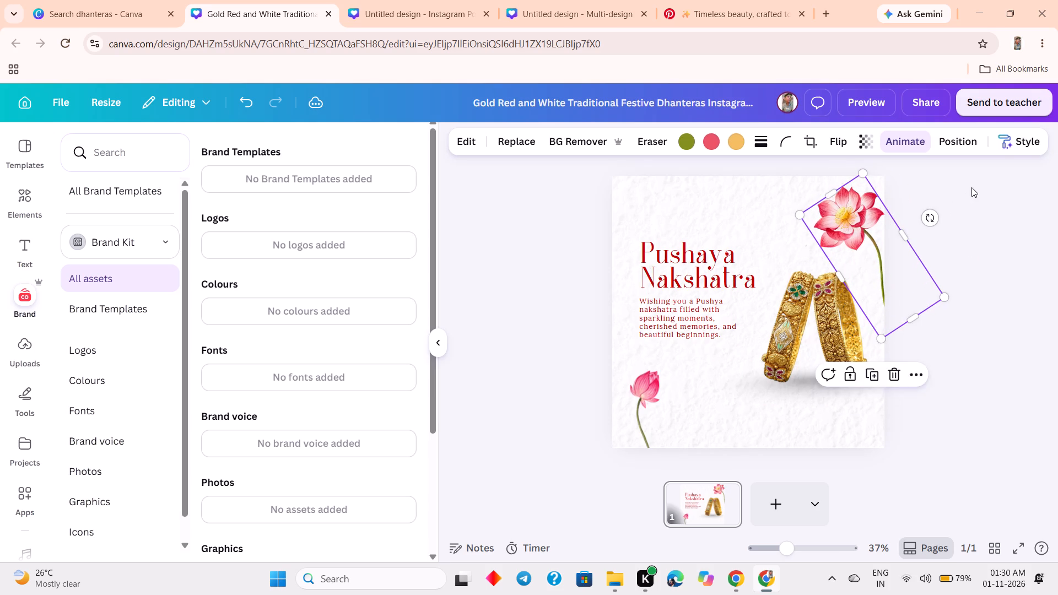
left_click(971, 187)
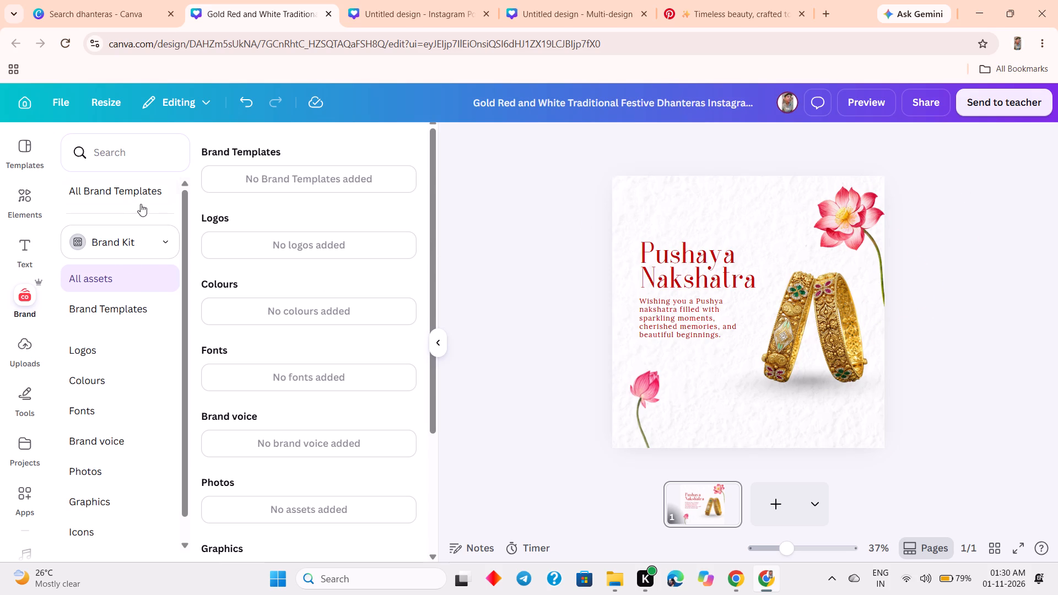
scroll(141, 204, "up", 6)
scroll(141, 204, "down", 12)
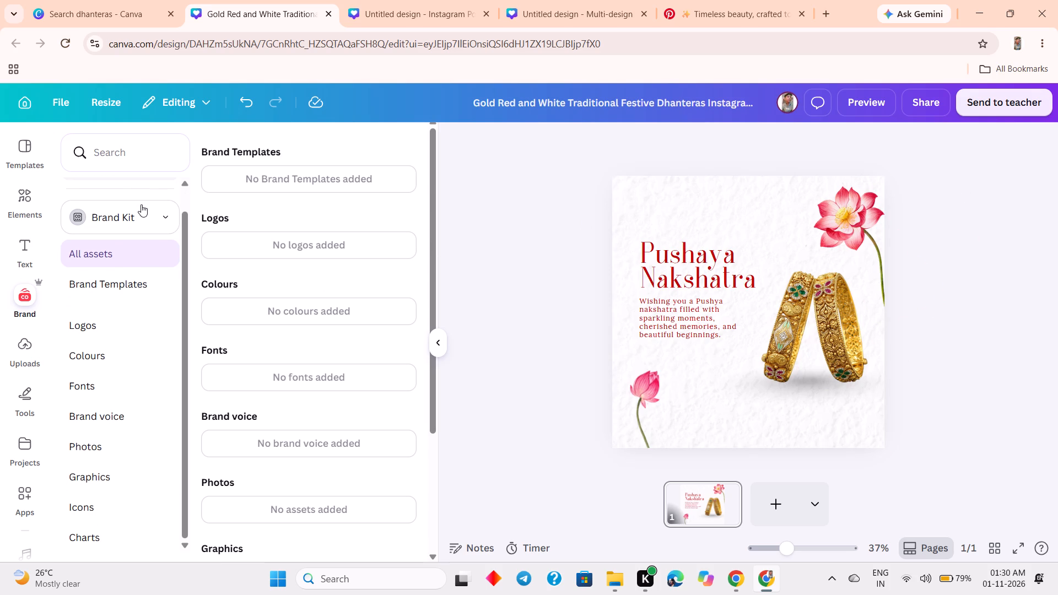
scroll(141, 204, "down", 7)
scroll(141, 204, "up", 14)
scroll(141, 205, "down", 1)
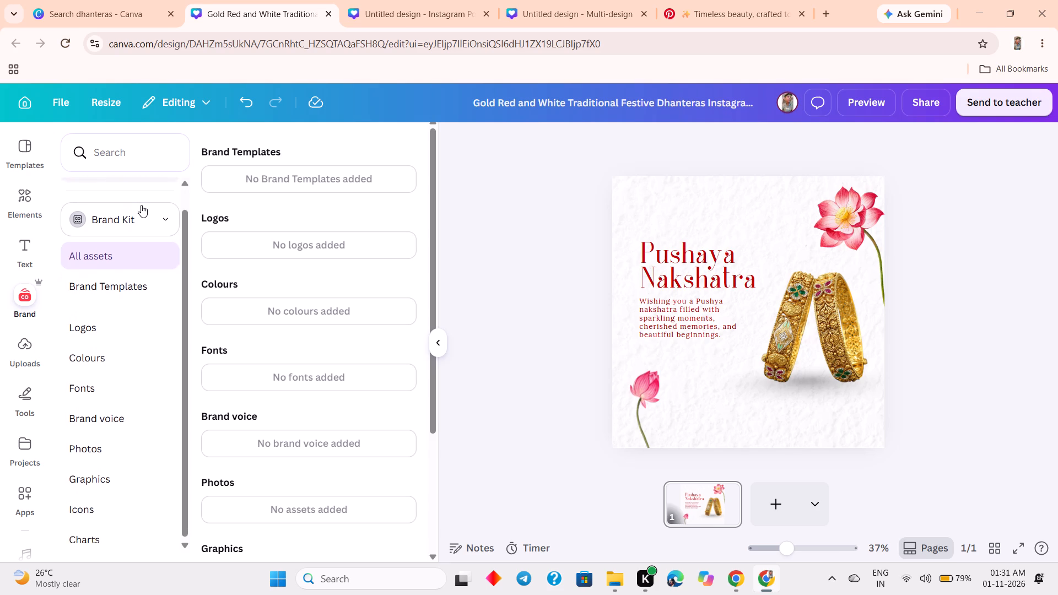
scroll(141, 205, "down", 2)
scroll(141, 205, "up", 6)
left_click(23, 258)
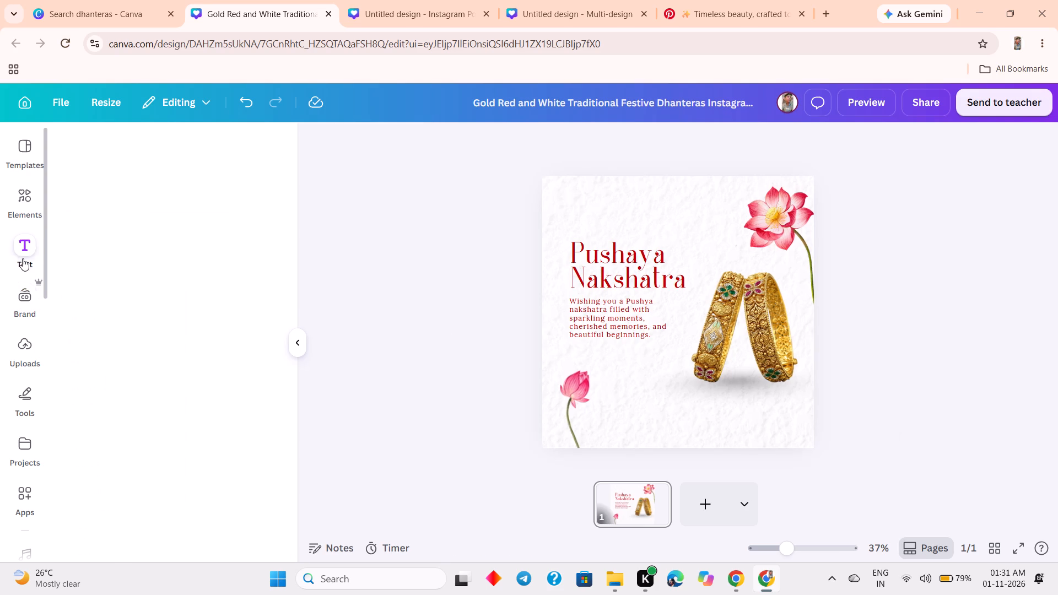
Find the round black lotus logo among the uploaded images and insert it on the page.
left_click(11, 338)
scroll(127, 333, "down", 16)
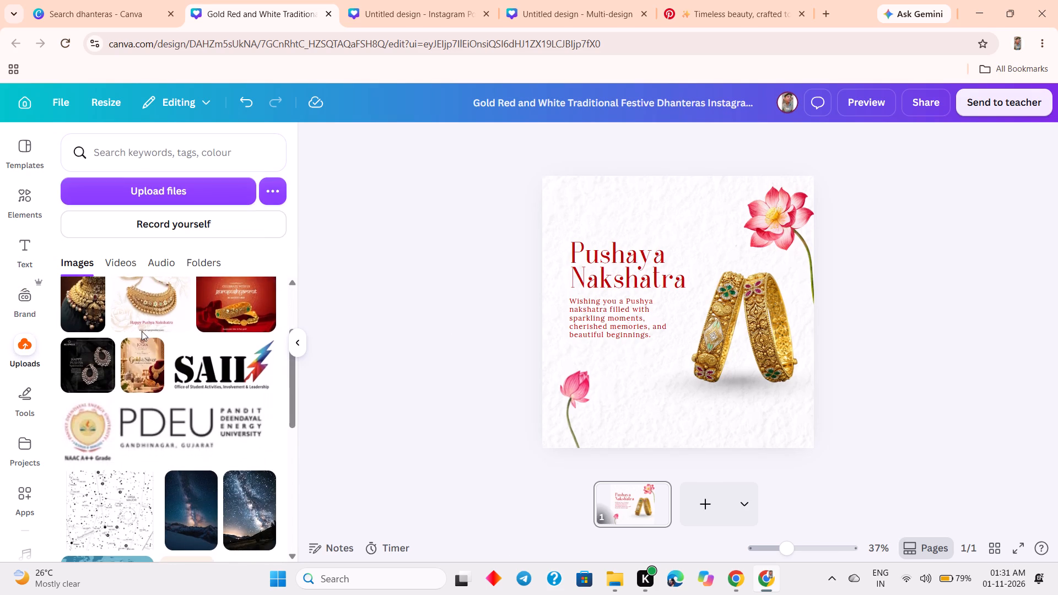
scroll(142, 331, "down", 12)
scroll(142, 331, "down", 14)
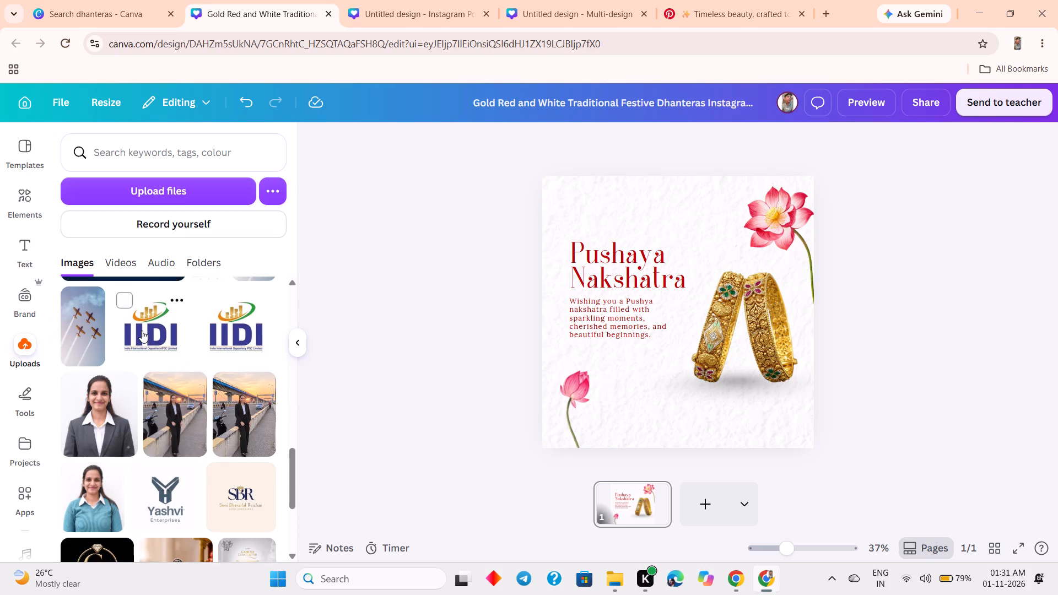
scroll(142, 331, "down", 19)
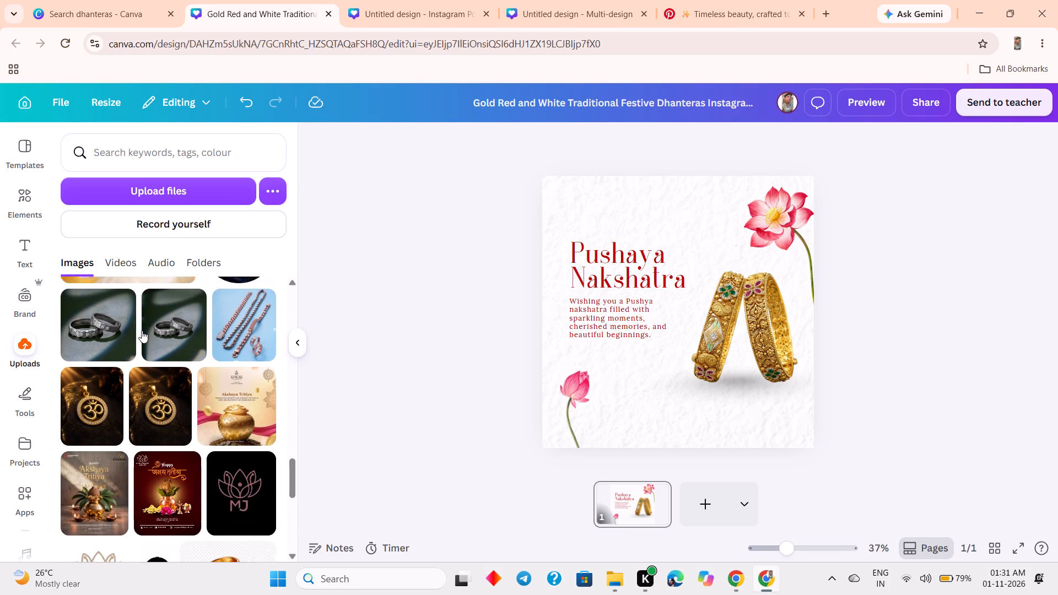
scroll(142, 331, "down", 13)
scroll(142, 331, "up", 7)
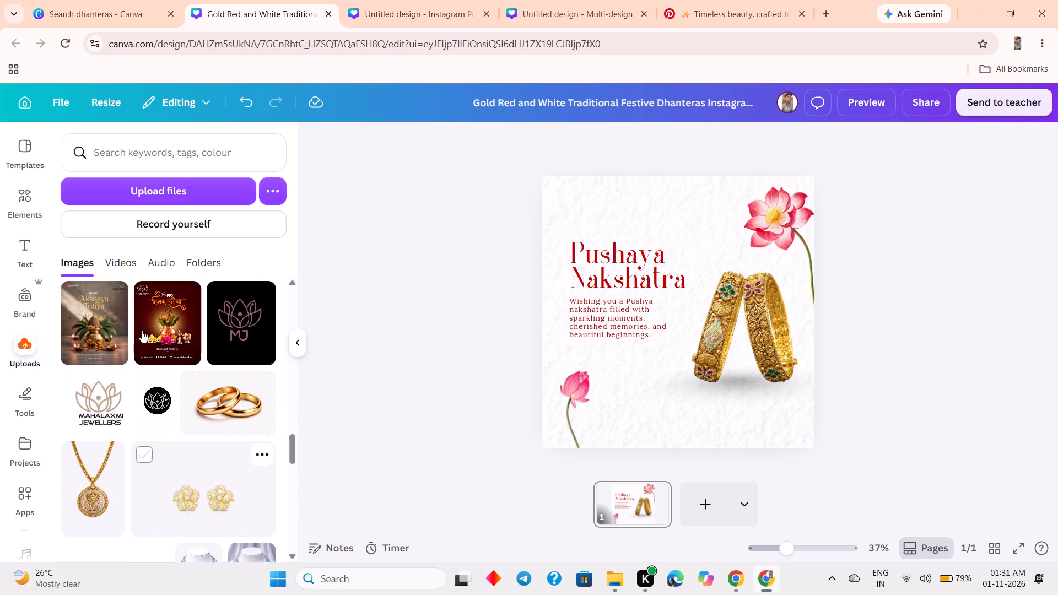
scroll(142, 331, "down", 15)
scroll(142, 331, "down", 13)
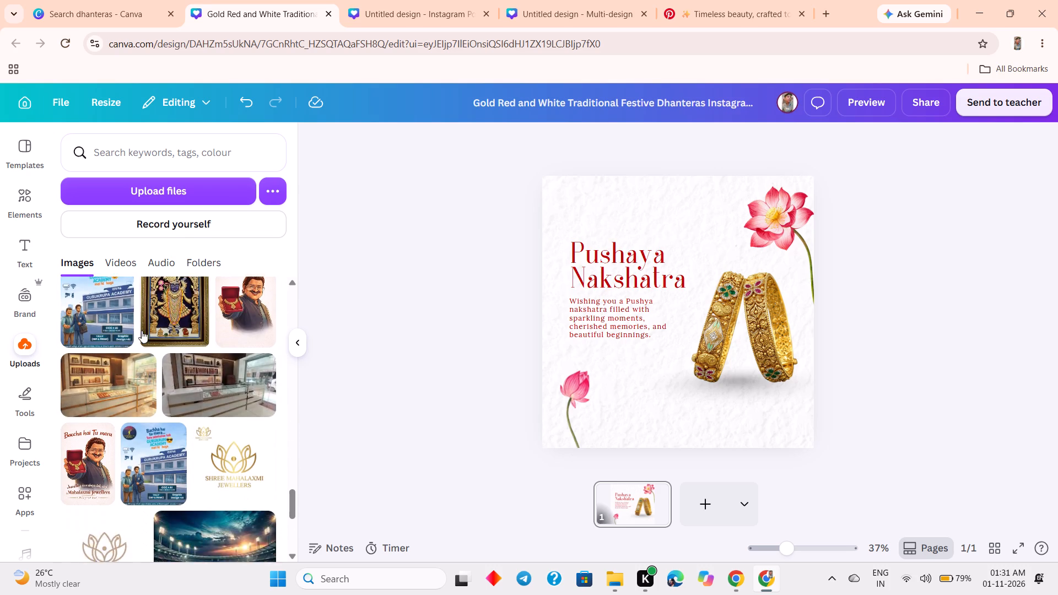
scroll(142, 331, "down", 20)
scroll(142, 331, "up", 15)
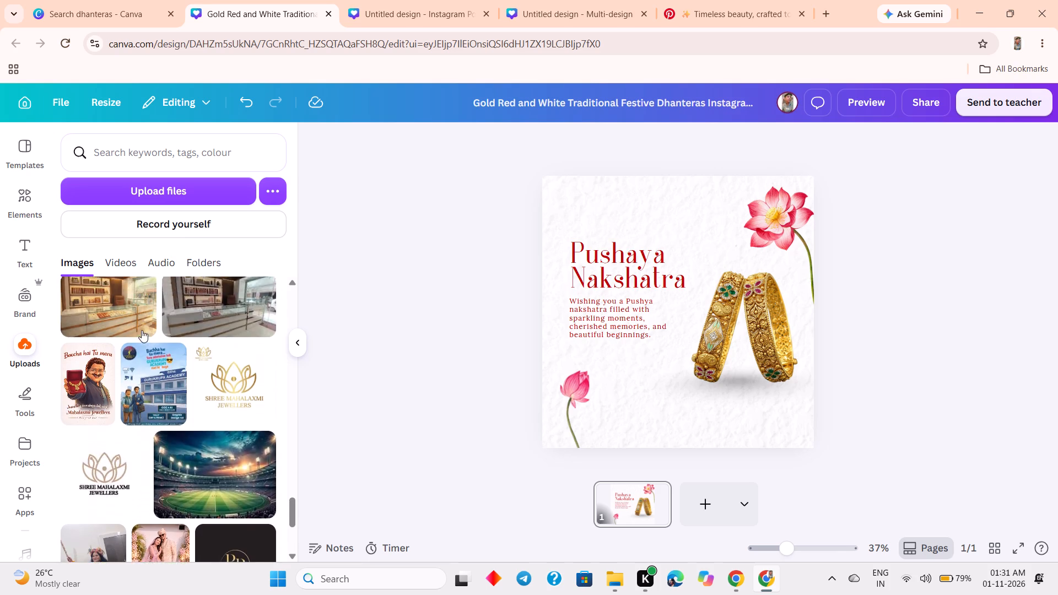
scroll(142, 330, "up", 14)
scroll(142, 331, "up", 15)
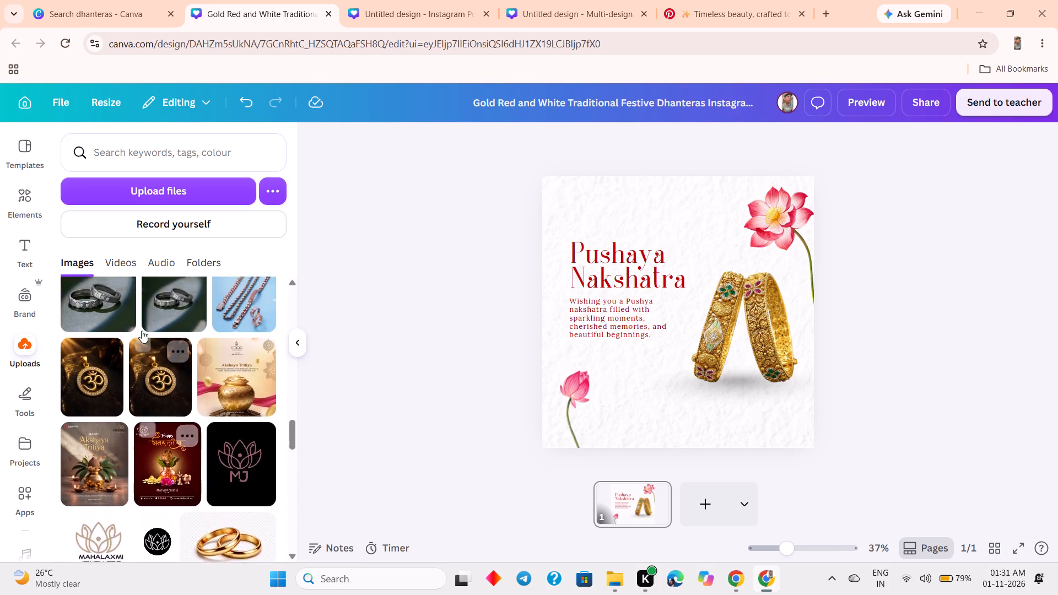
scroll(142, 331, "up", 20)
scroll(142, 331, "up", 7)
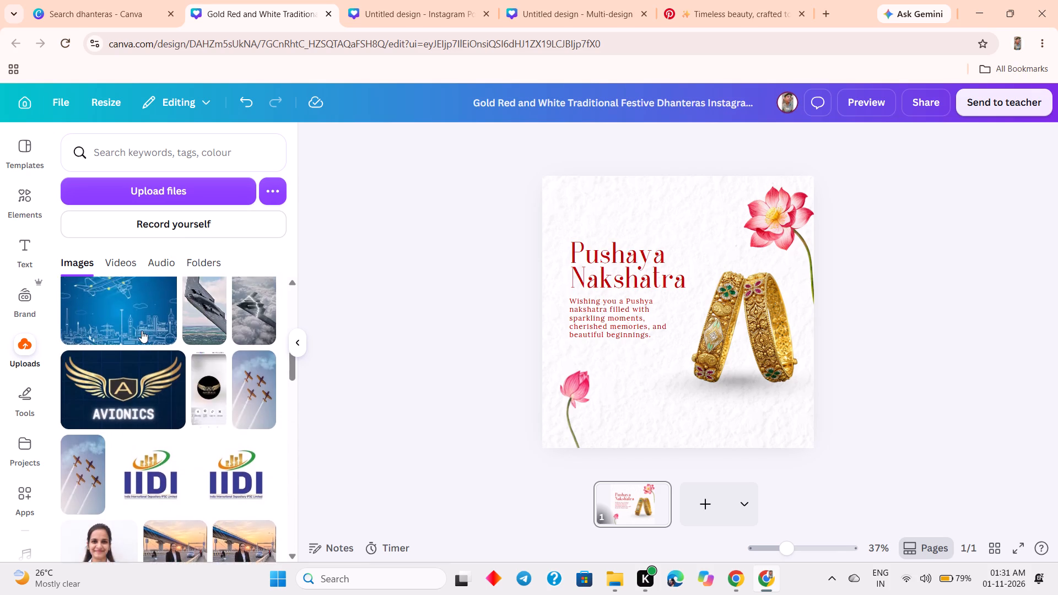
scroll(142, 331, "down", 20)
scroll(142, 331, "down", 18)
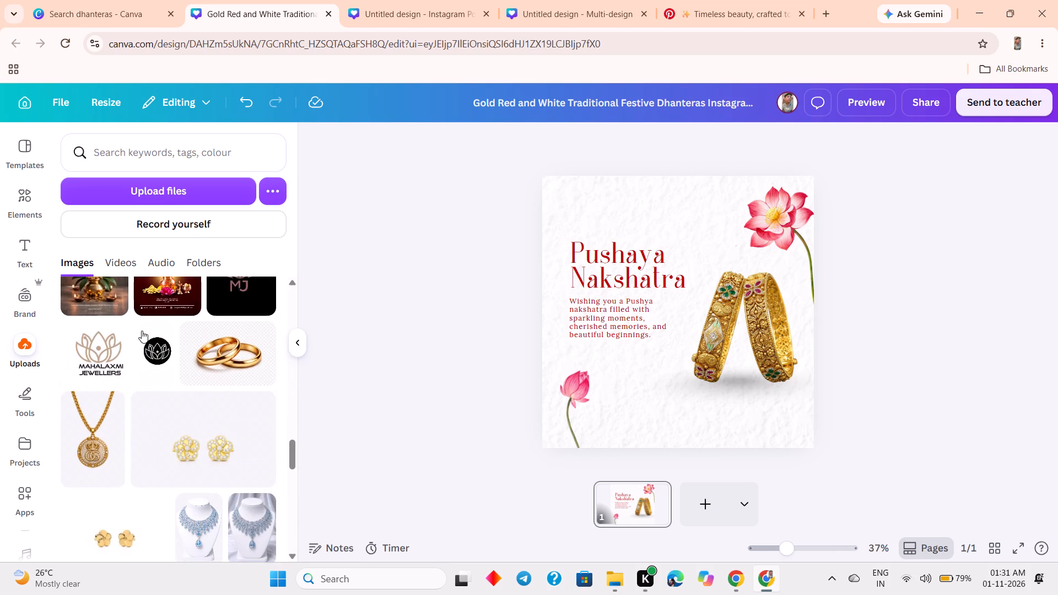
scroll(142, 331, "down", 3)
left_click(160, 290)
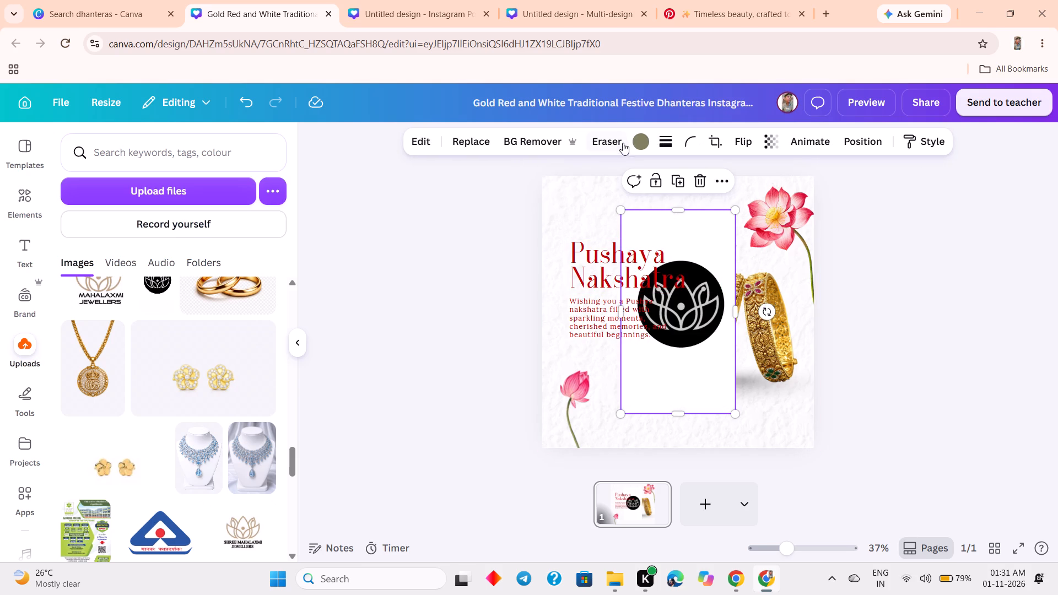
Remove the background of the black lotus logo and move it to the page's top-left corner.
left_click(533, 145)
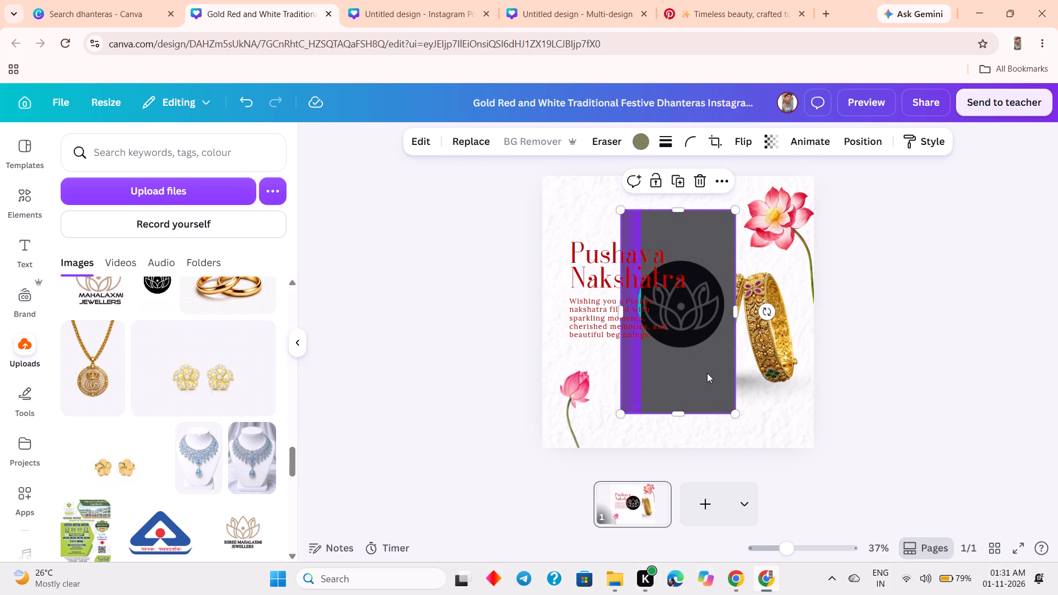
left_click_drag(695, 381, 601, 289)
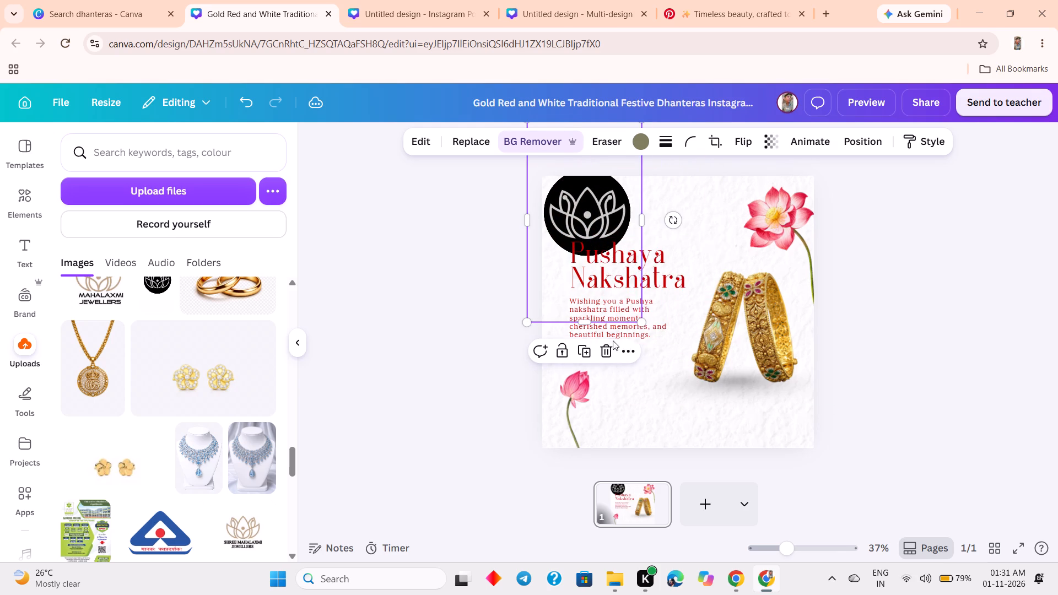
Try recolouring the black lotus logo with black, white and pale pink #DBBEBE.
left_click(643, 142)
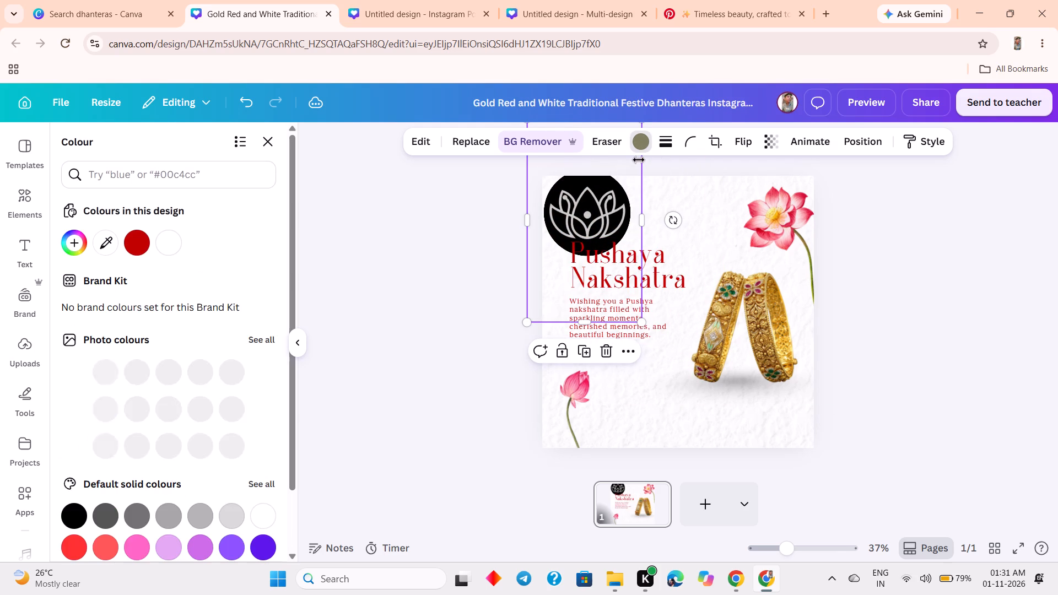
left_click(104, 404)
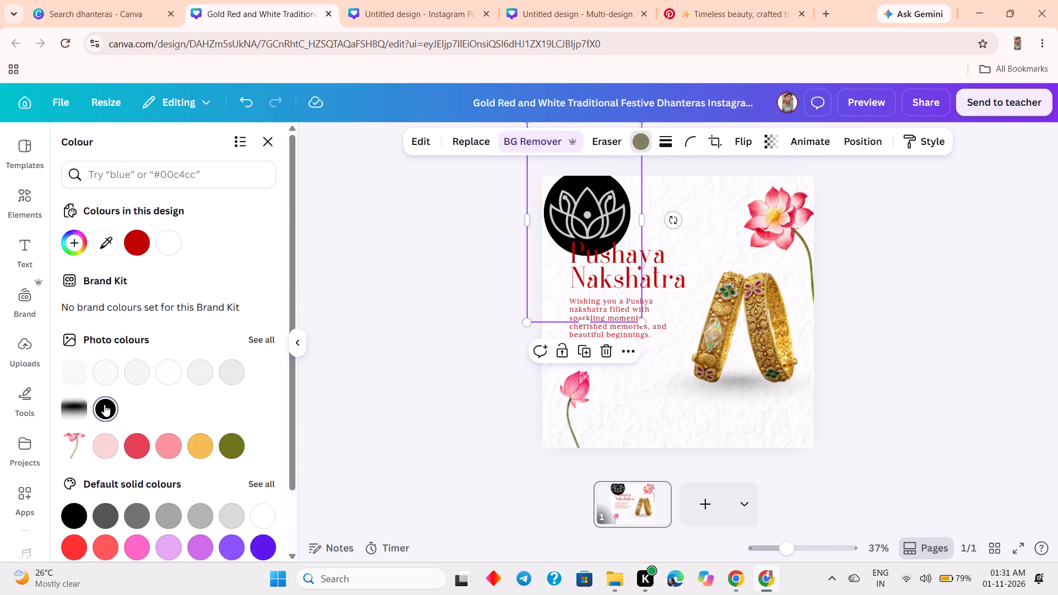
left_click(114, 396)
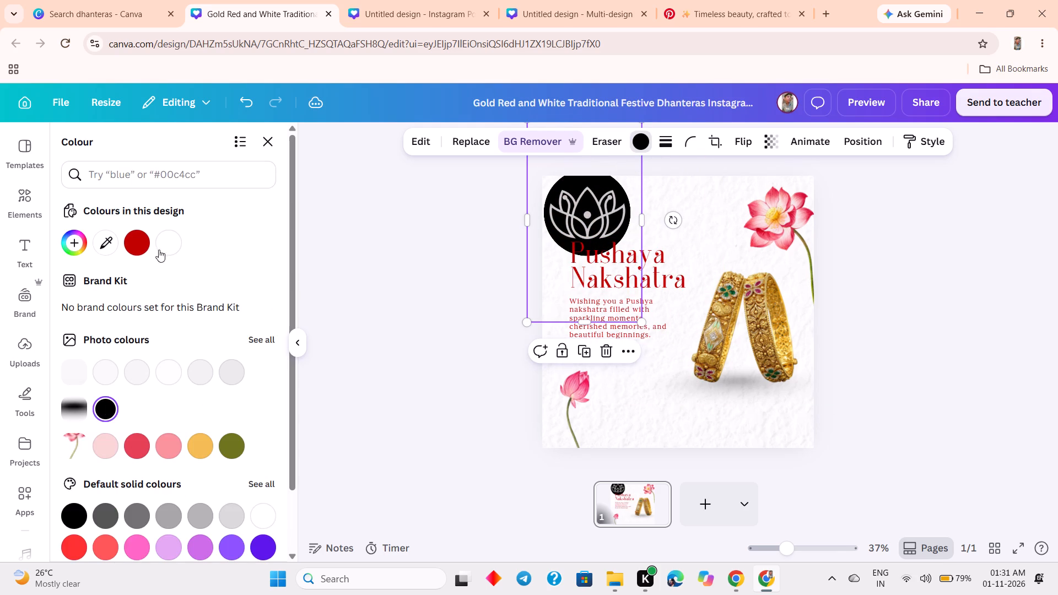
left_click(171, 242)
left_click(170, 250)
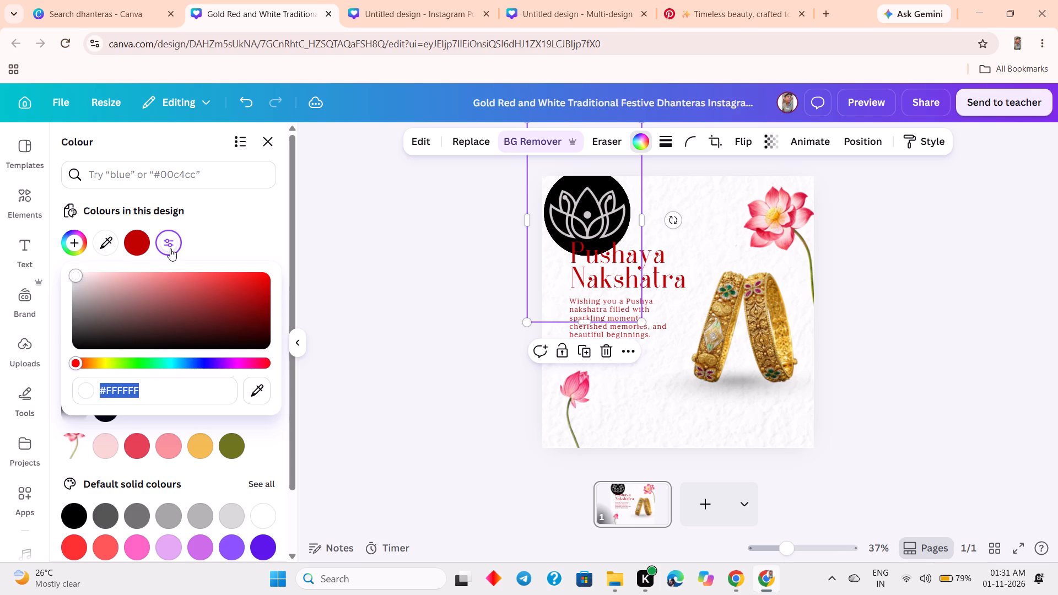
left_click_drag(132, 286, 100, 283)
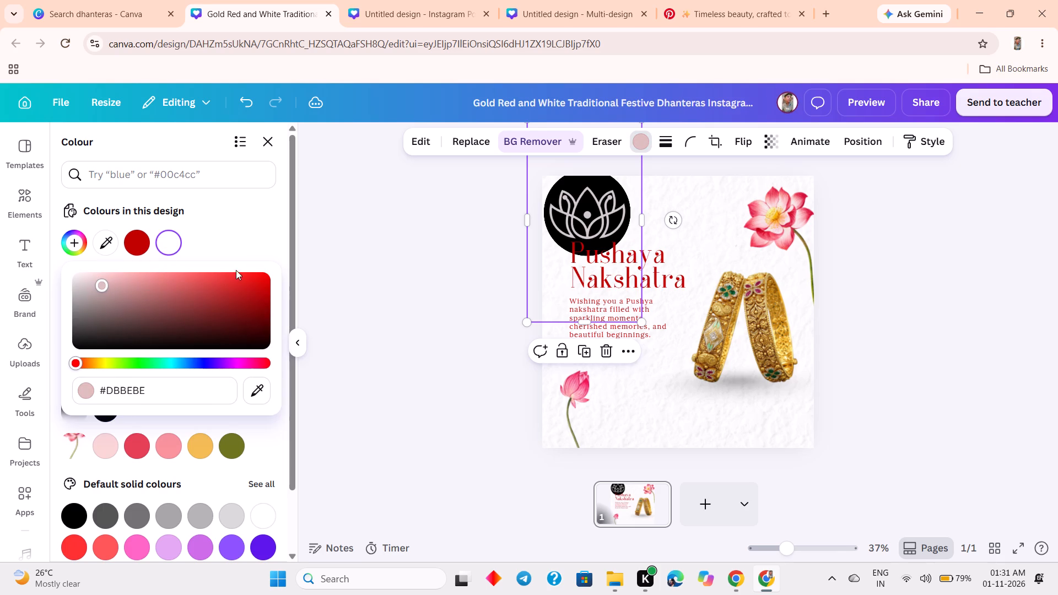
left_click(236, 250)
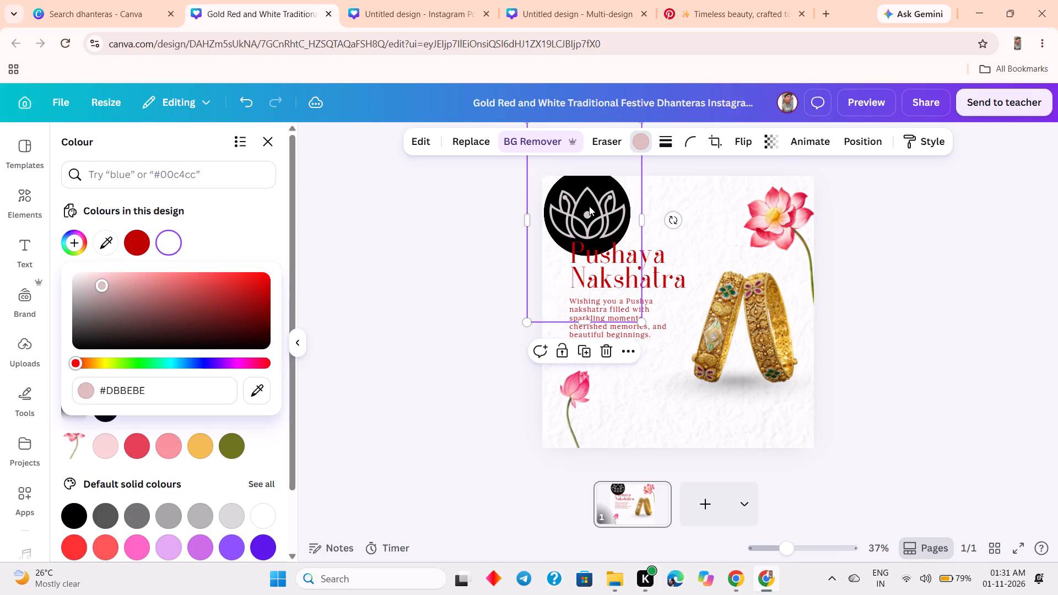
Move the black lotus logo completely off the page to discard it.
left_click(589, 206)
left_click_drag(581, 223, 510, 282)
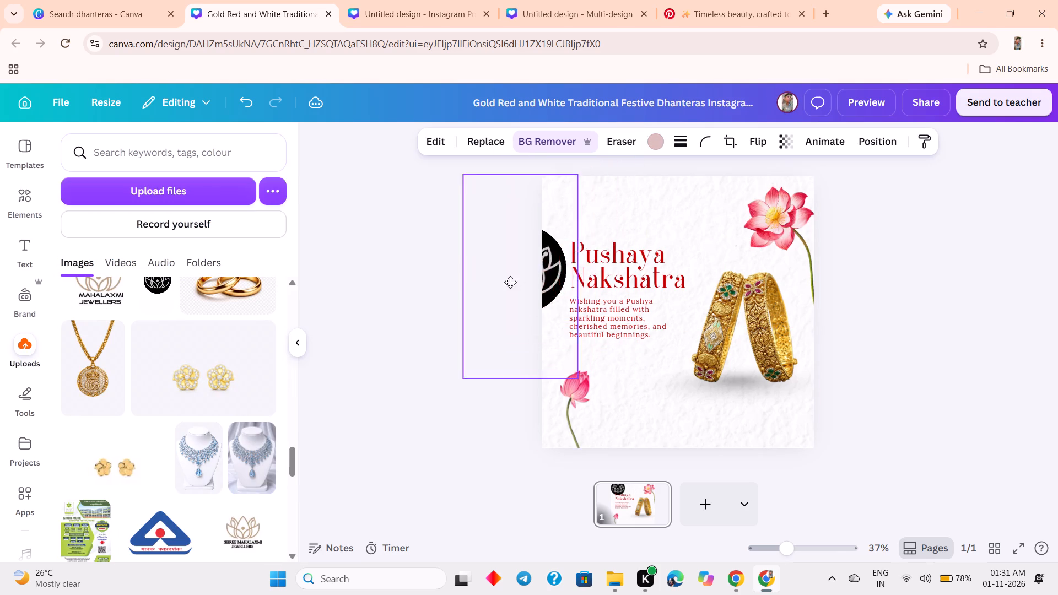
left_click_drag(510, 282, 404, 320)
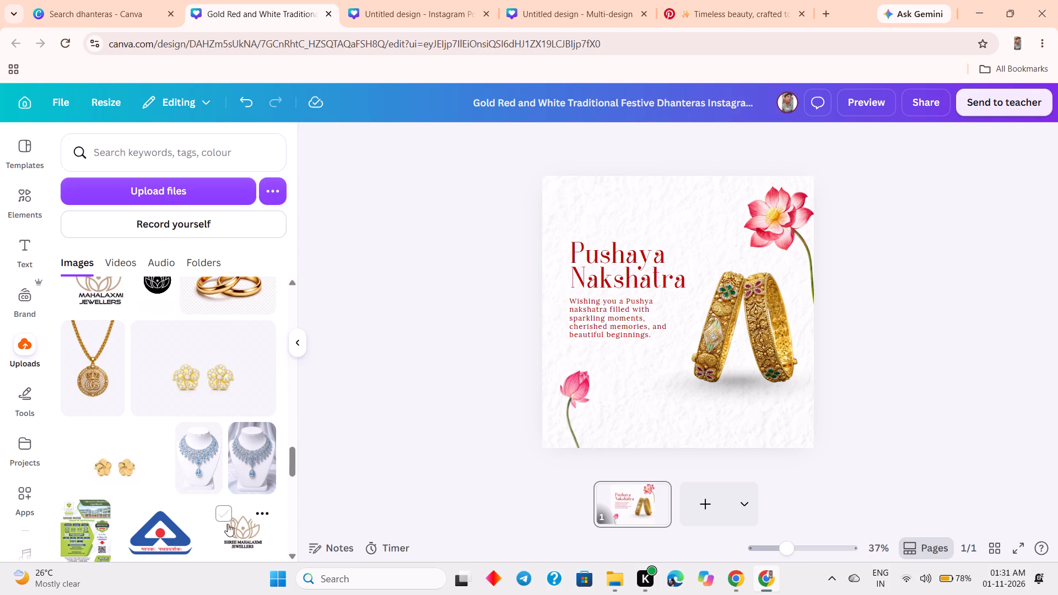
Insert the blue triangular hallmark logo from the uploaded images and remove its white background.
left_click(164, 534)
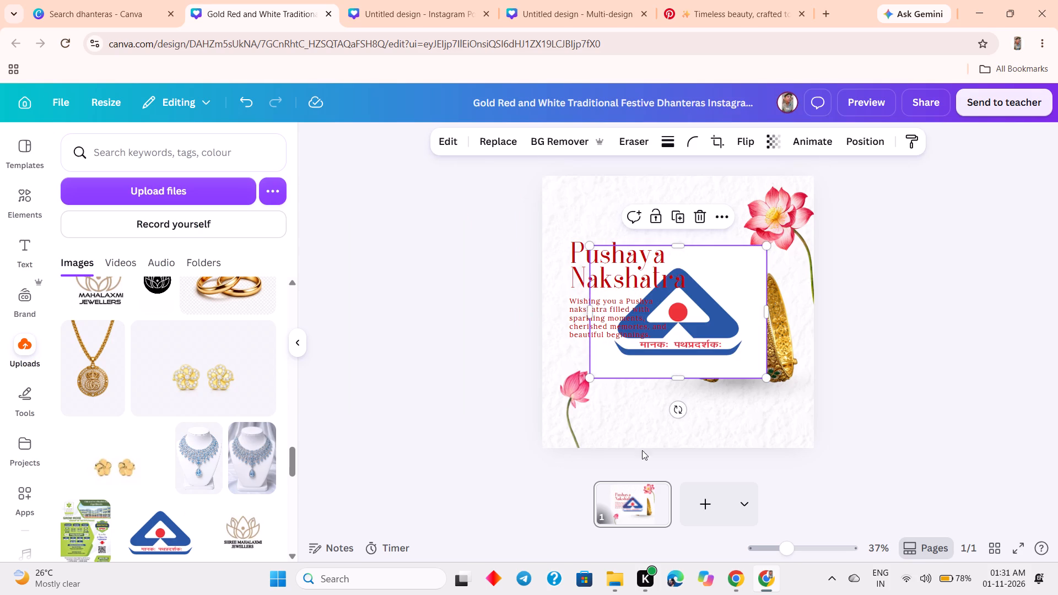
left_click_drag(681, 321, 685, 344)
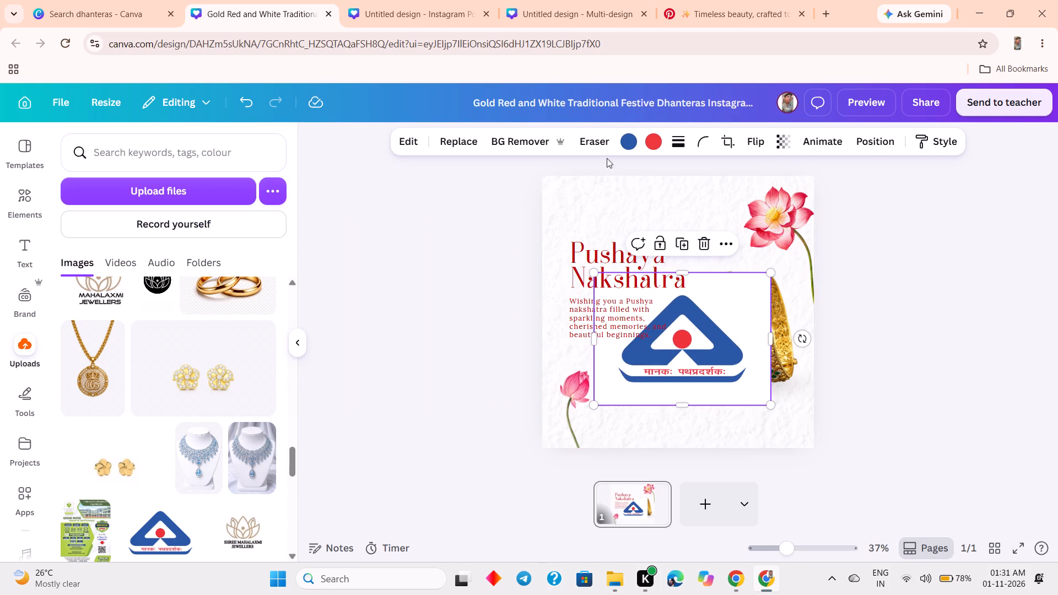
left_click(519, 137)
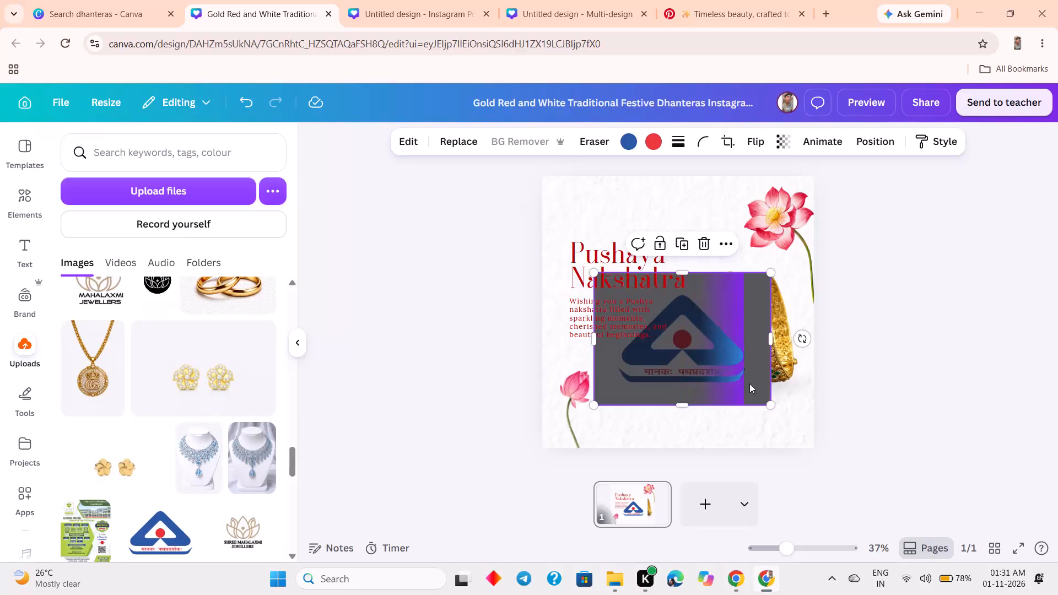
Shrink the blue hallmark logo to a small badge and place it in the page's bottom-right corner below the bangles.
left_click_drag(766, 403, 729, 365)
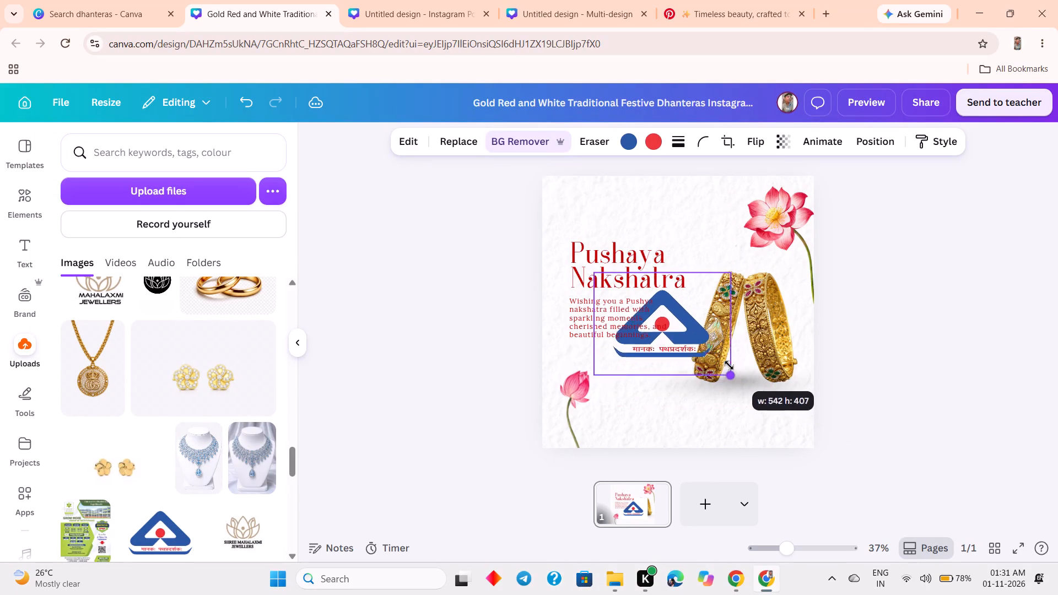
left_click_drag(729, 365, 714, 353)
left_click_drag(683, 321, 772, 409)
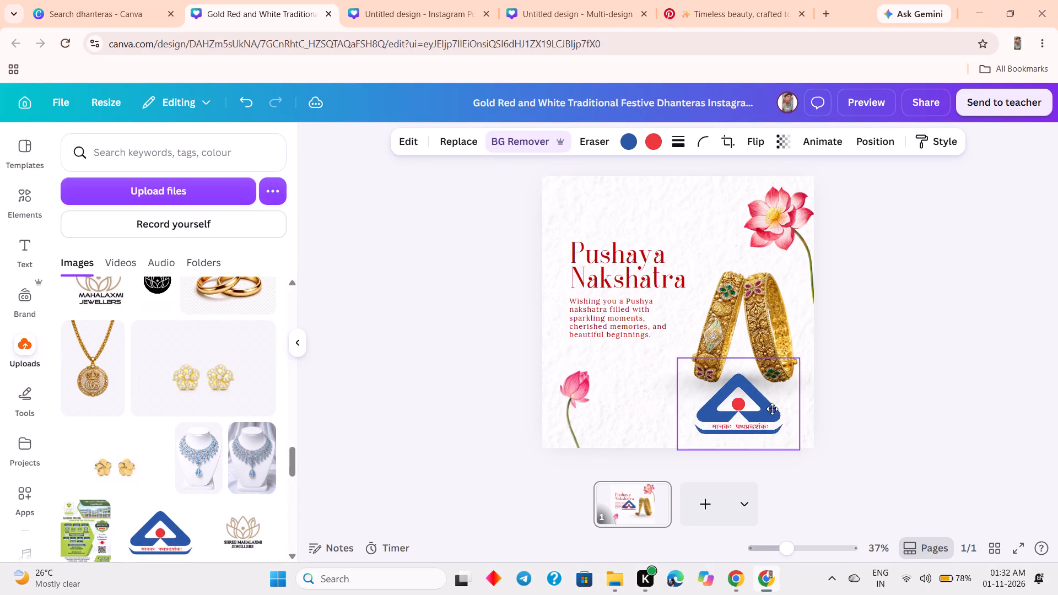
left_click_drag(772, 409, 776, 412)
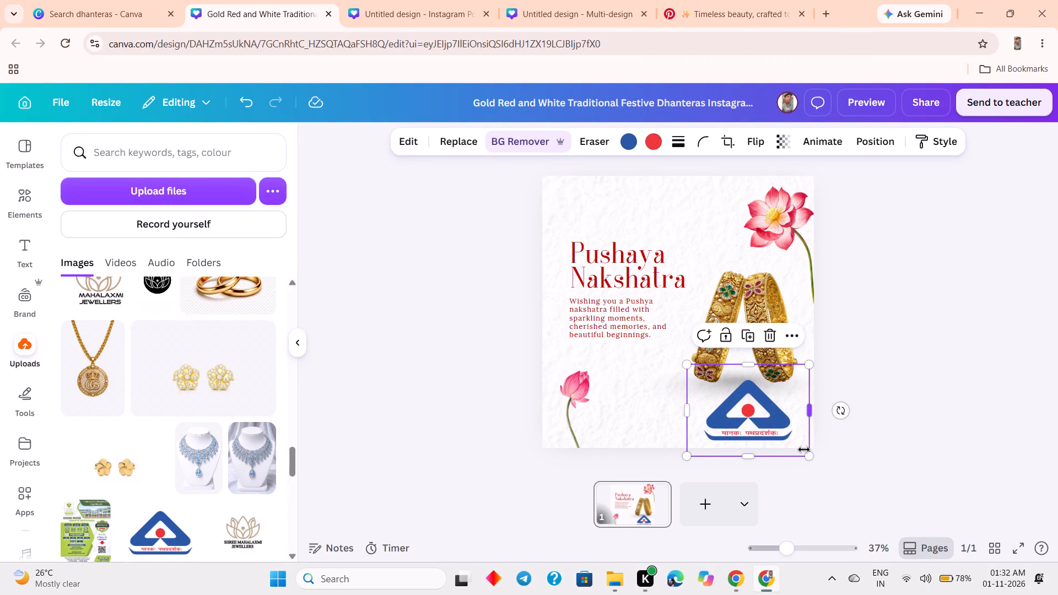
left_click_drag(804, 450, 799, 435)
left_click_drag(802, 457, 791, 429)
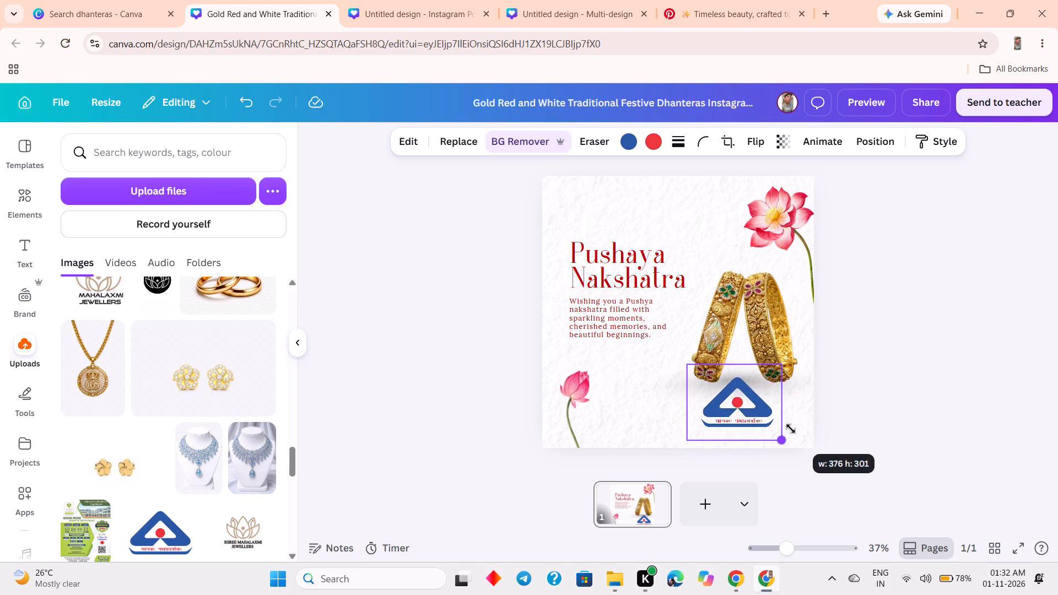
left_click_drag(791, 429, 770, 407)
left_click_drag(740, 403, 741, 403)
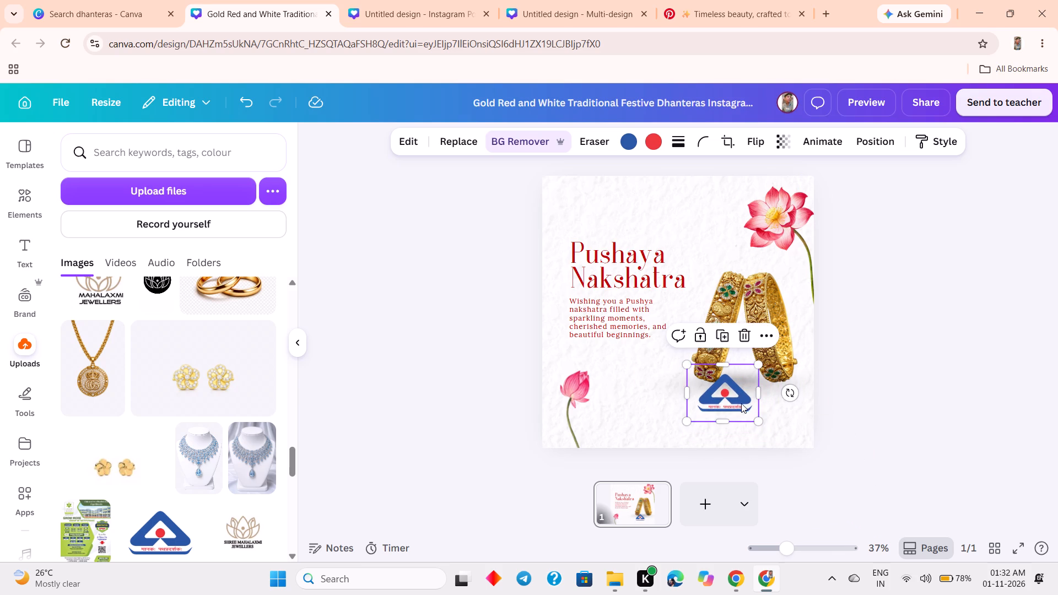
left_click_drag(741, 403, 794, 429)
left_click(910, 403)
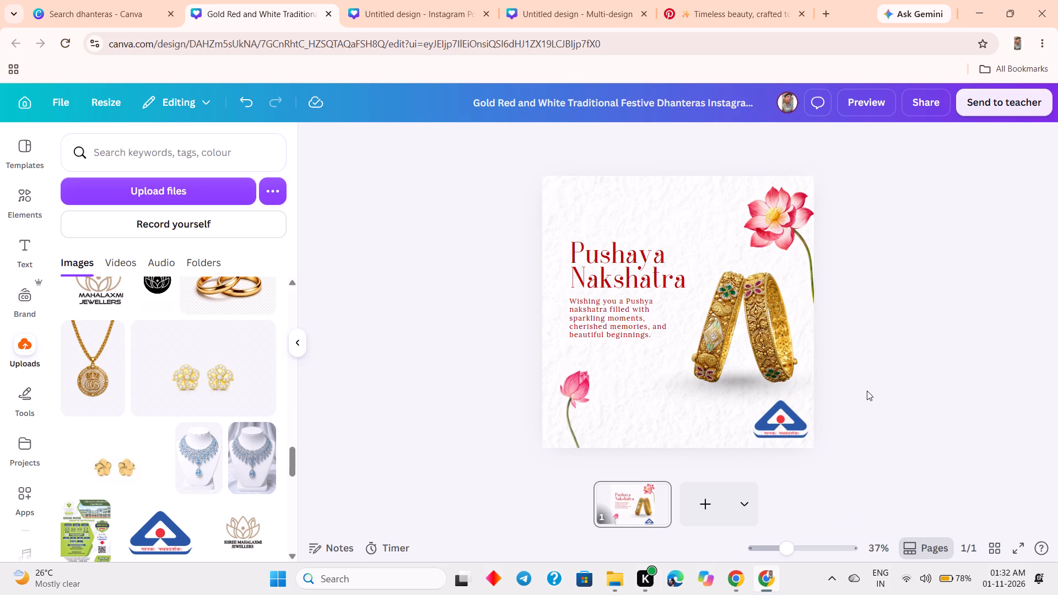
Insert the Shree Mahalaxmi Jewellers lotus logo from the uploaded images and remove its background.
scroll(197, 445, "down", 5)
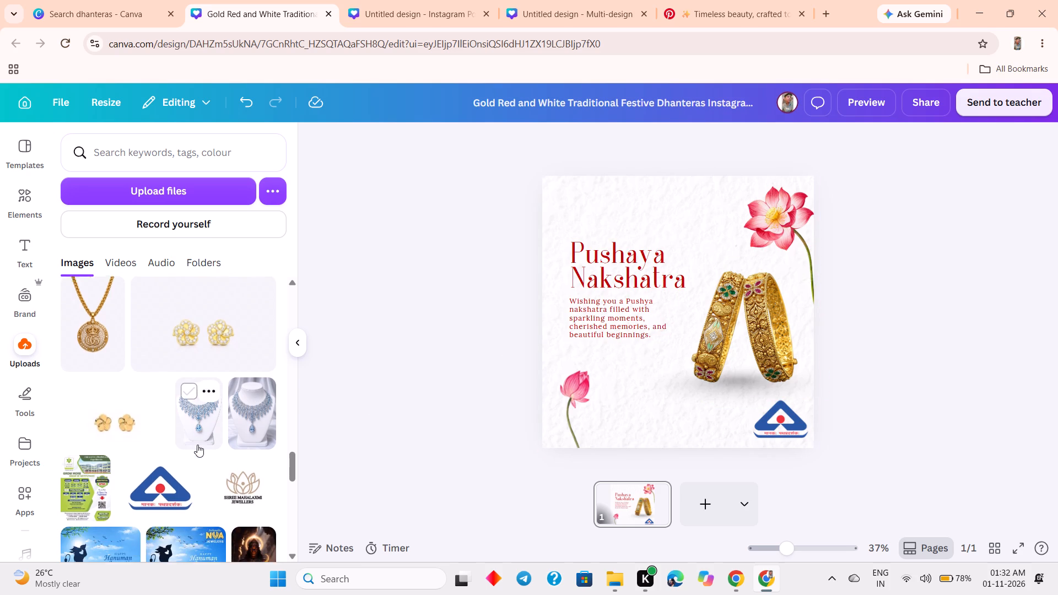
left_click(233, 414)
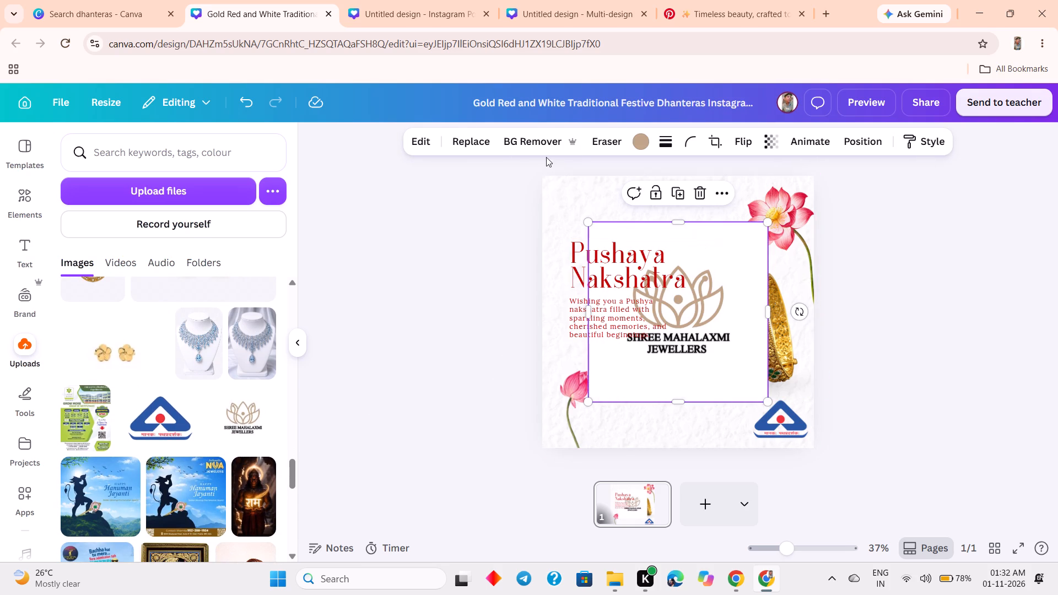
left_click(543, 140)
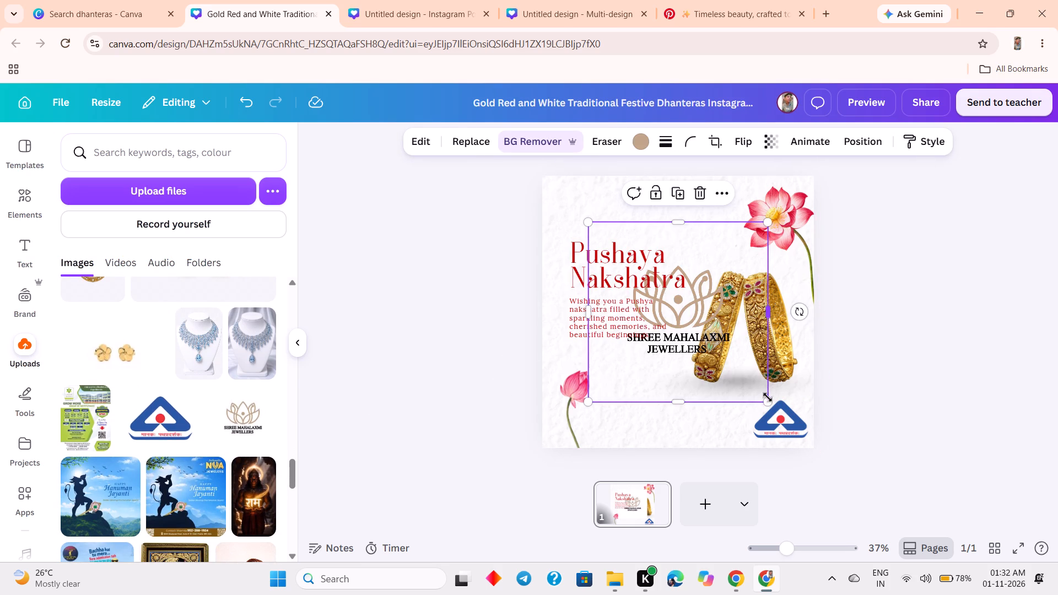
Shrink the Shree Mahalaxmi Jewellers logo to about 403 × 403 and place it in the page's top-left corner above the heading.
left_click_drag(767, 399, 721, 331)
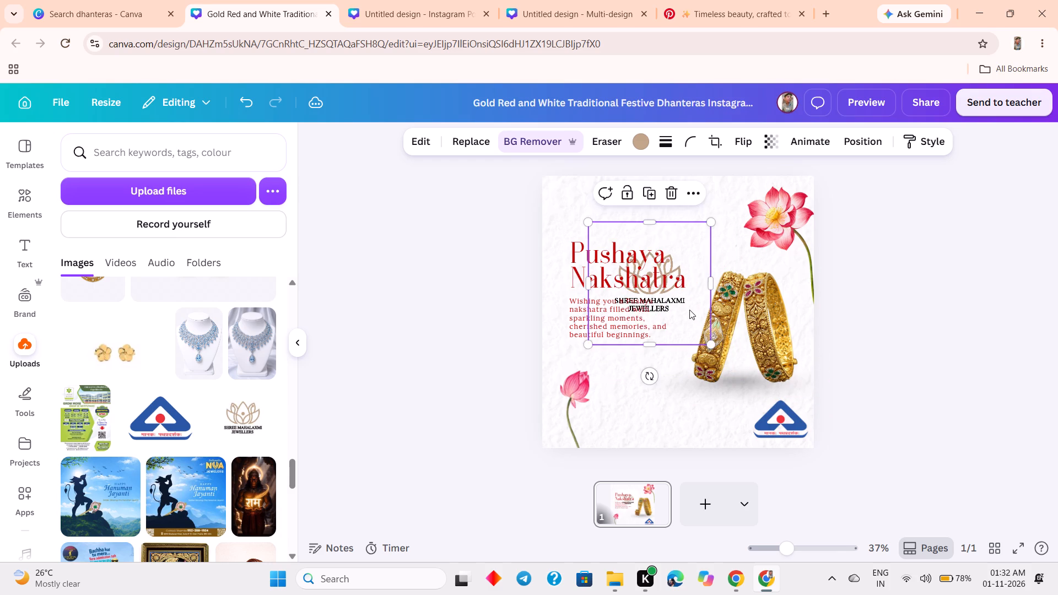
left_click_drag(689, 310, 626, 236)
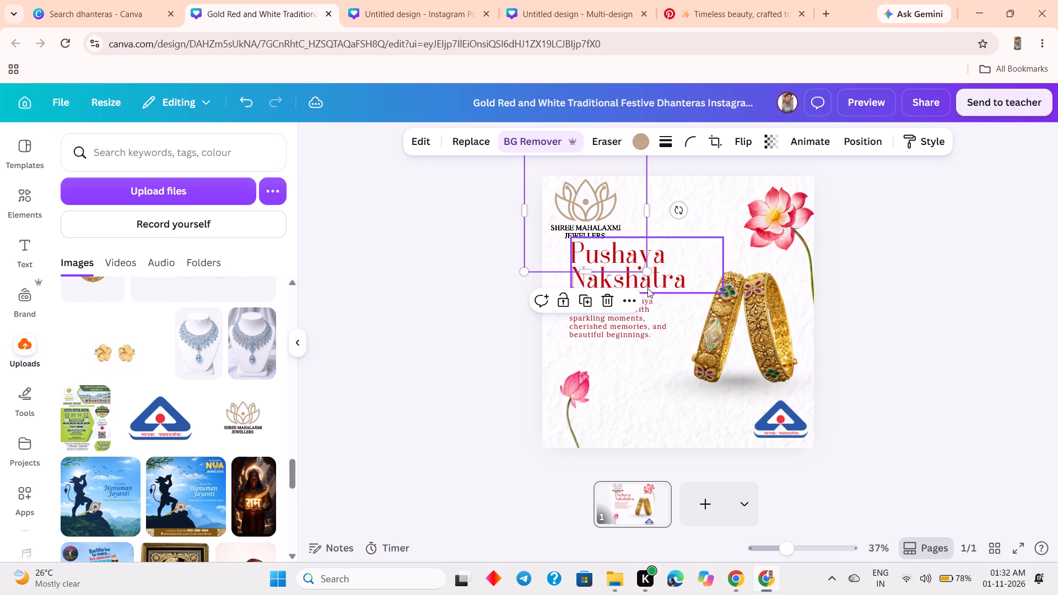
left_click_drag(646, 270, 621, 246)
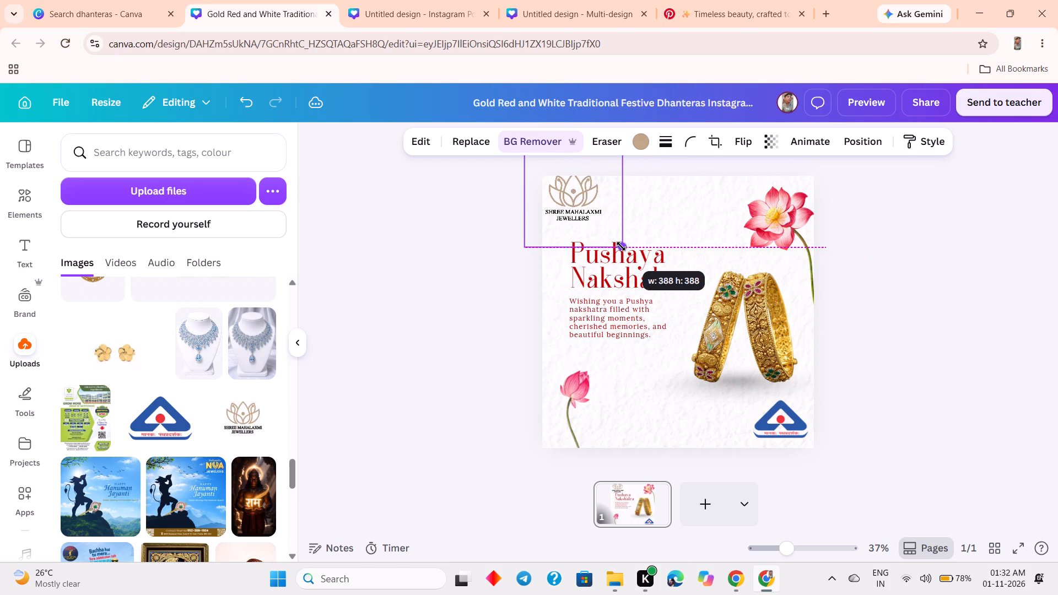
left_click_drag(621, 246, 634, 240)
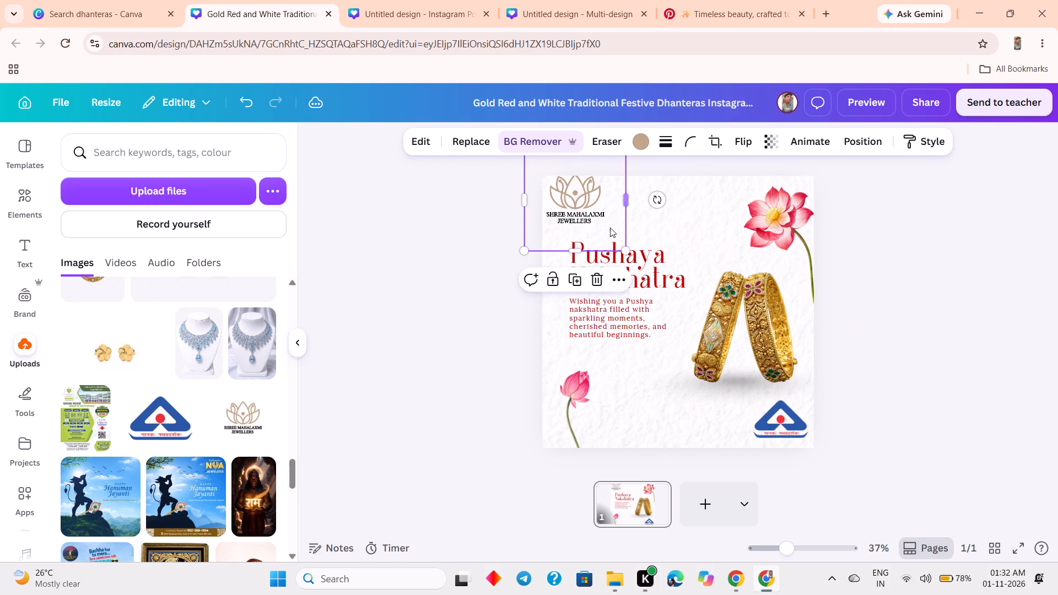
left_click_drag(592, 223, 601, 232)
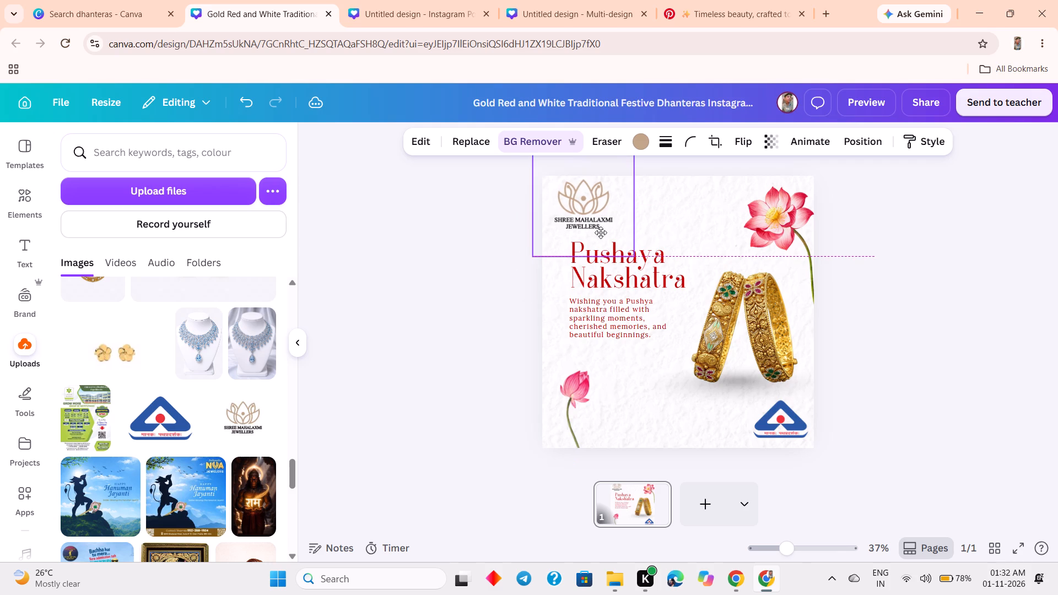
left_click_drag(601, 232, 601, 233)
left_click(601, 231)
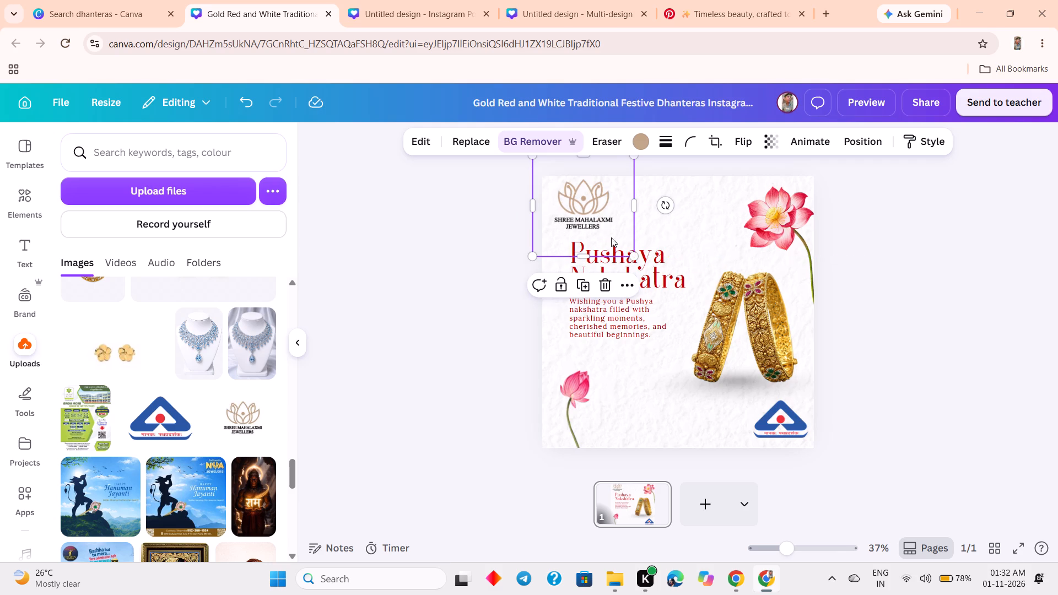
left_click(633, 258)
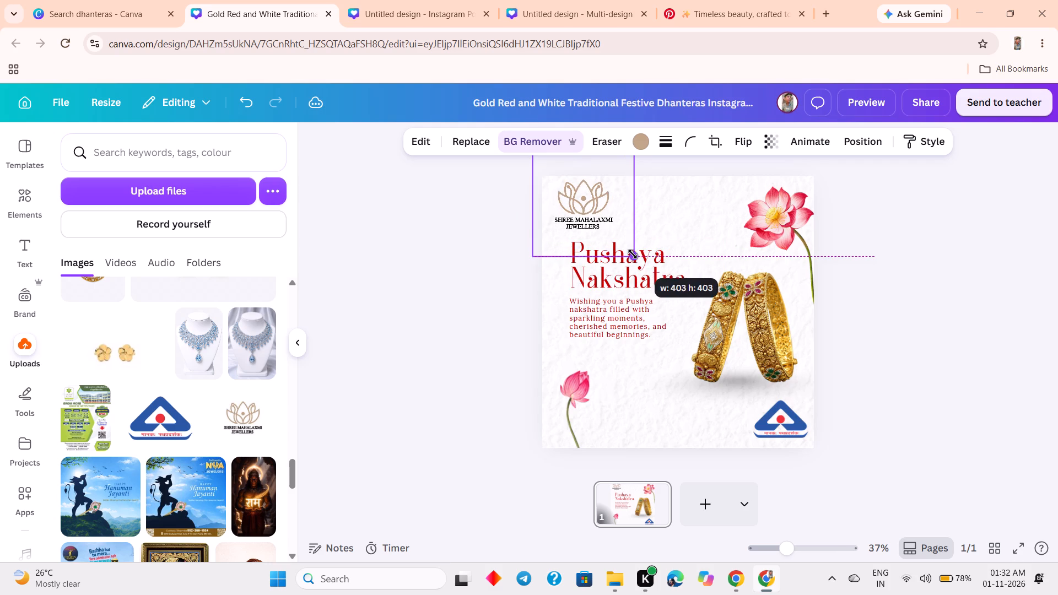
Crop the jeweller's name off the bottom of the logo, leaving the lotus emblem, and nudge it slightly within the page's top-left corner.
left_click_drag(588, 257, 586, 232)
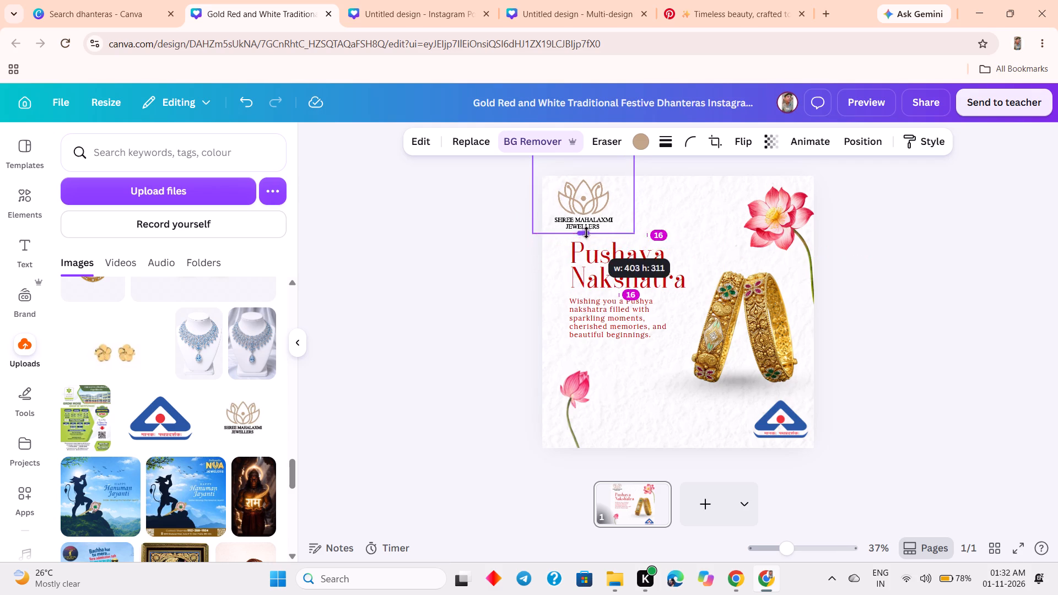
left_click_drag(586, 232, 587, 219)
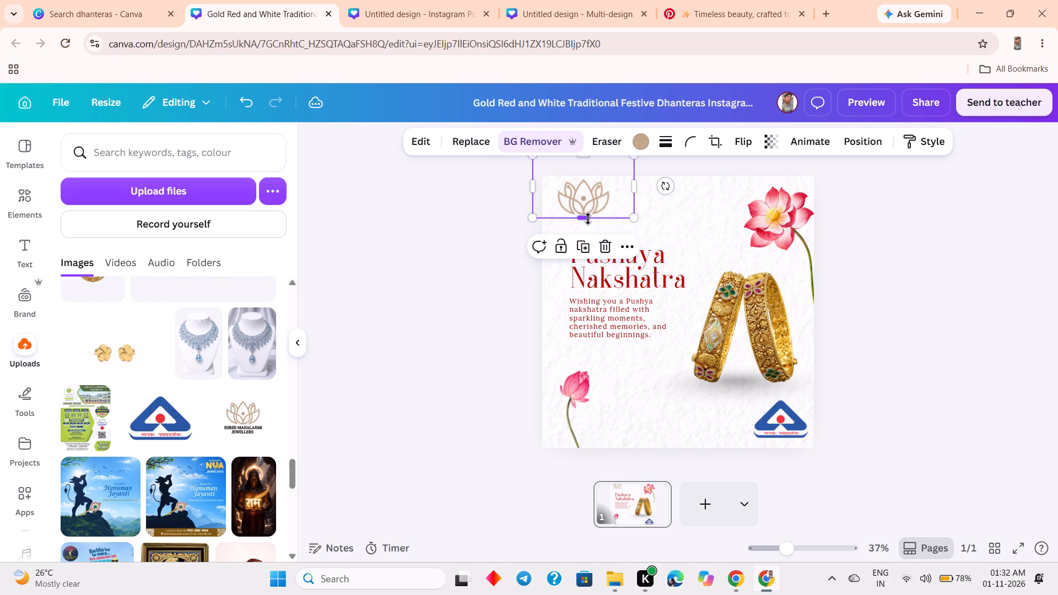
left_click(621, 202)
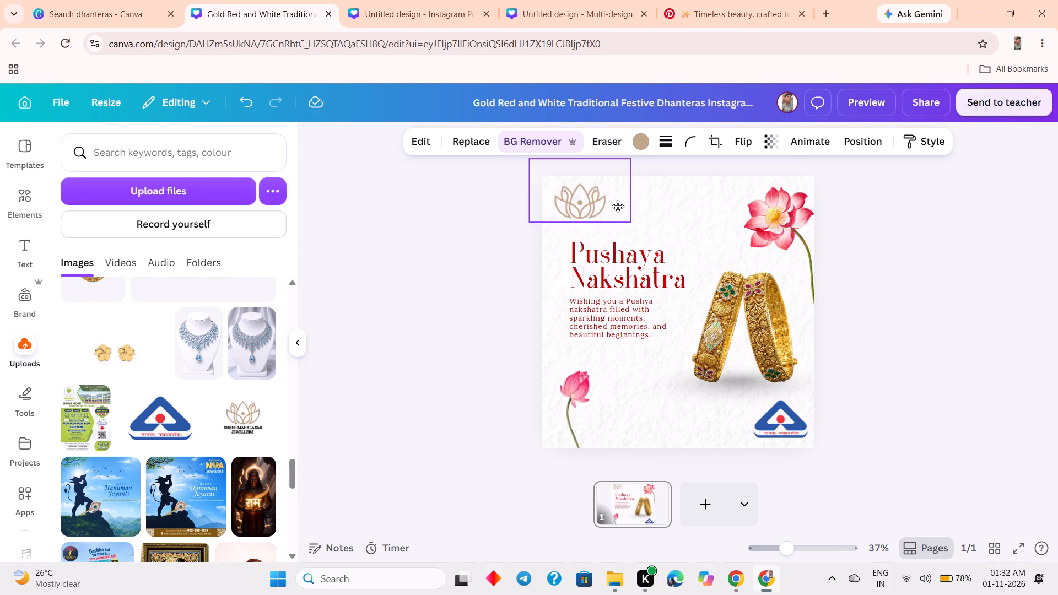
left_click(655, 219)
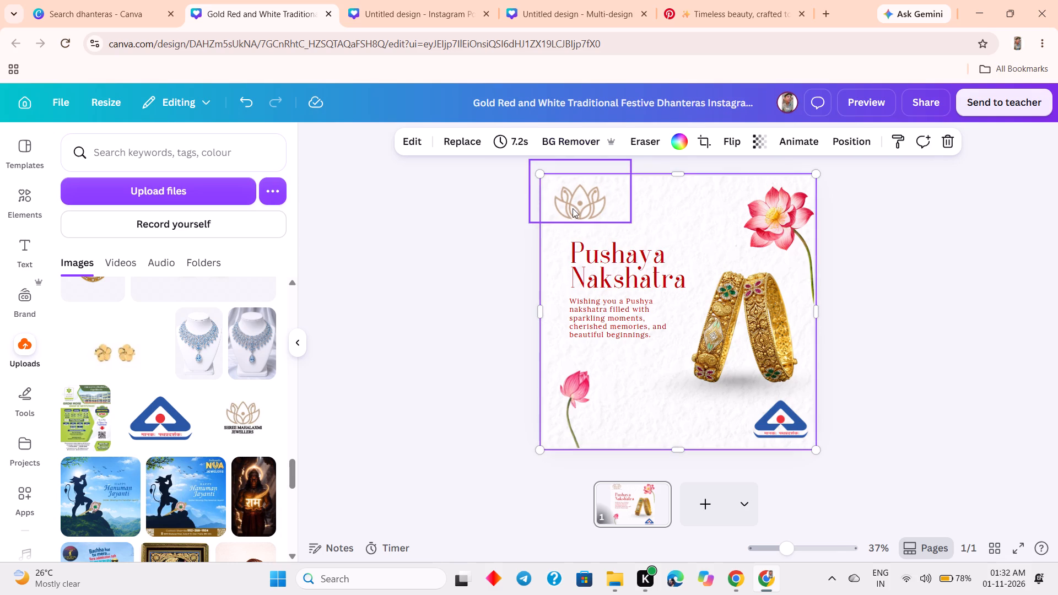
left_click(572, 208)
left_click(696, 231)
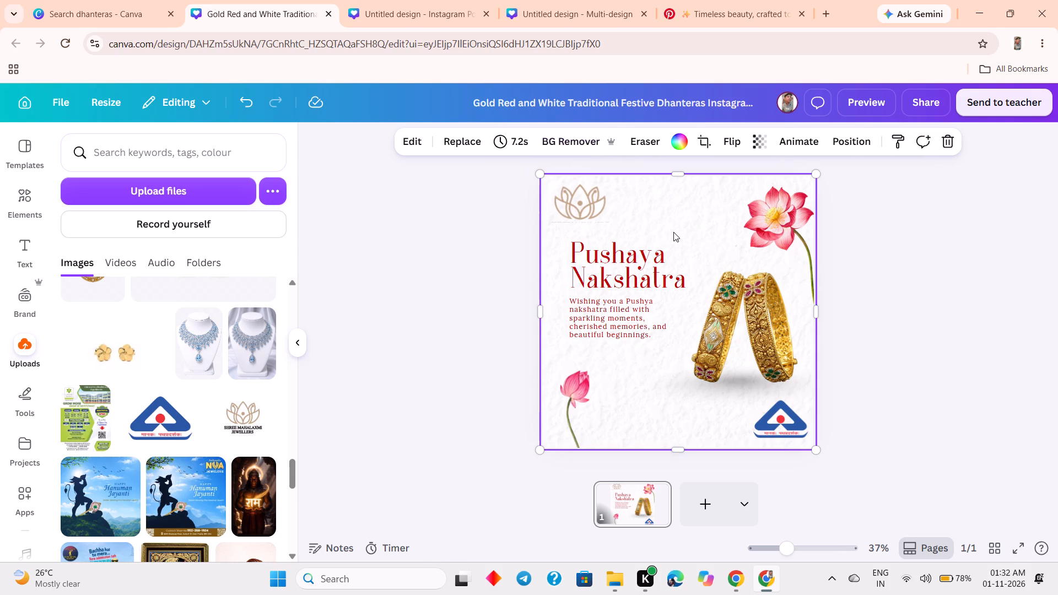
left_click(569, 213)
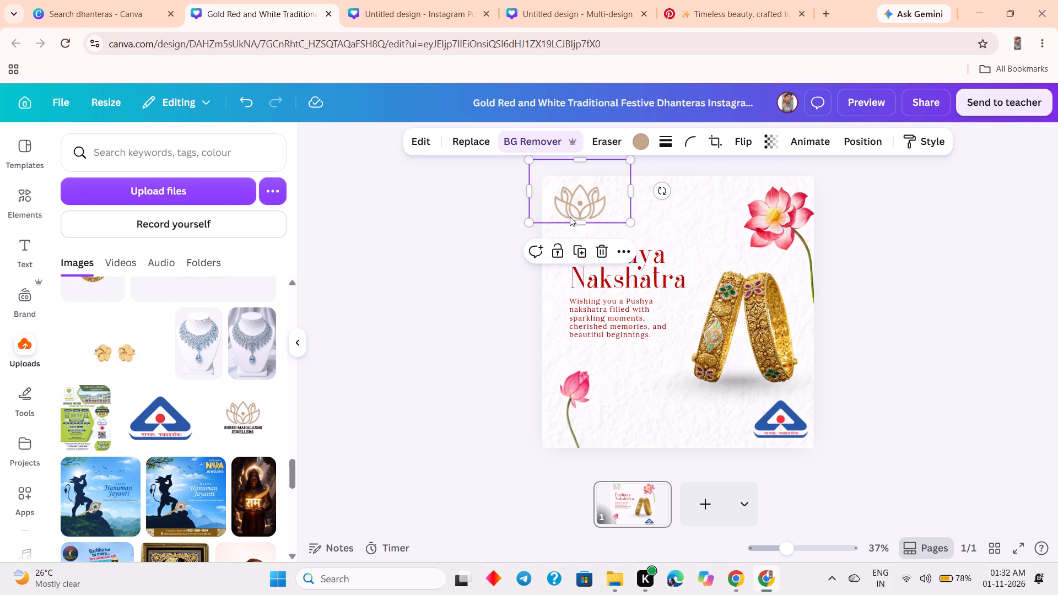
Readjust the bottom crop of the jeweller's logo so it ends just below the lotus emblem, excluding the name.
left_click_drag(574, 226, 576, 249)
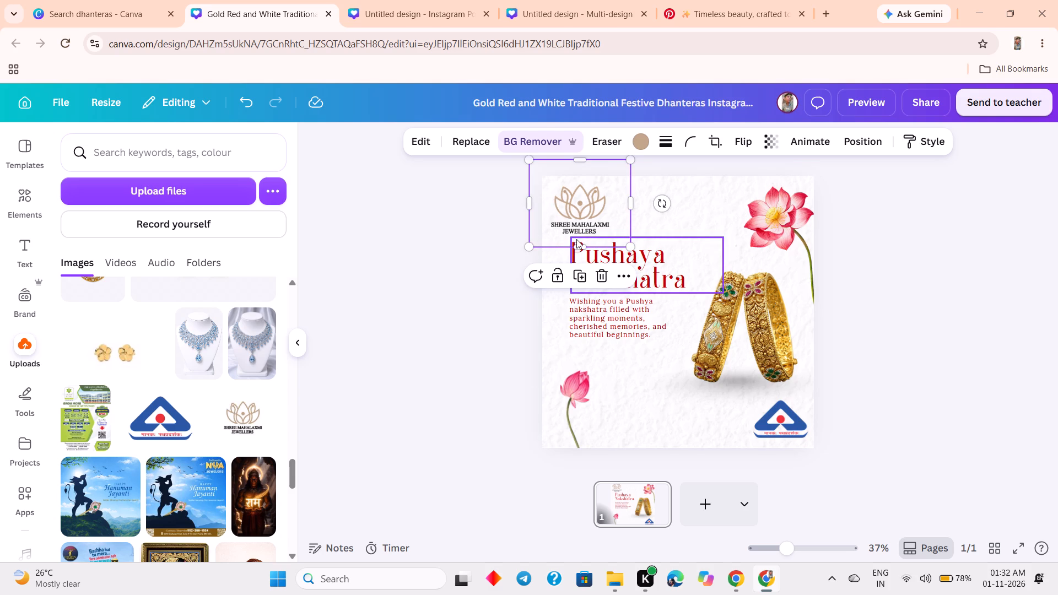
left_click(611, 223)
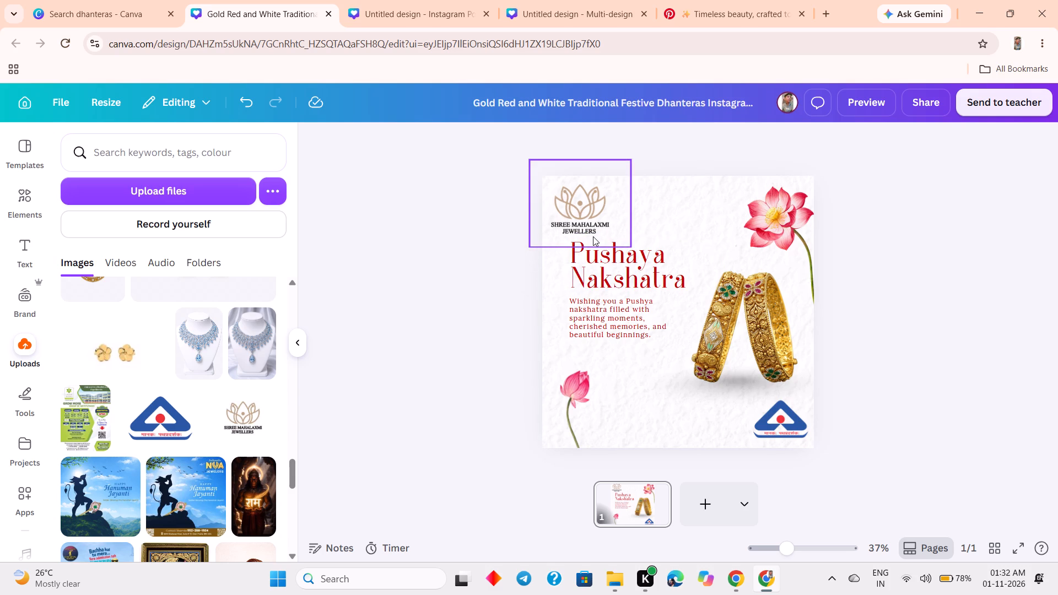
left_click(590, 230)
left_click_drag(580, 244, 580, 224)
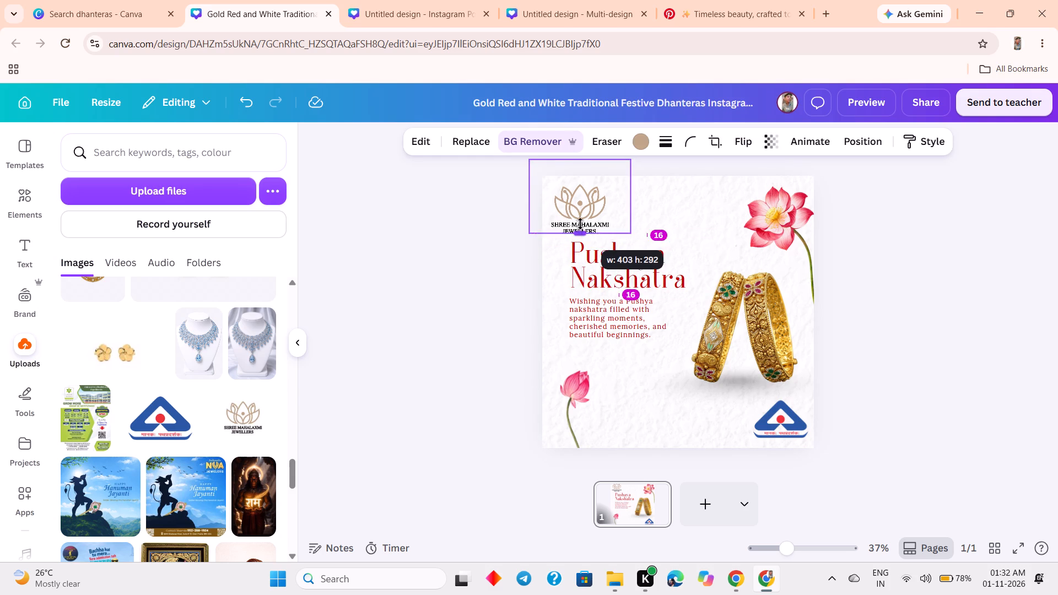
left_click_drag(580, 224, 581, 218)
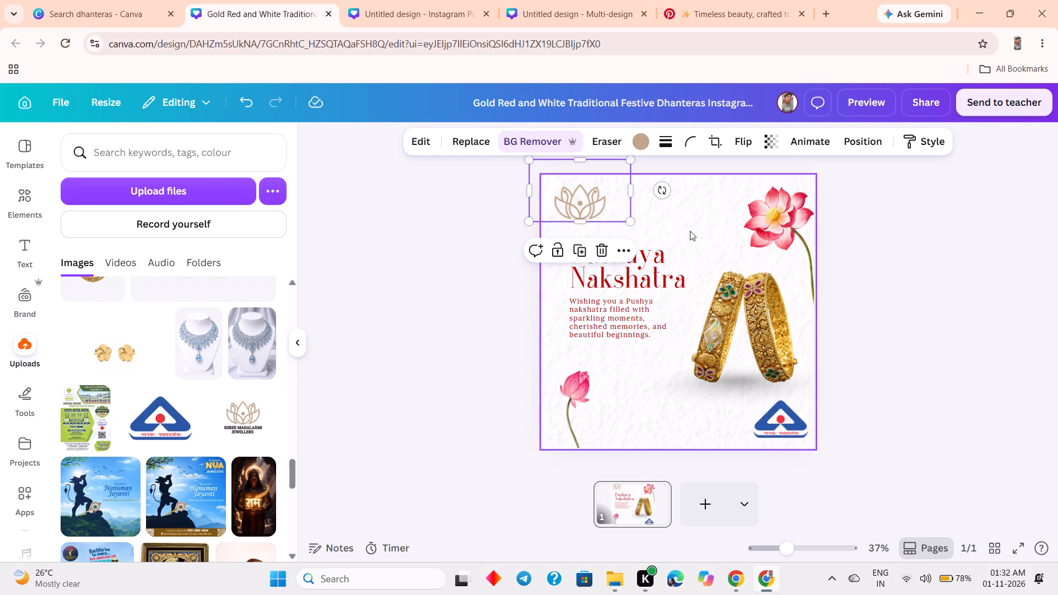
left_click(690, 228)
Nudge the lotus emblem slightly lower in the page's top-left corner and fine-tune its size.
left_click(596, 213)
left_click(590, 211)
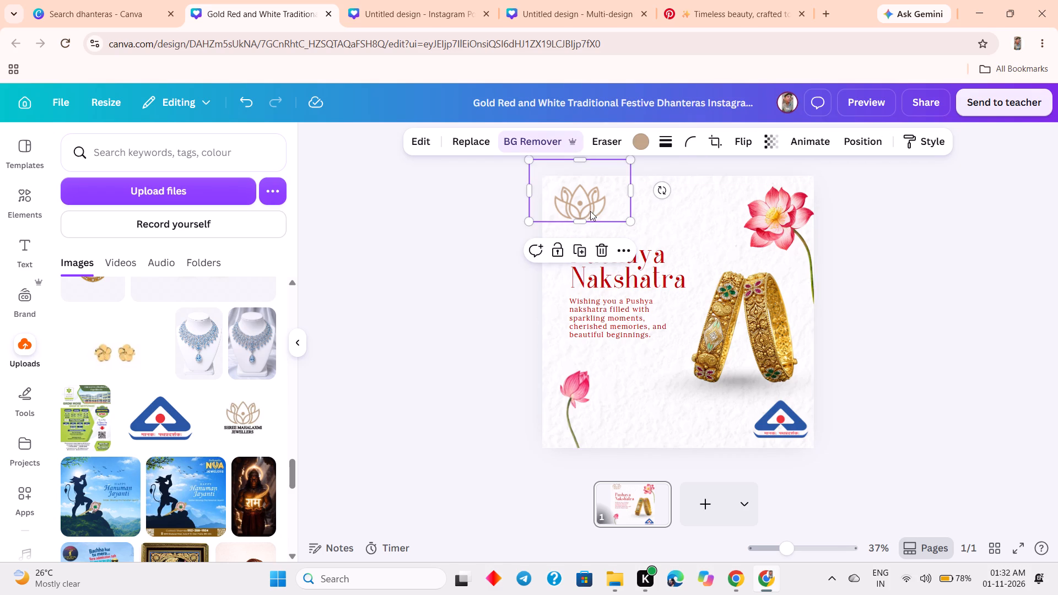
left_click(585, 204)
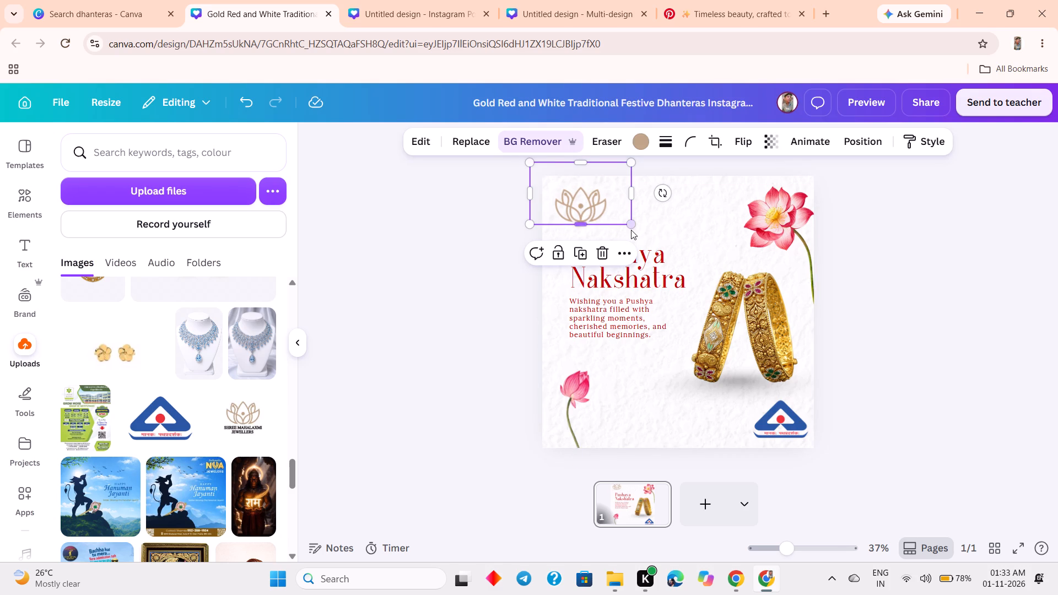
left_click(629, 225)
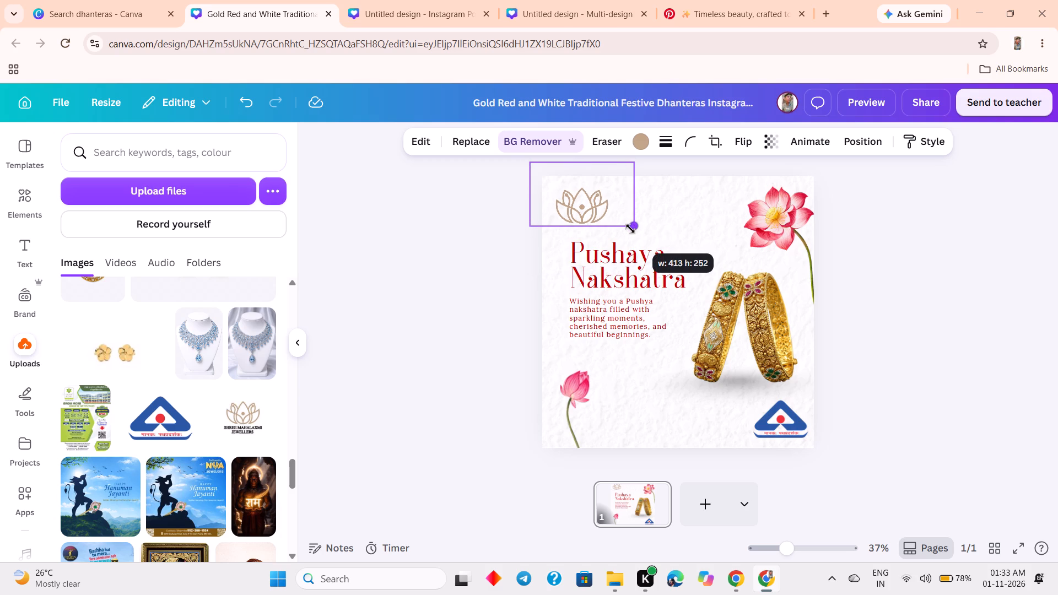
left_click(673, 235)
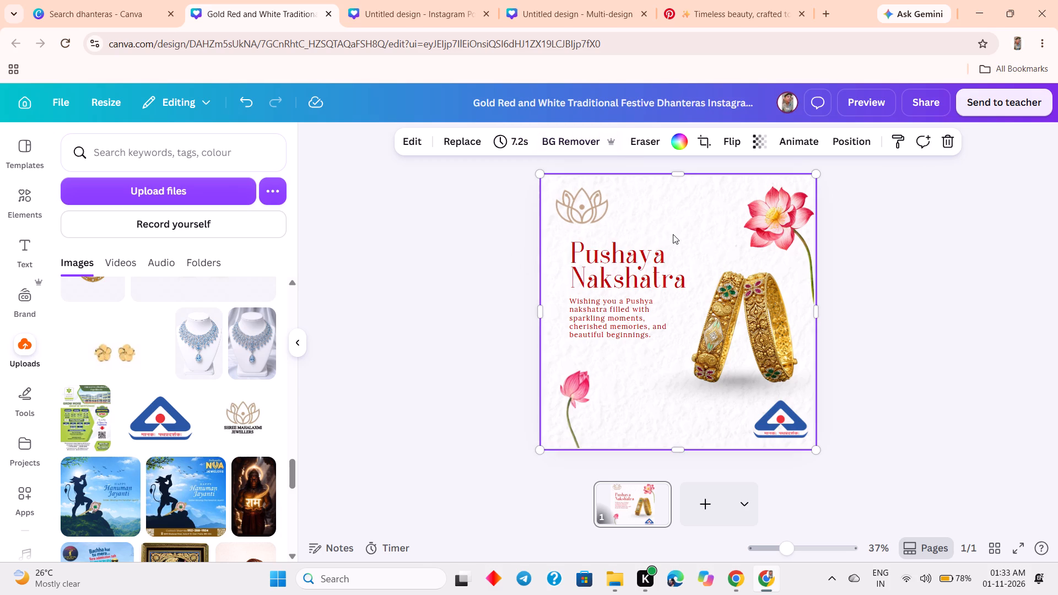
left_click(592, 204)
left_click(630, 226)
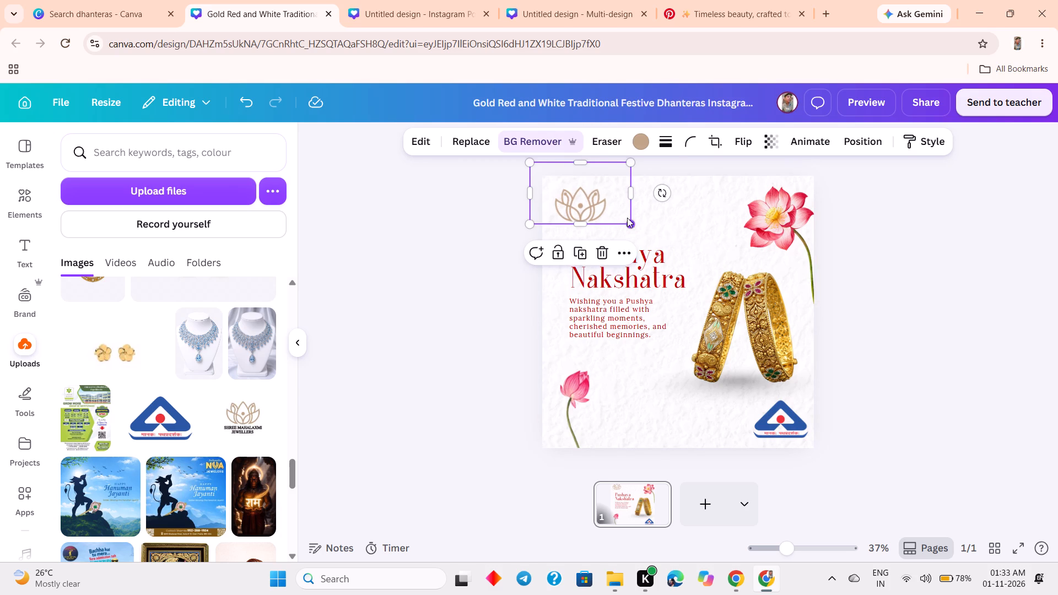
left_click(346, 212)
Add a text box to the page and replace its placeholder text with "shree".
left_click(26, 257)
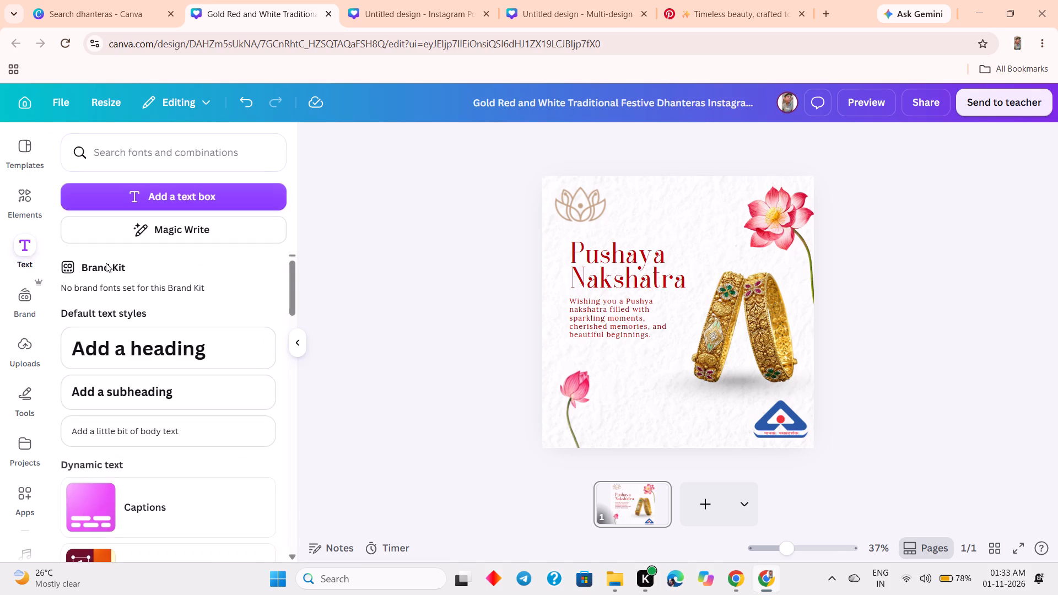
left_click(195, 198)
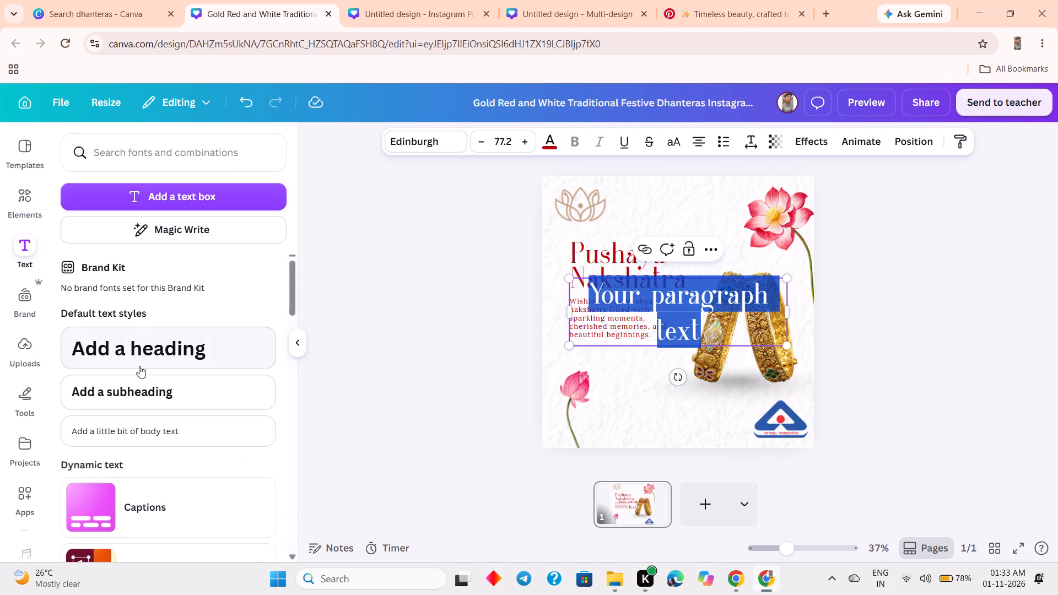
left_click(726, 335)
key("BackSpace")
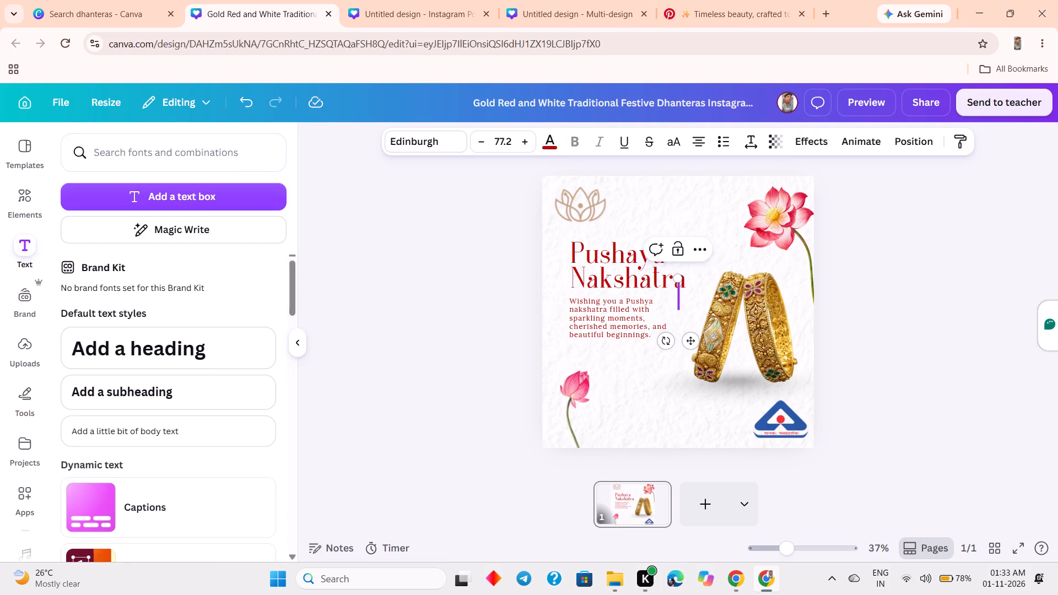
key("s")
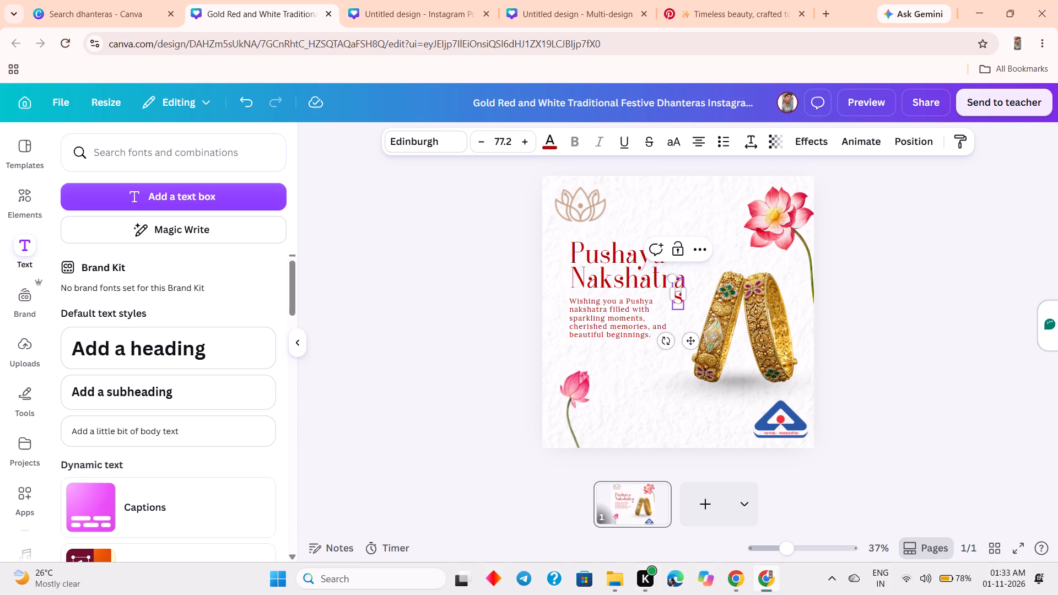
type("hr")
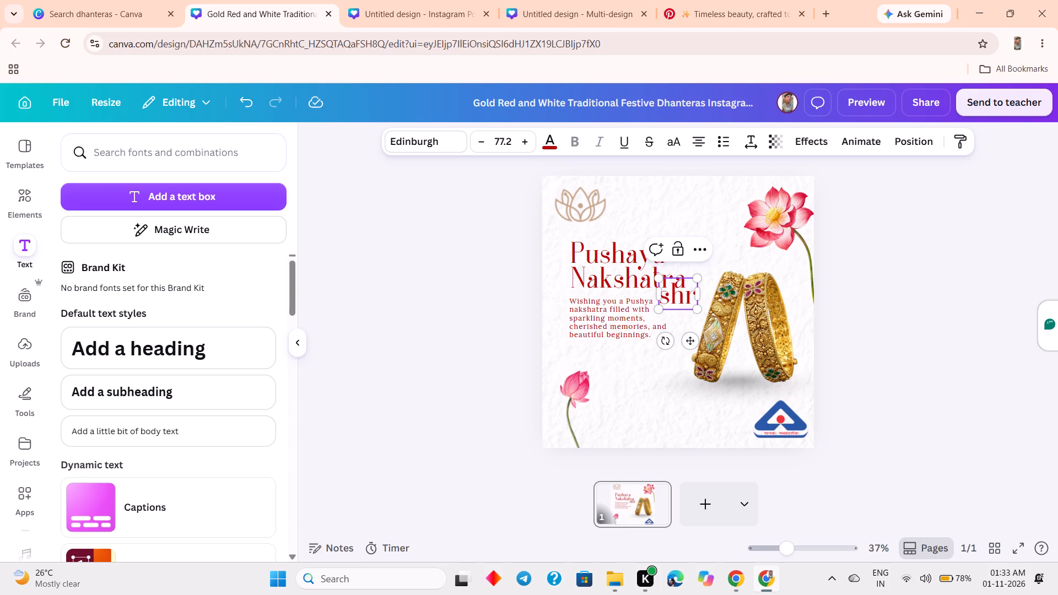
type("ee")
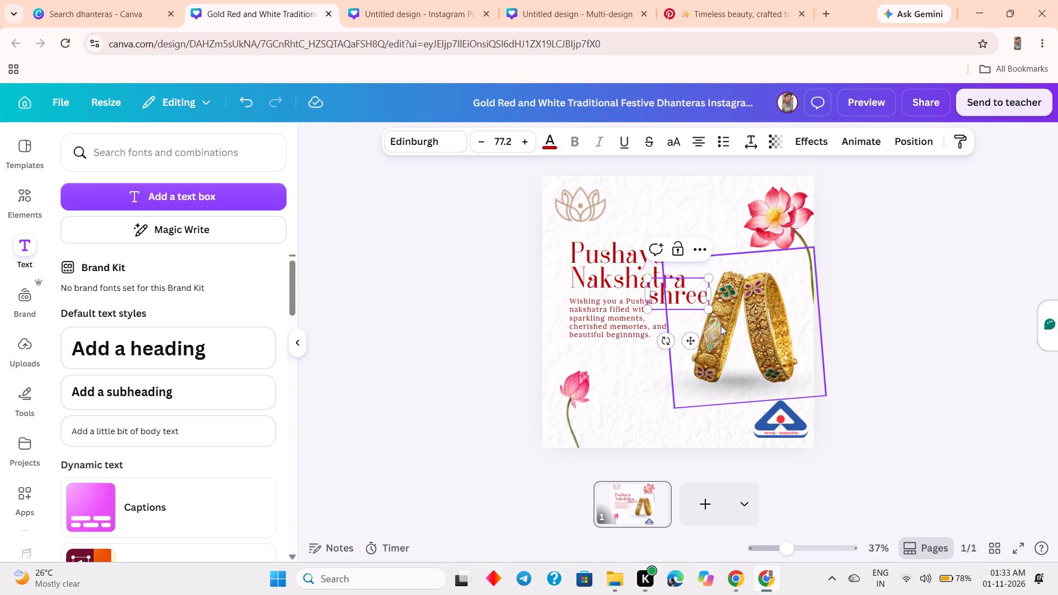
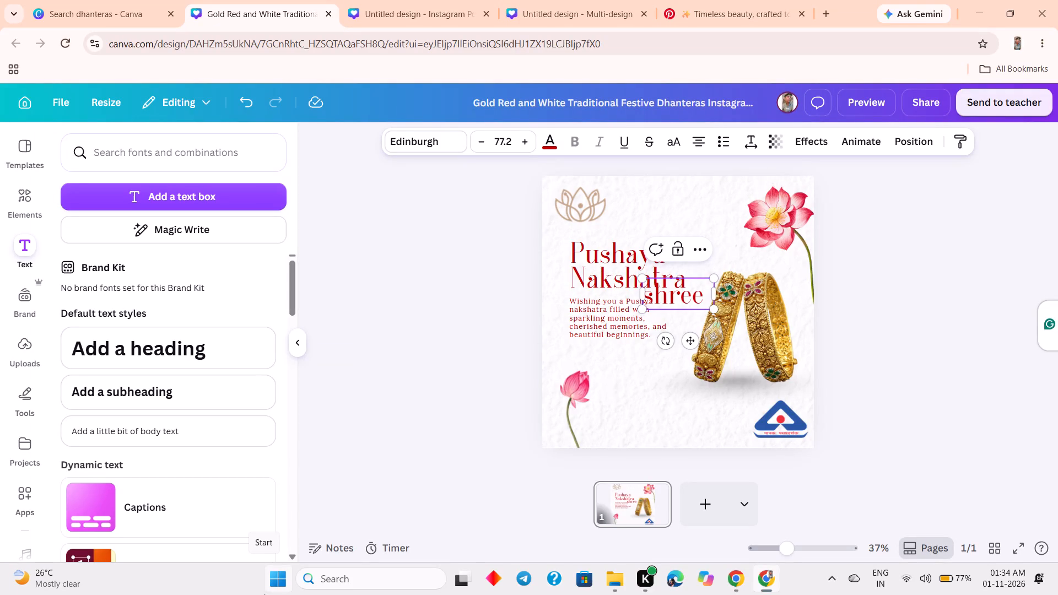
Clear the new text box and retype its text with a capital S as "Shree M".
key("shift+m")
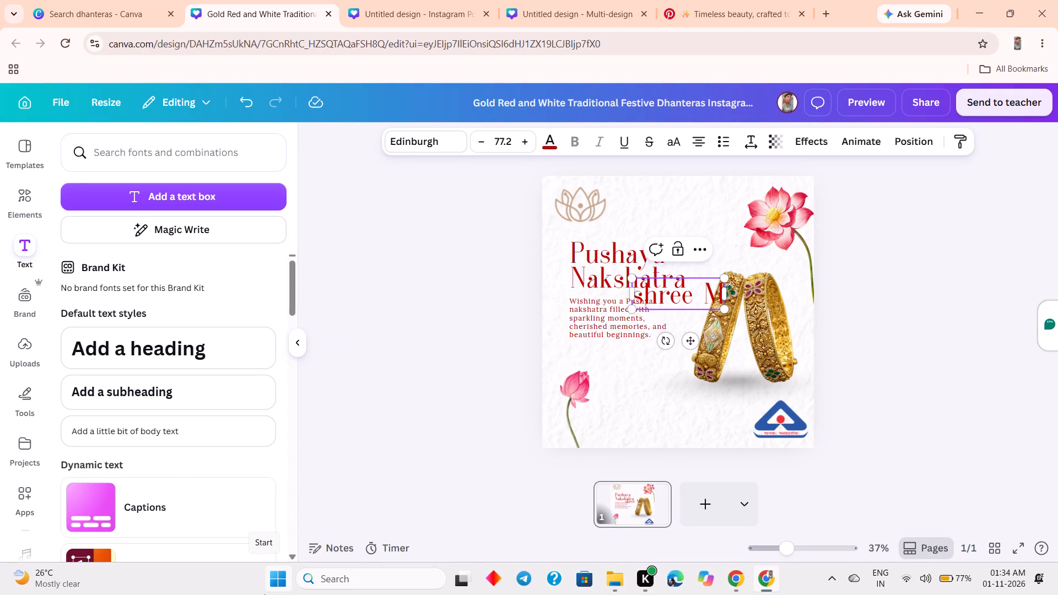
key("BackSpace")
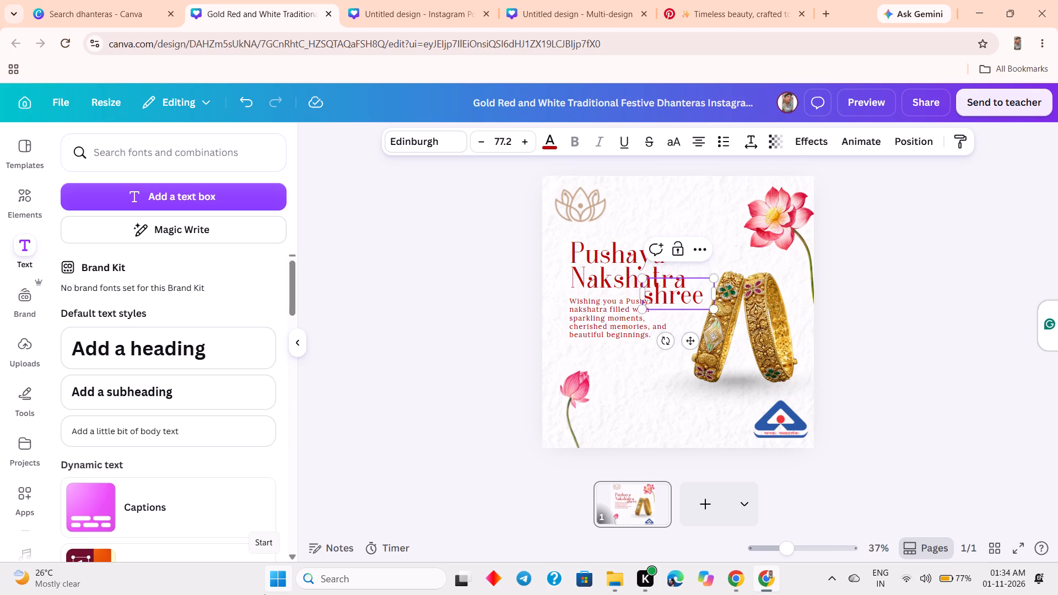
key("BackSpace")
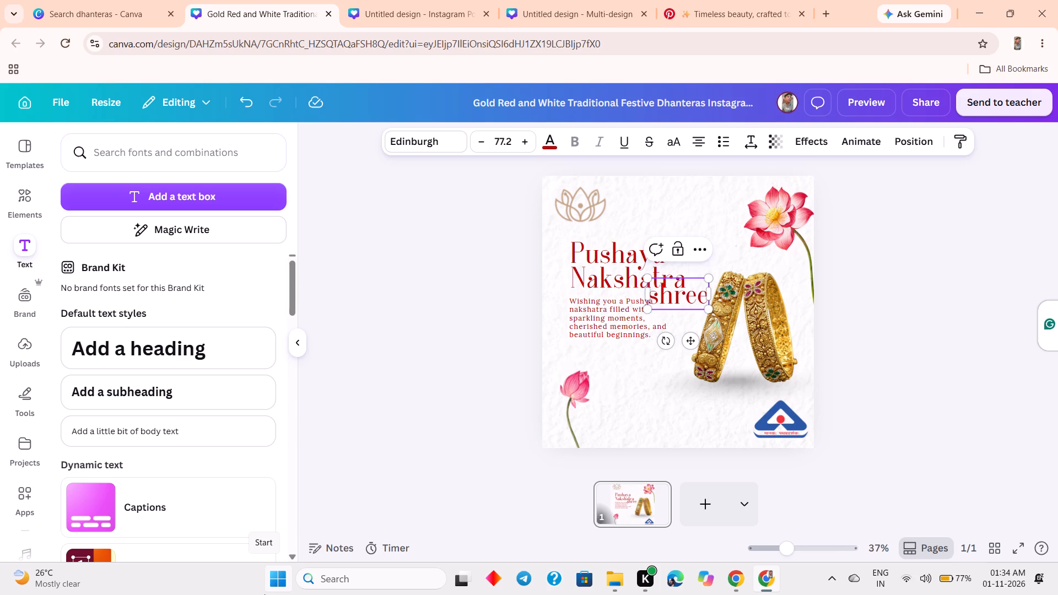
key("BackSpace")
key("BackSpace")
key("BackSpace")
key("BackSpace")
key("BackSpace")
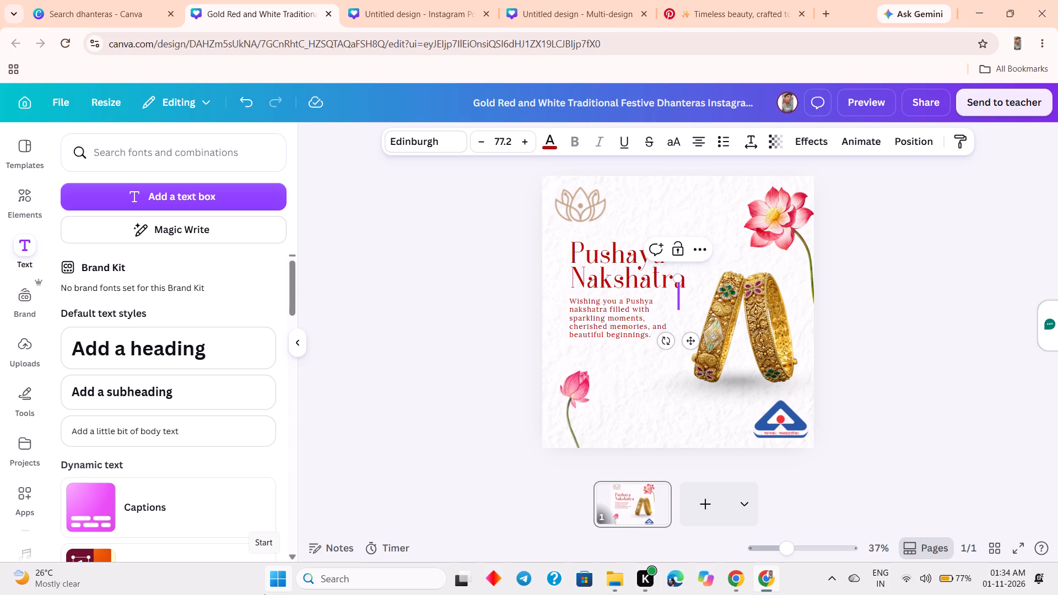
key("shift+s")
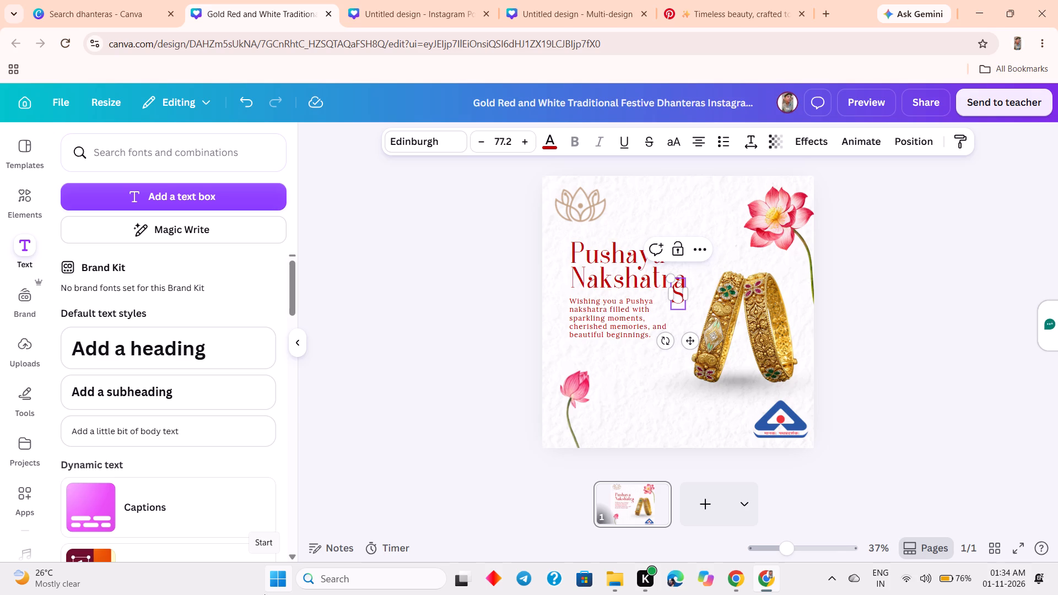
type("hree")
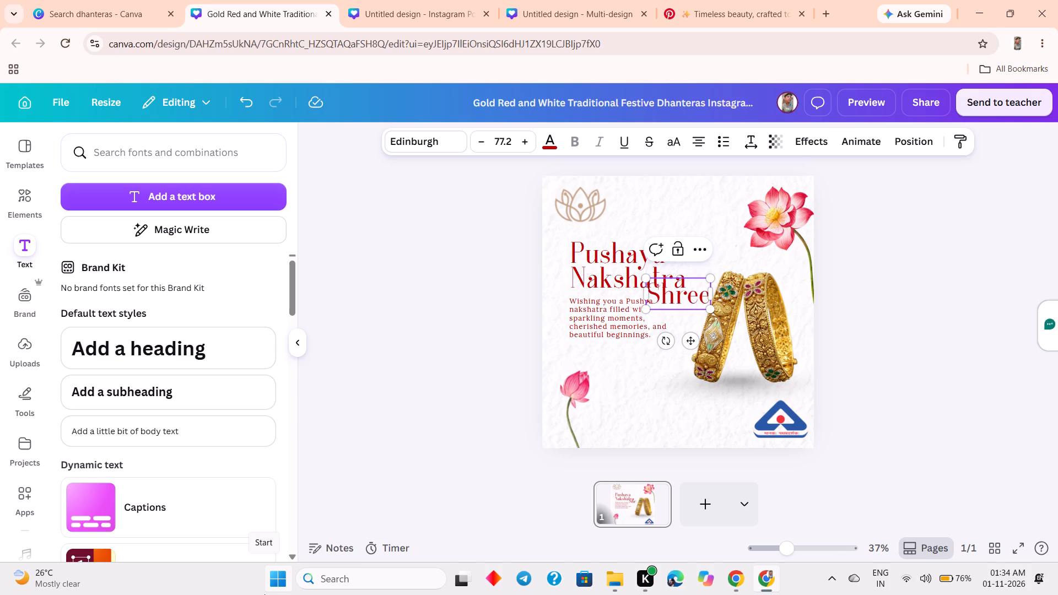
key("space")
key("shift+m")
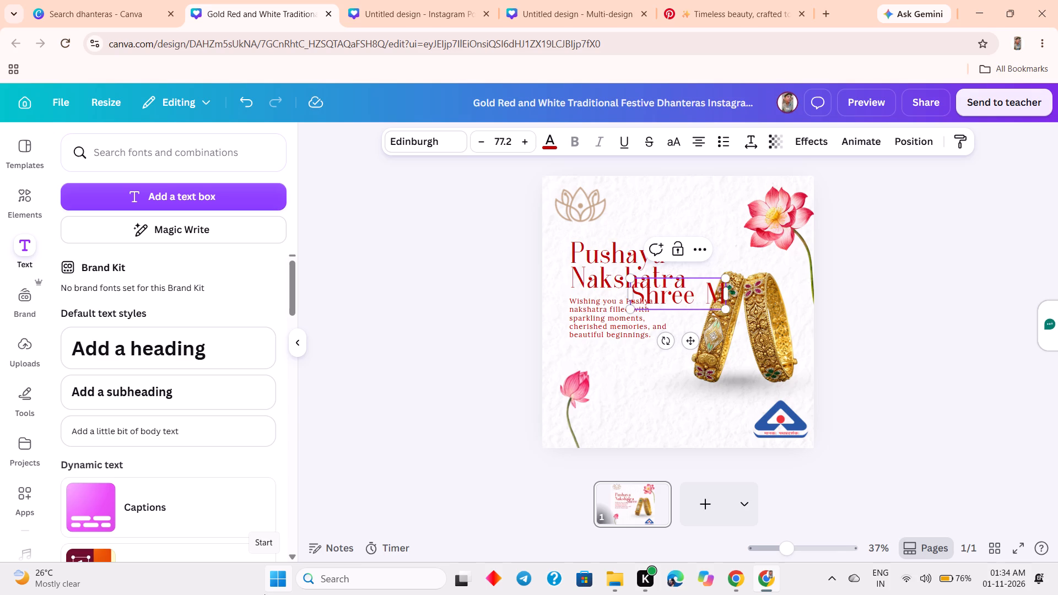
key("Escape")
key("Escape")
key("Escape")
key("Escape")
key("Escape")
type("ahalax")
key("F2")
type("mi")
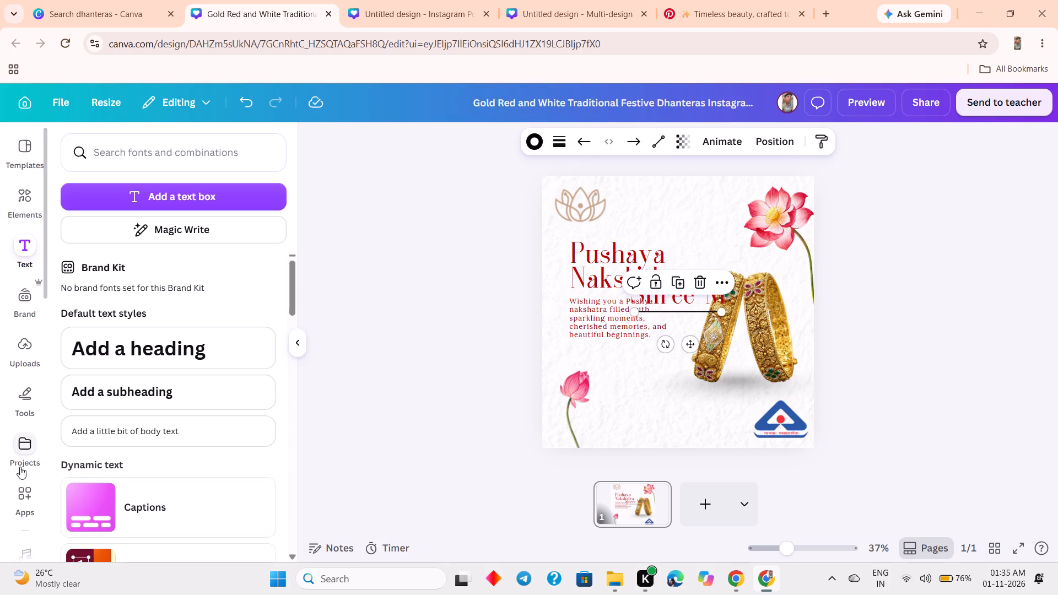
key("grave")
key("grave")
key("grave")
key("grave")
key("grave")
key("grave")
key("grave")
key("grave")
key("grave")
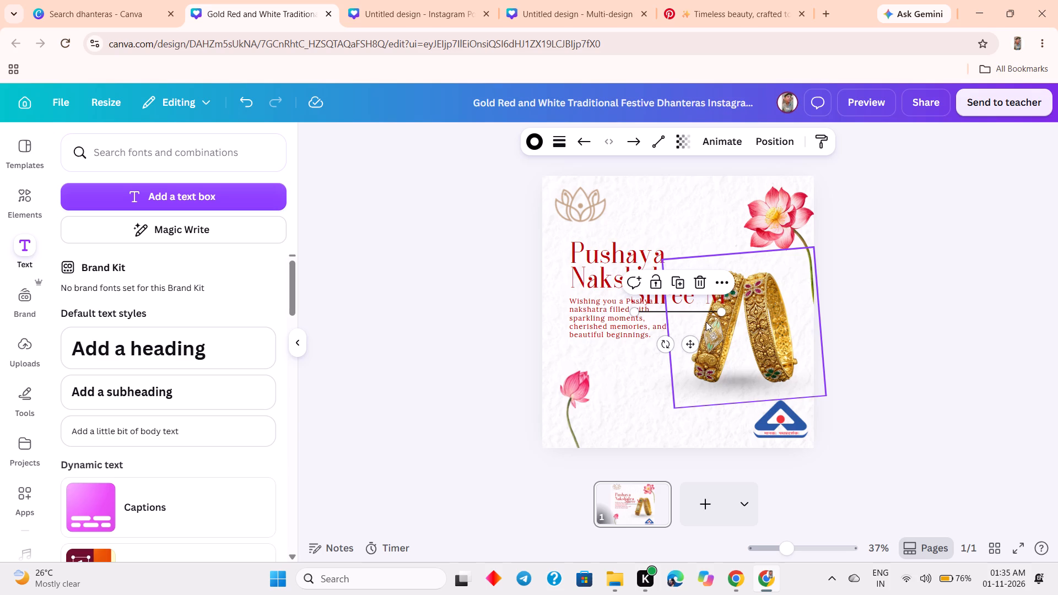
Enlarge the "Shree M" text to size 80.1 and widen its box across the bangles.
left_click(678, 298)
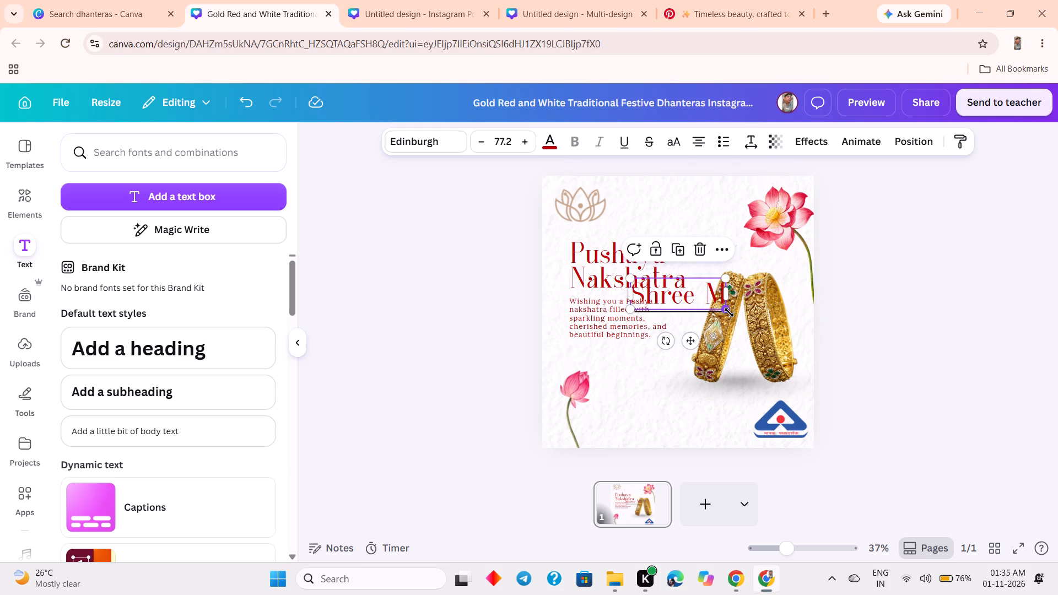
left_click_drag(728, 314, 730, 326)
left_click_drag(730, 297, 799, 299)
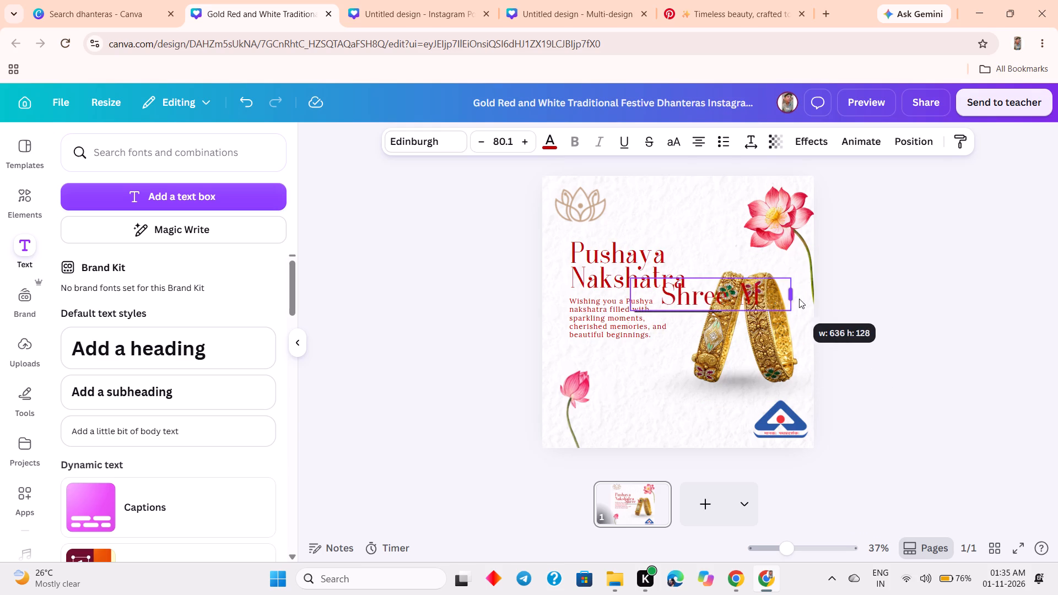
left_click_drag(799, 299, 803, 296)
Complete the text in the box so it reads "Shree Mahalaxmi".
left_click(772, 292)
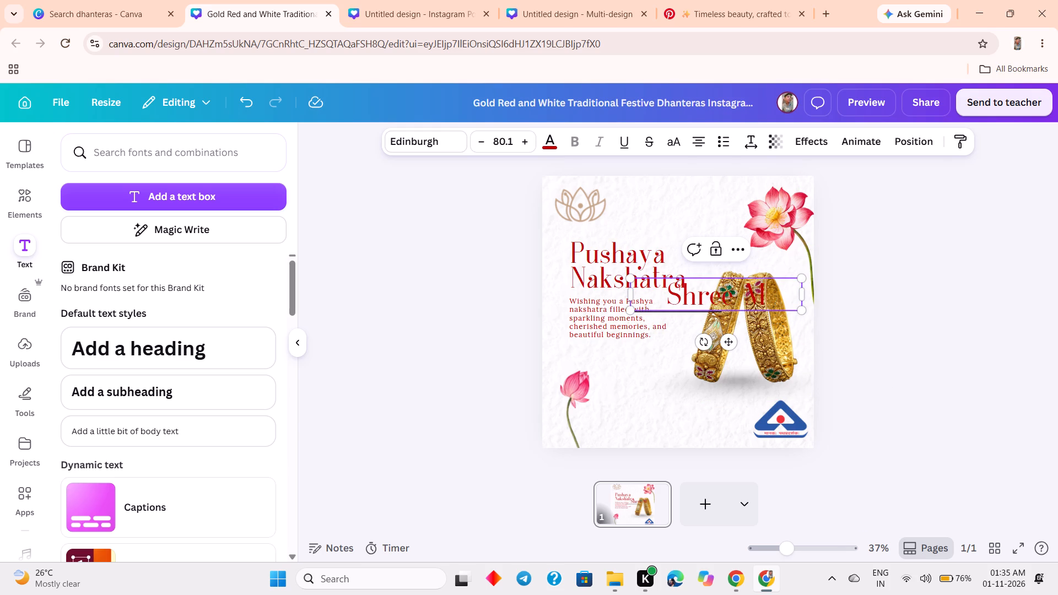
left_click(766, 291)
key("w")
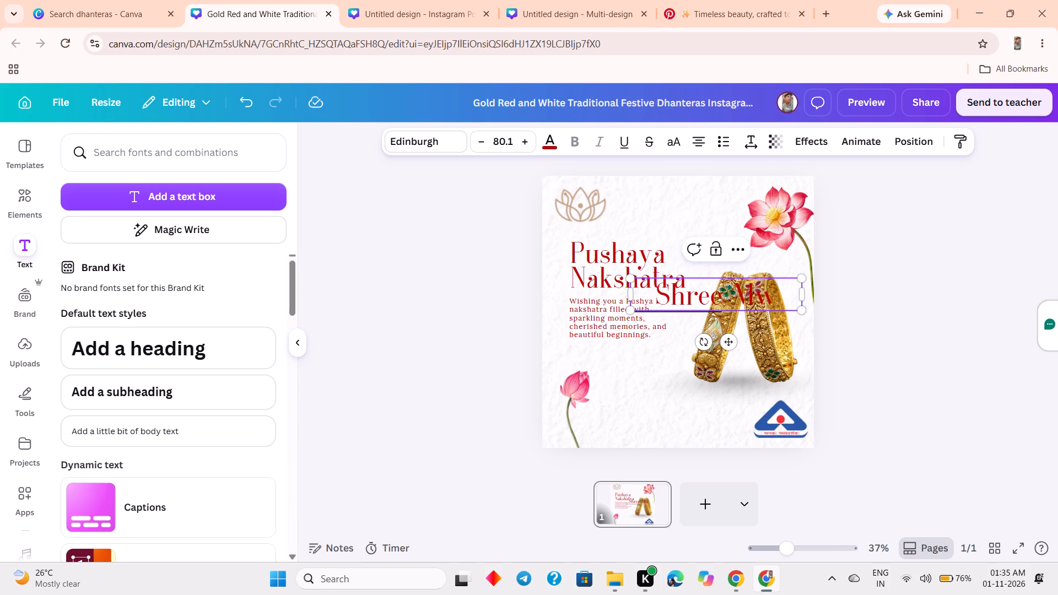
key("BackSpace")
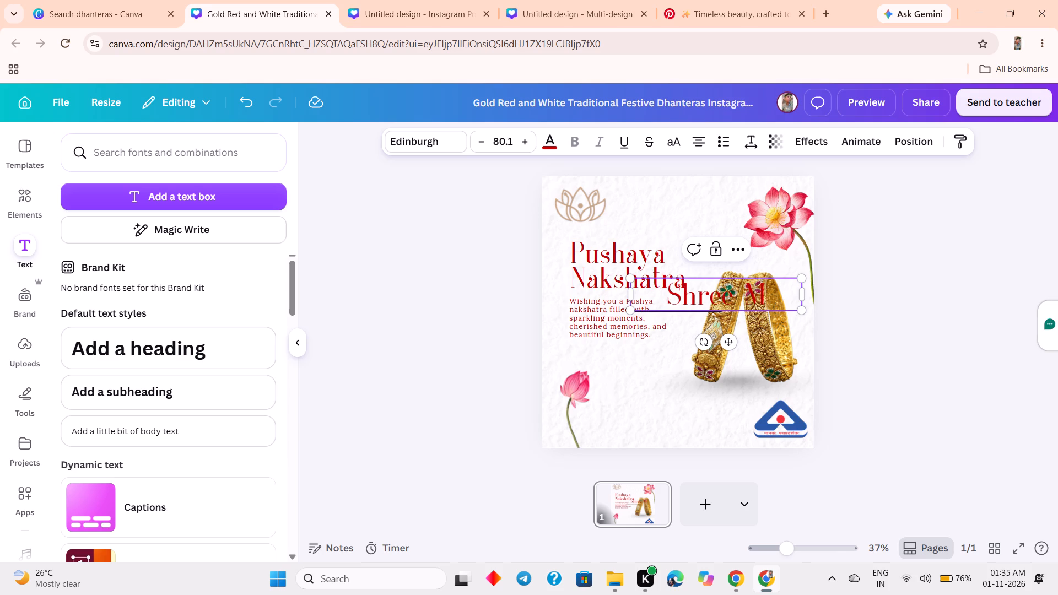
type("aha")
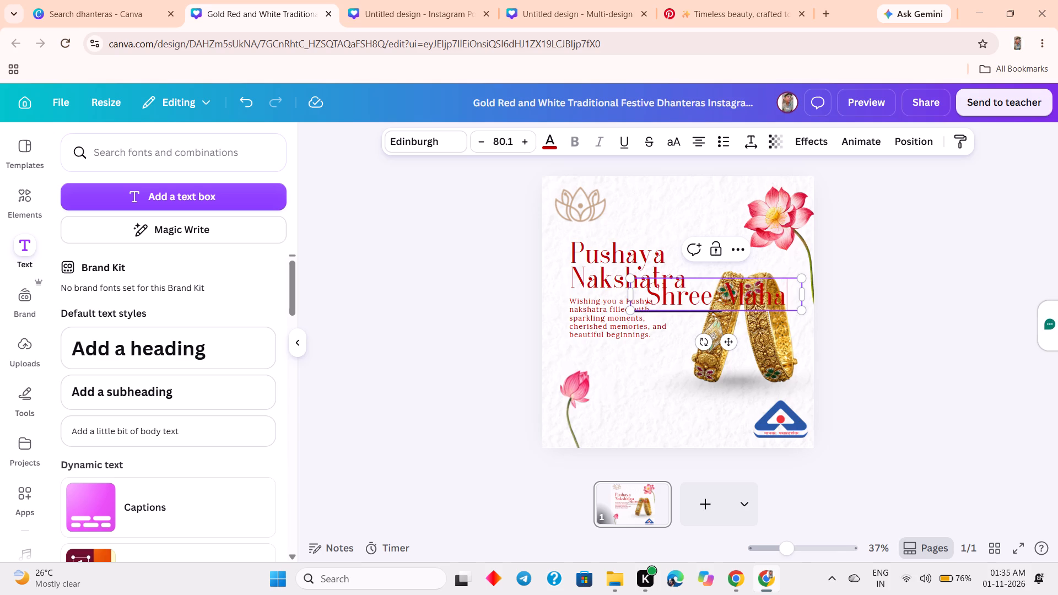
type("laxmi")
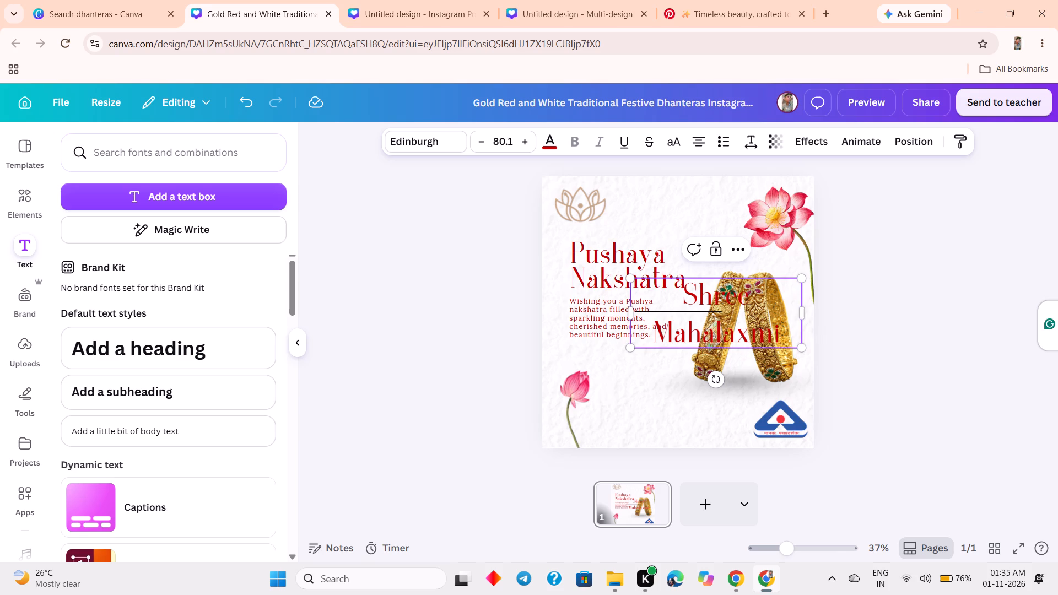
Move the "Shree Mahalaxmi" text box down over the greeting paragraph and widen it toward the bangles.
left_click_drag(802, 316, 801, 321)
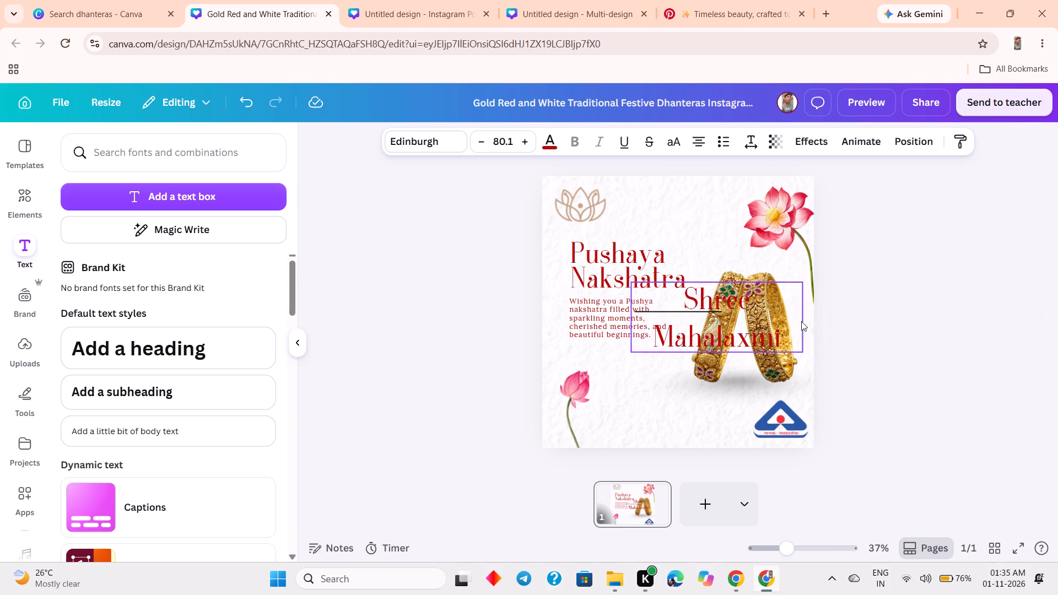
left_click_drag(801, 321, 743, 339)
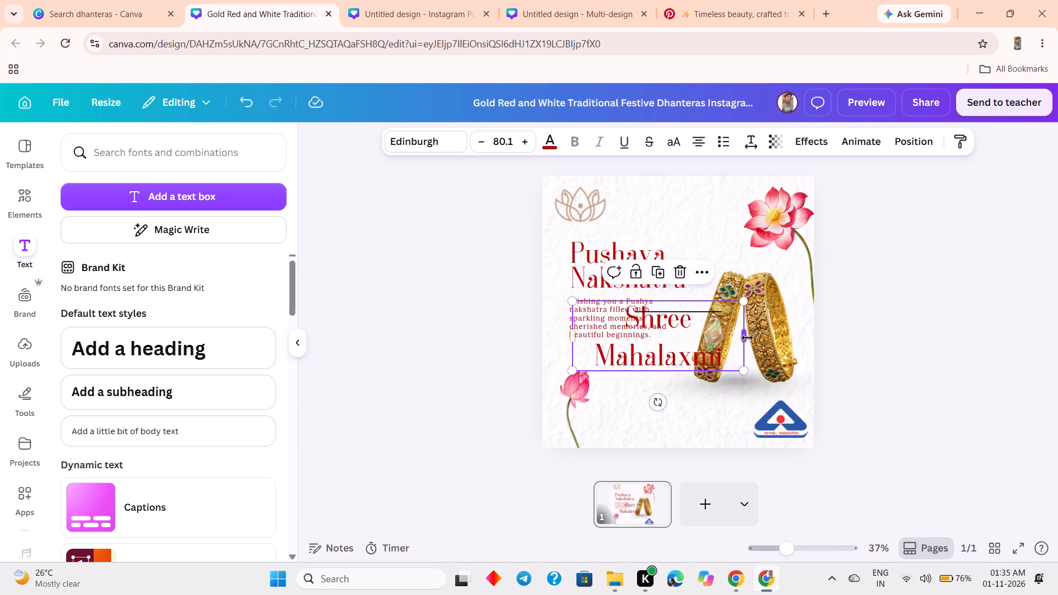
left_click_drag(747, 339, 779, 340)
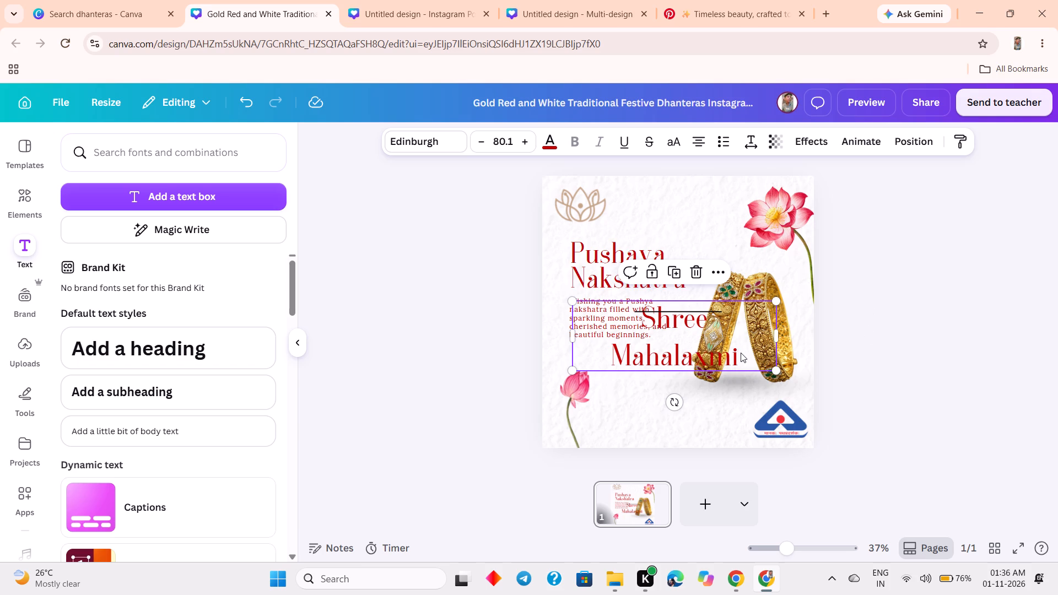
Add a new line reading "Jewellers" below "Mahalaxmi" in the name text box.
left_click(741, 353)
key("space")
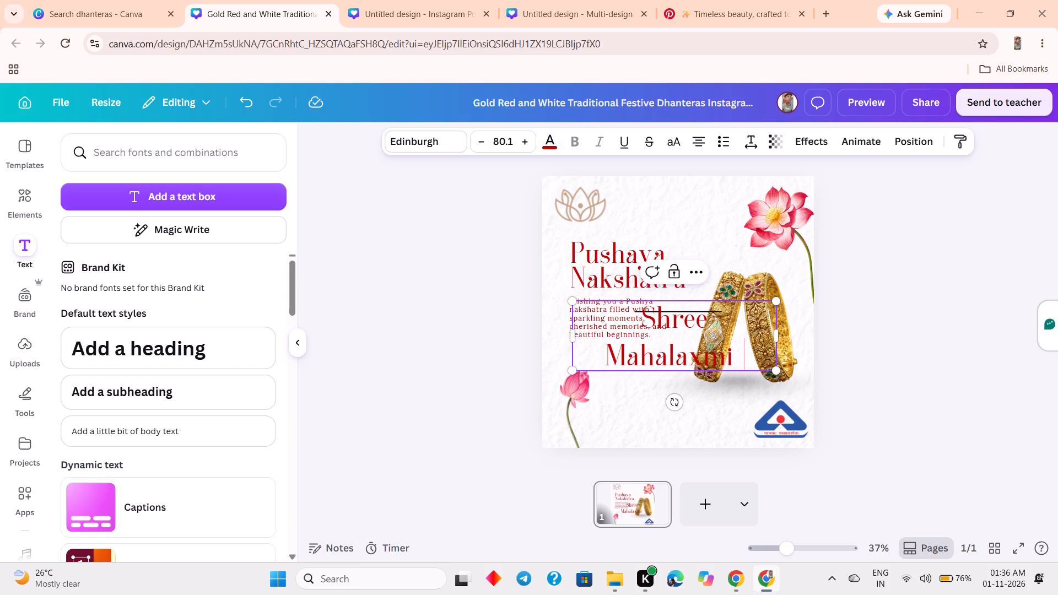
key("Return")
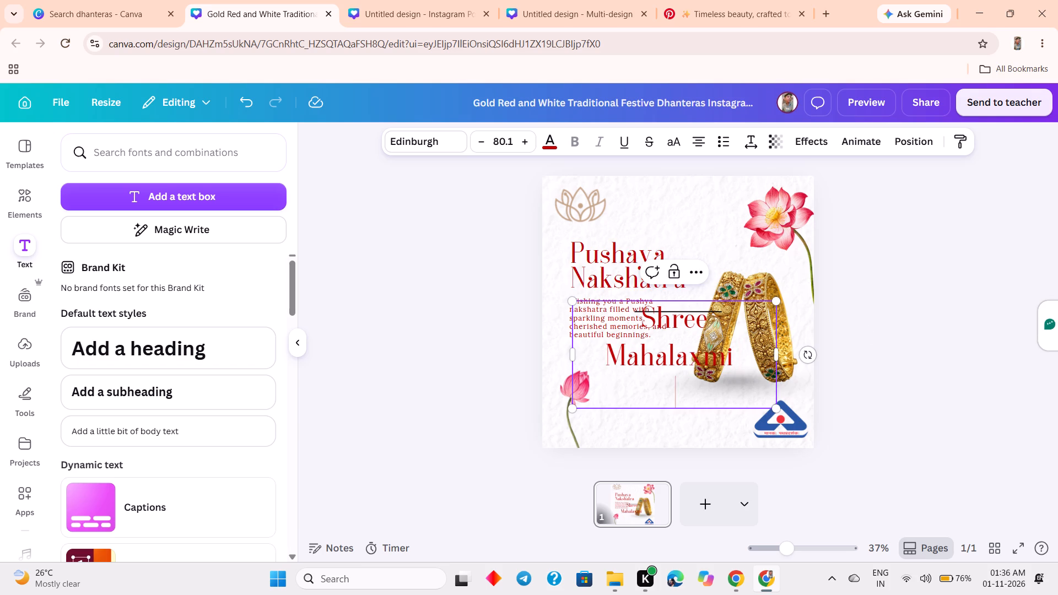
key("j")
key("BackSpace")
key("shift+j")
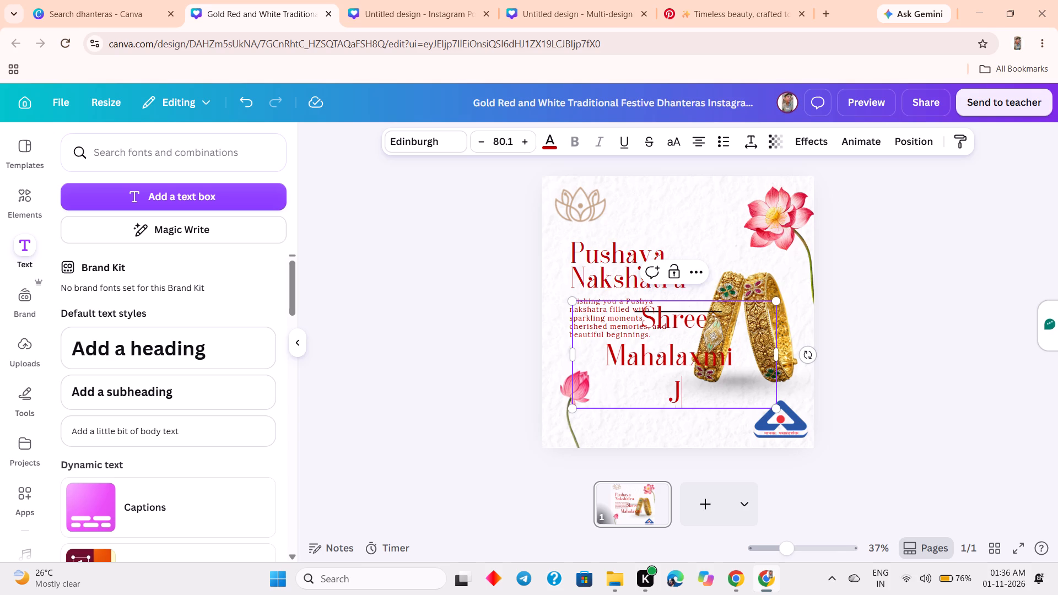
type("ewellers")
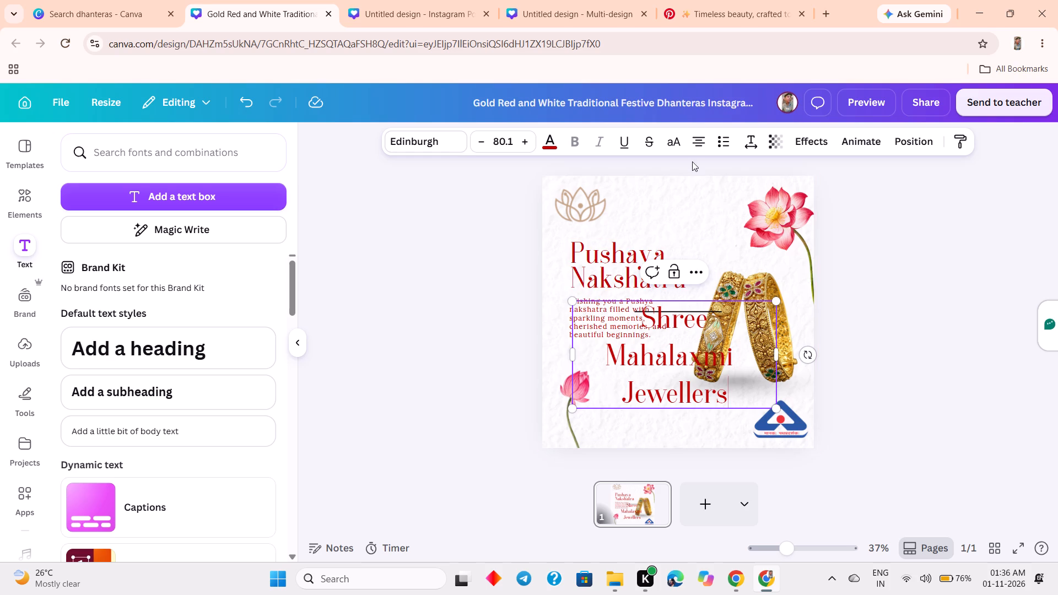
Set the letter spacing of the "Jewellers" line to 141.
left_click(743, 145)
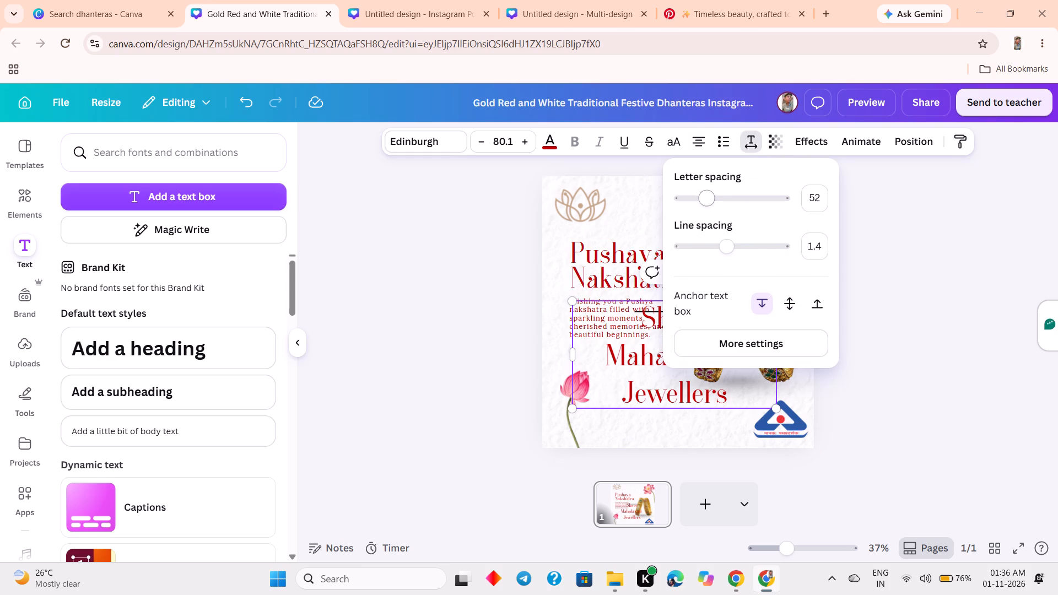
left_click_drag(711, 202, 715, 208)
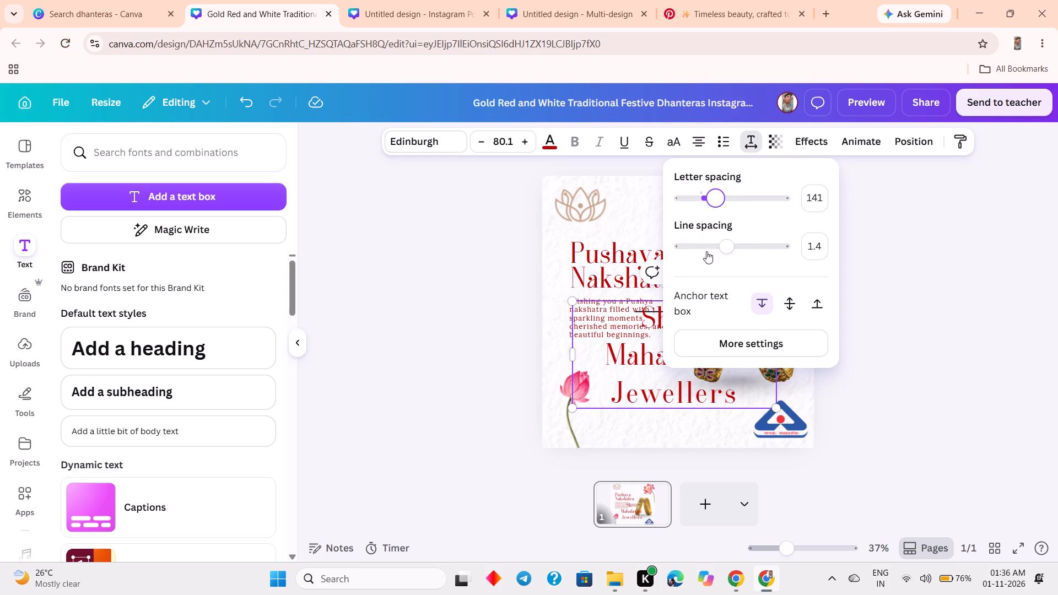
Move the jeweller's name text box up beside the lotus emblem and widen it so "Shree Mahalaxmi" fits on one line.
left_click(636, 318)
left_click_drag(727, 334, 727, 332)
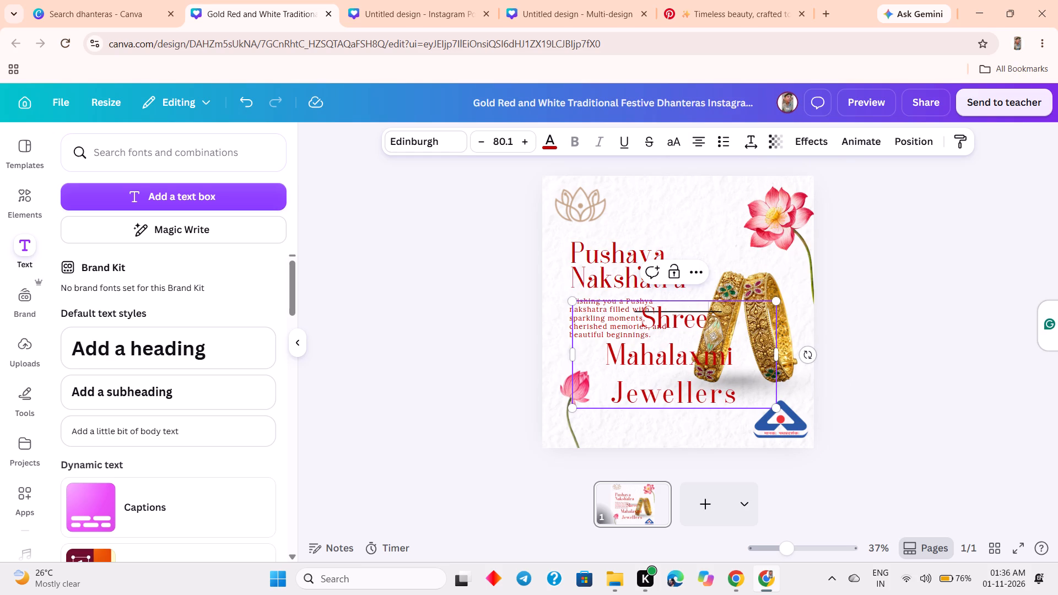
left_click_drag(727, 332, 738, 298)
left_click(740, 212)
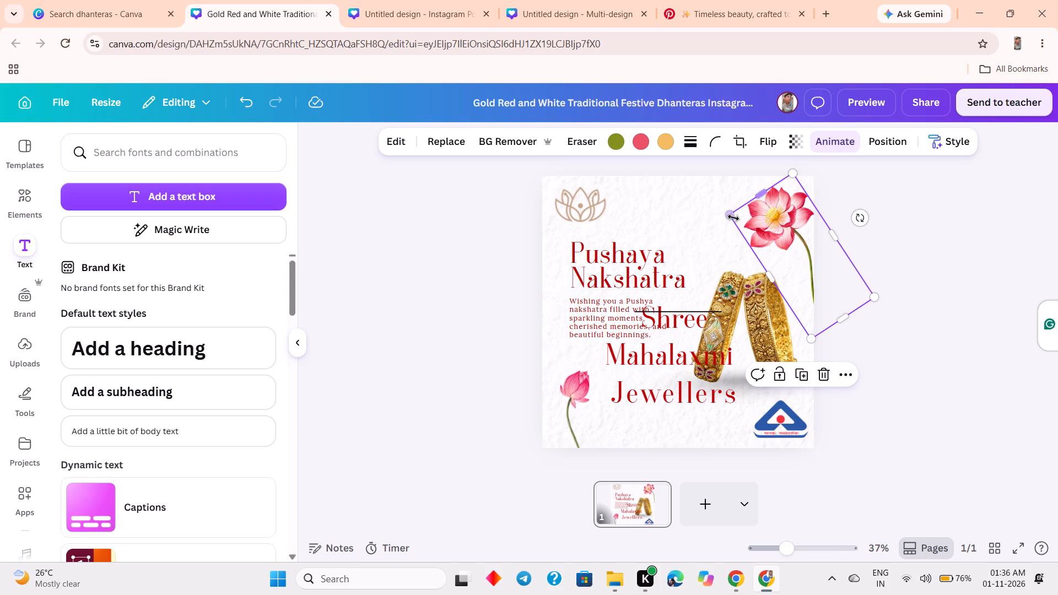
left_click(699, 213)
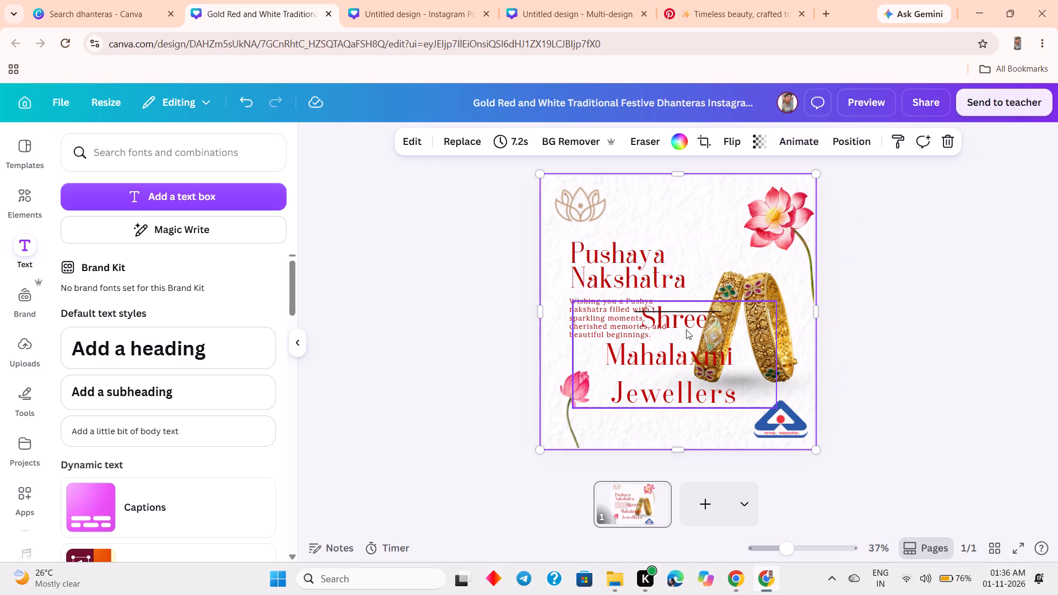
left_click(686, 331)
left_click_drag(726, 326, 716, 224)
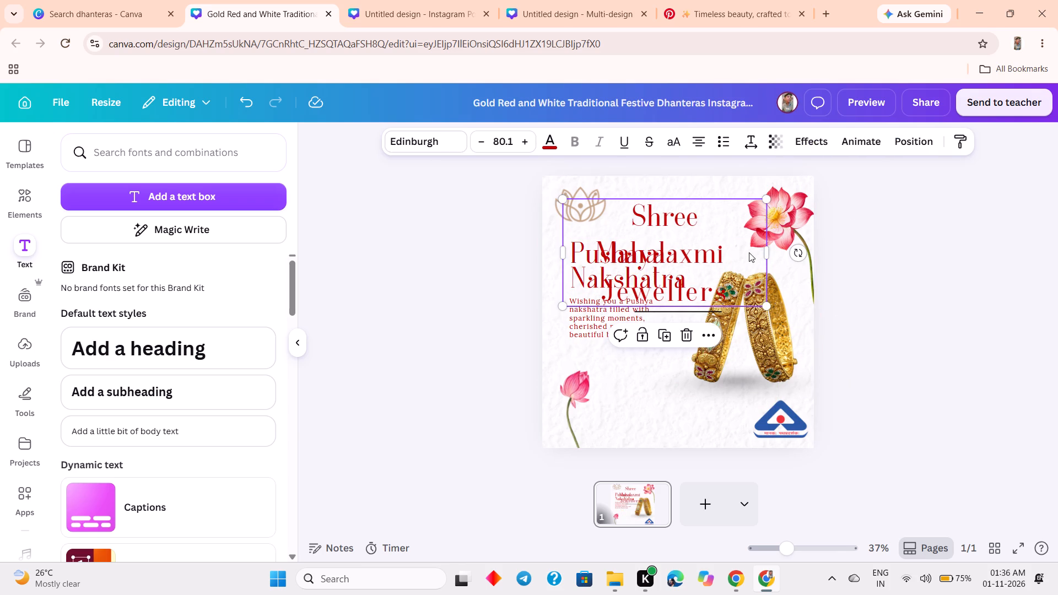
left_click_drag(768, 256, 843, 250)
Set the jeweller's name text to line spacing 0.91 and letter spacing 115.
left_click(754, 145)
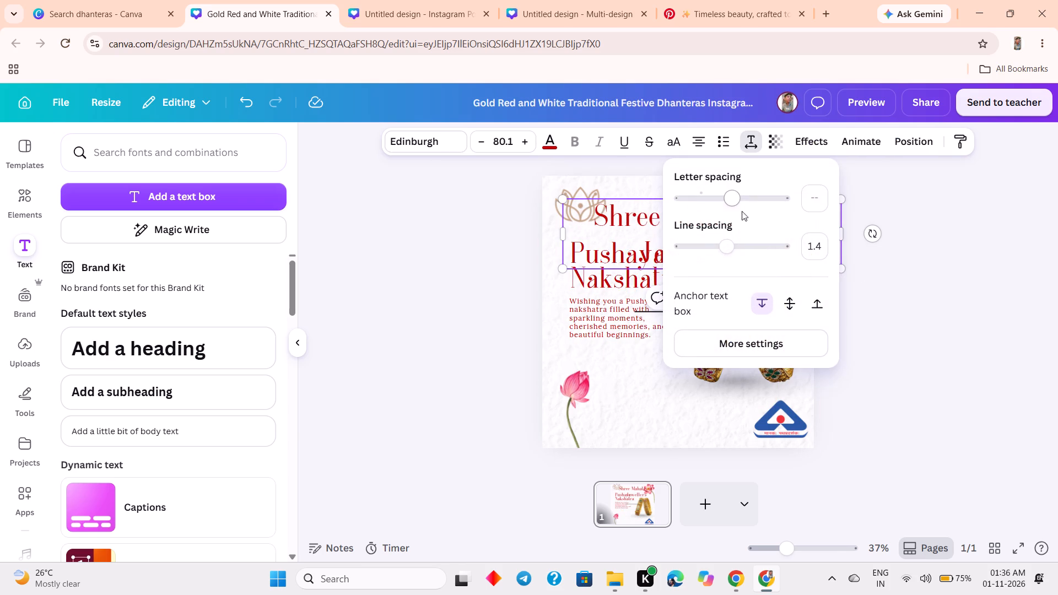
left_click_drag(732, 245, 711, 244)
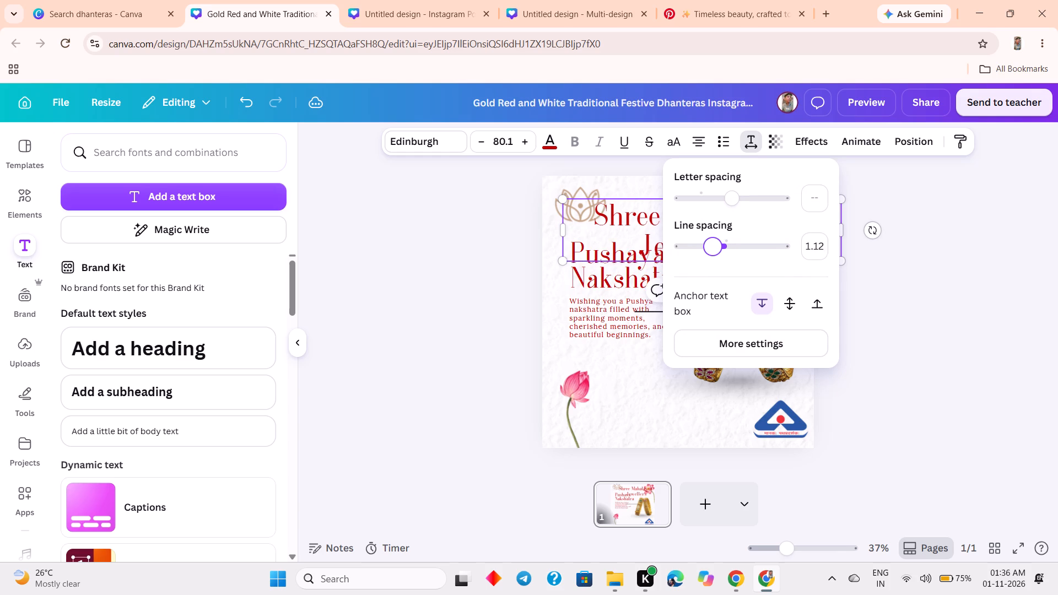
left_click_drag(711, 244, 701, 242)
left_click_drag(730, 196, 721, 204)
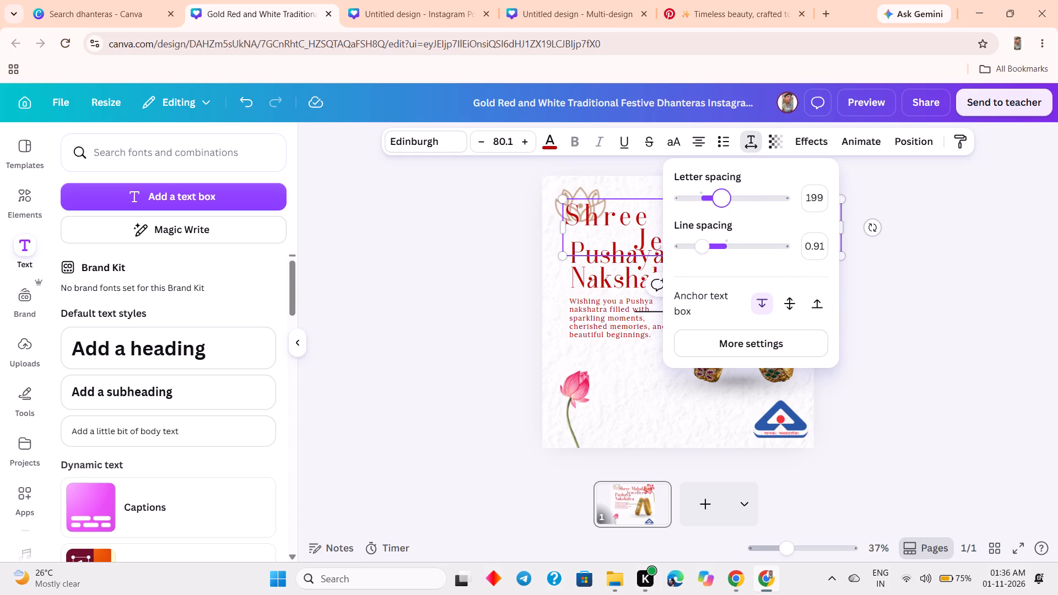
left_click_drag(721, 204, 712, 208)
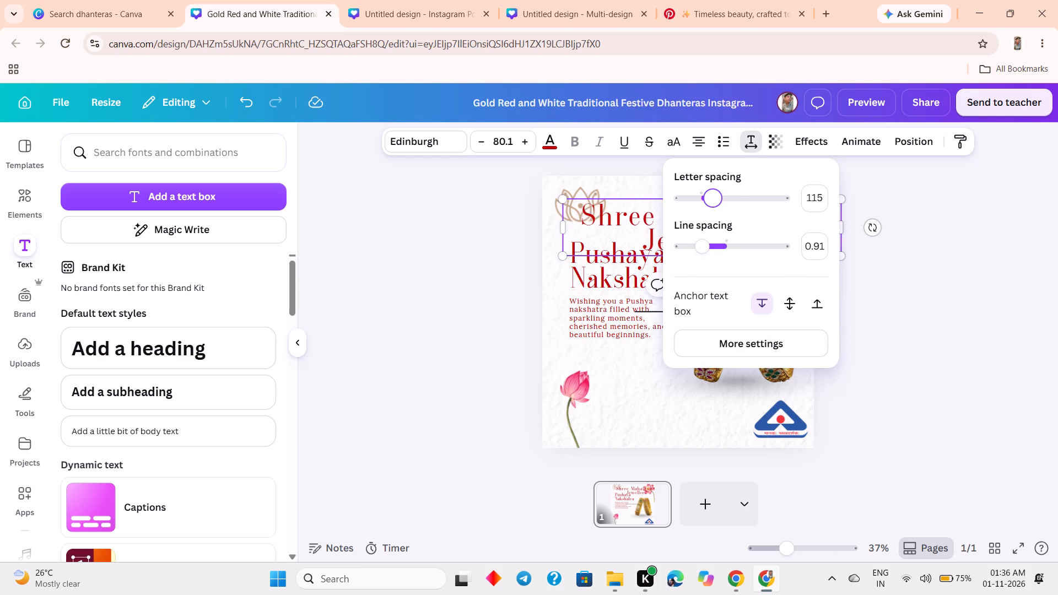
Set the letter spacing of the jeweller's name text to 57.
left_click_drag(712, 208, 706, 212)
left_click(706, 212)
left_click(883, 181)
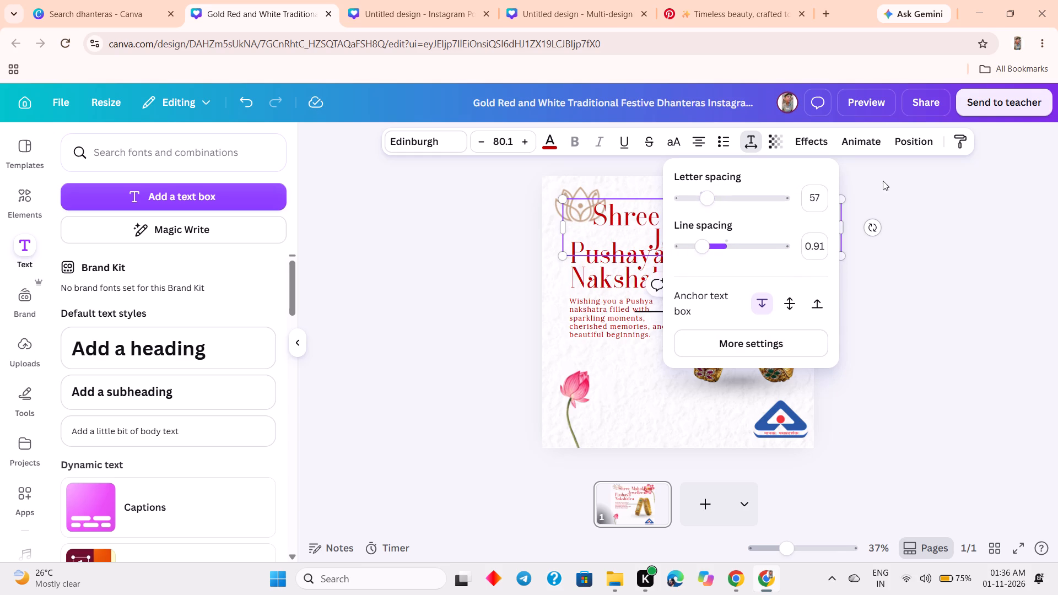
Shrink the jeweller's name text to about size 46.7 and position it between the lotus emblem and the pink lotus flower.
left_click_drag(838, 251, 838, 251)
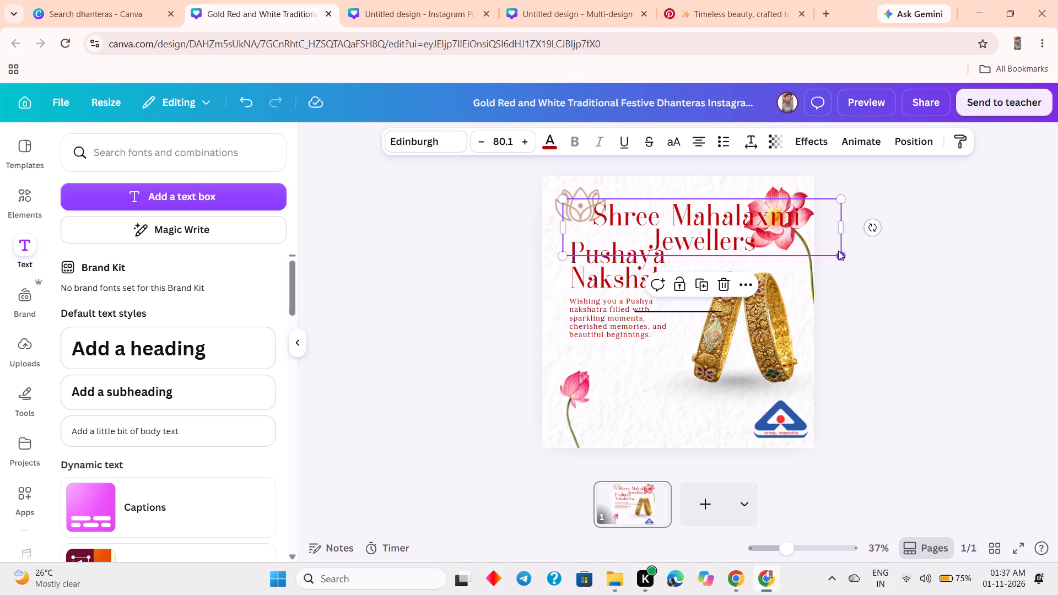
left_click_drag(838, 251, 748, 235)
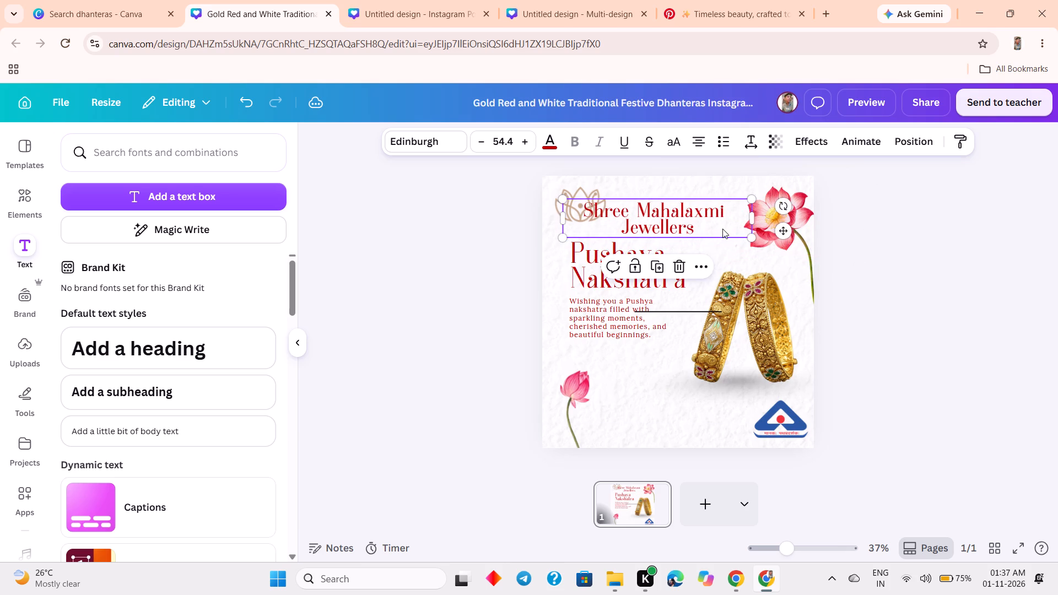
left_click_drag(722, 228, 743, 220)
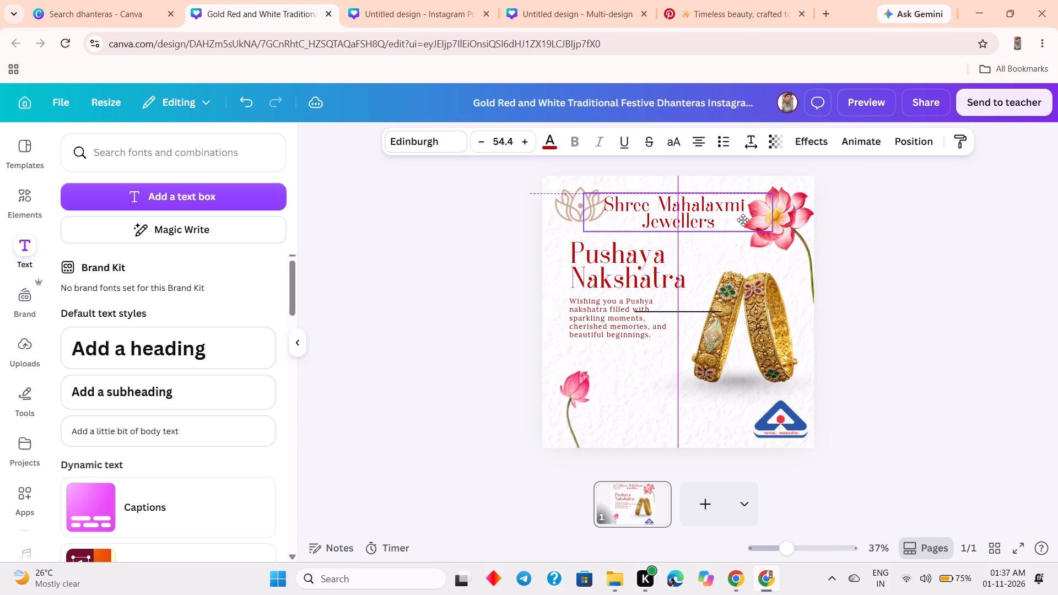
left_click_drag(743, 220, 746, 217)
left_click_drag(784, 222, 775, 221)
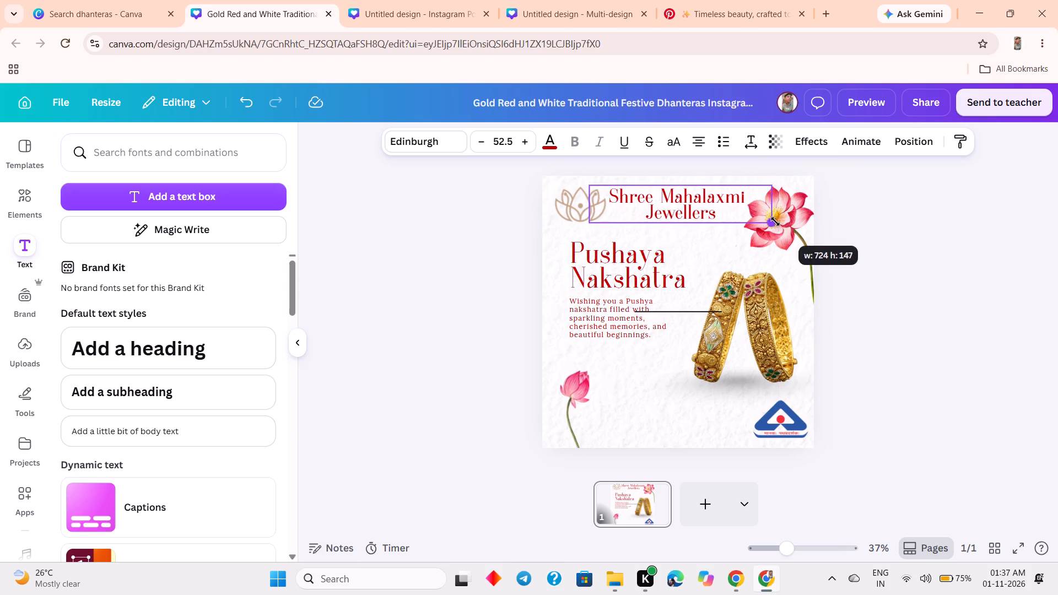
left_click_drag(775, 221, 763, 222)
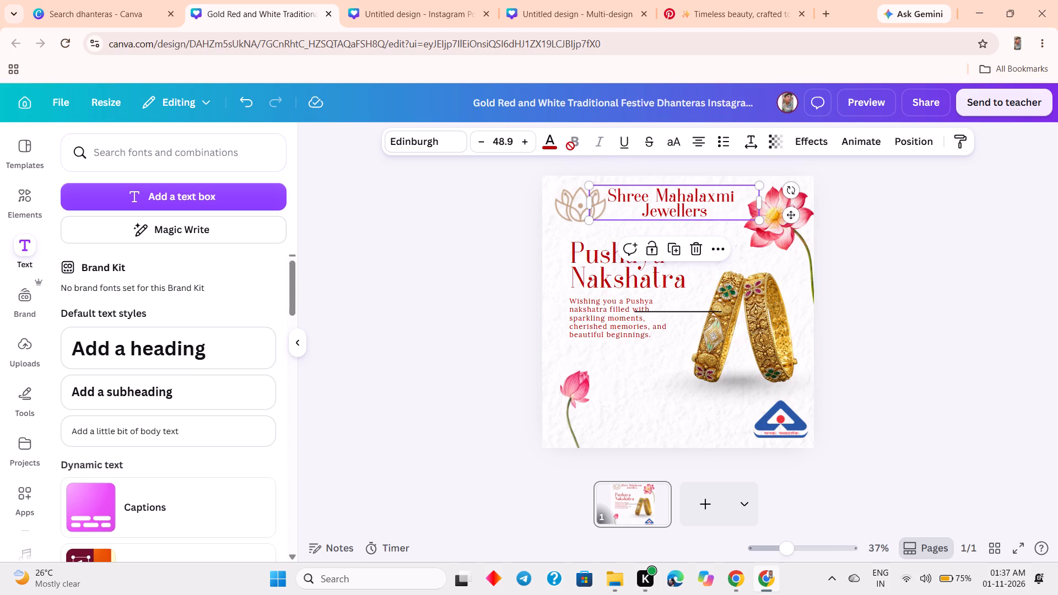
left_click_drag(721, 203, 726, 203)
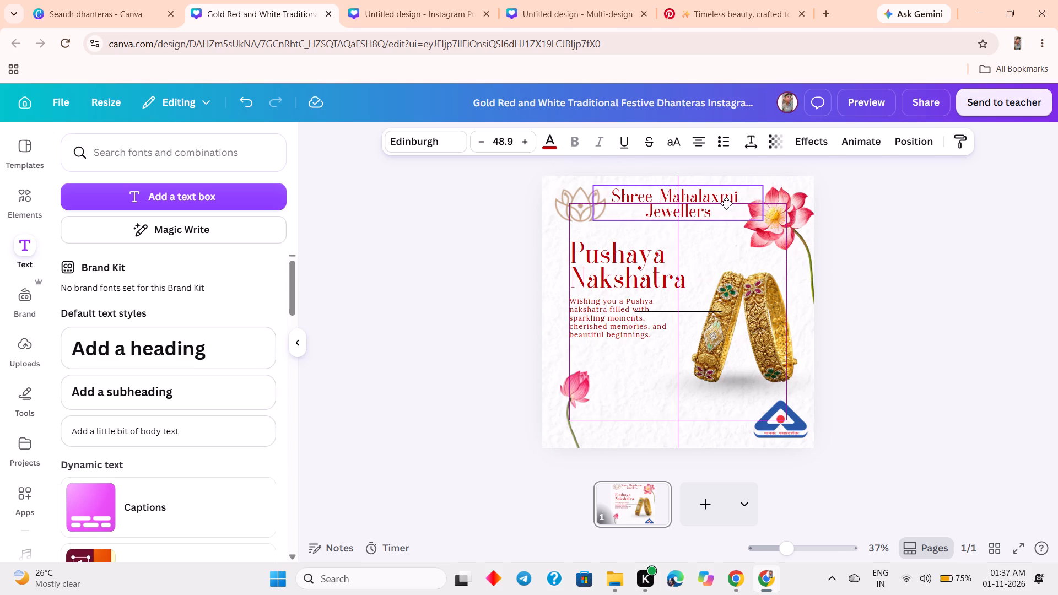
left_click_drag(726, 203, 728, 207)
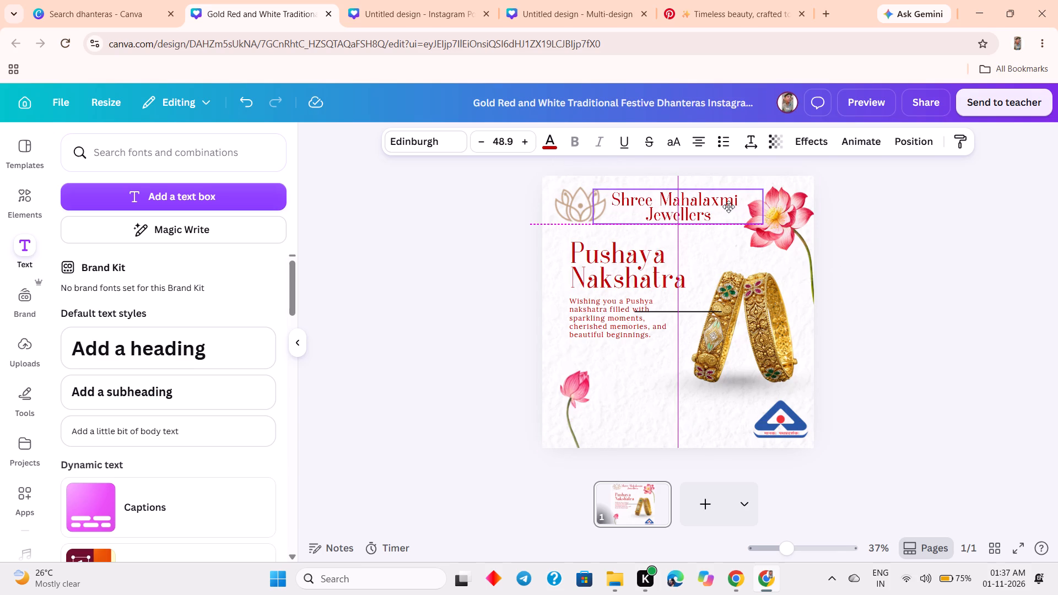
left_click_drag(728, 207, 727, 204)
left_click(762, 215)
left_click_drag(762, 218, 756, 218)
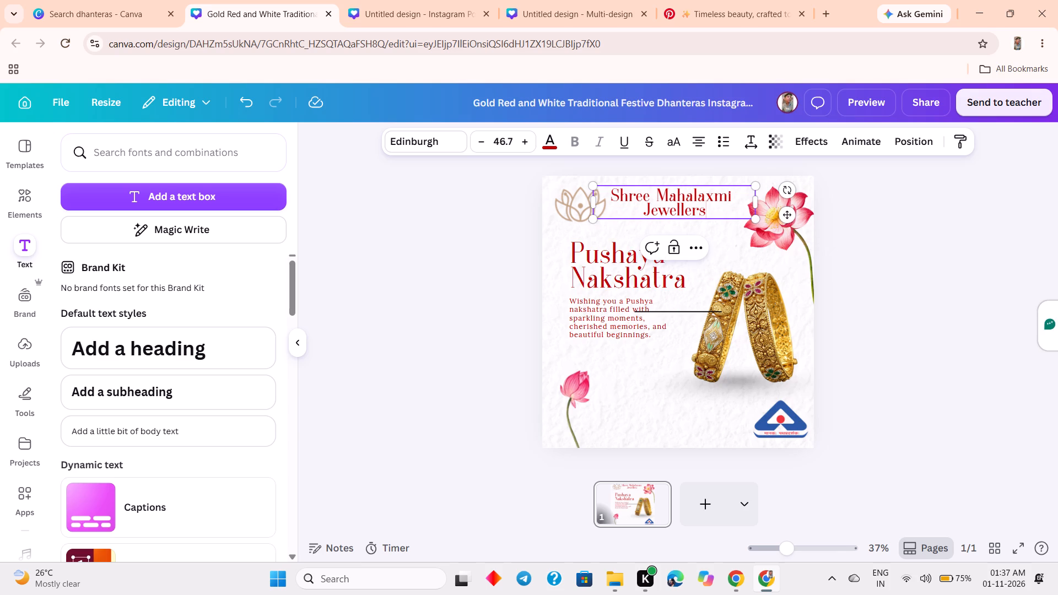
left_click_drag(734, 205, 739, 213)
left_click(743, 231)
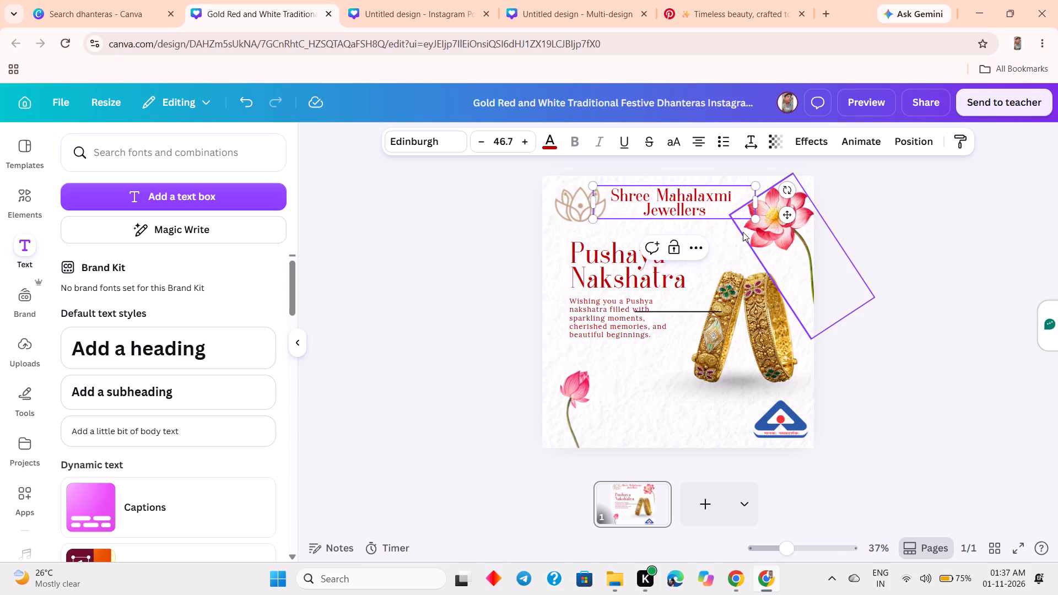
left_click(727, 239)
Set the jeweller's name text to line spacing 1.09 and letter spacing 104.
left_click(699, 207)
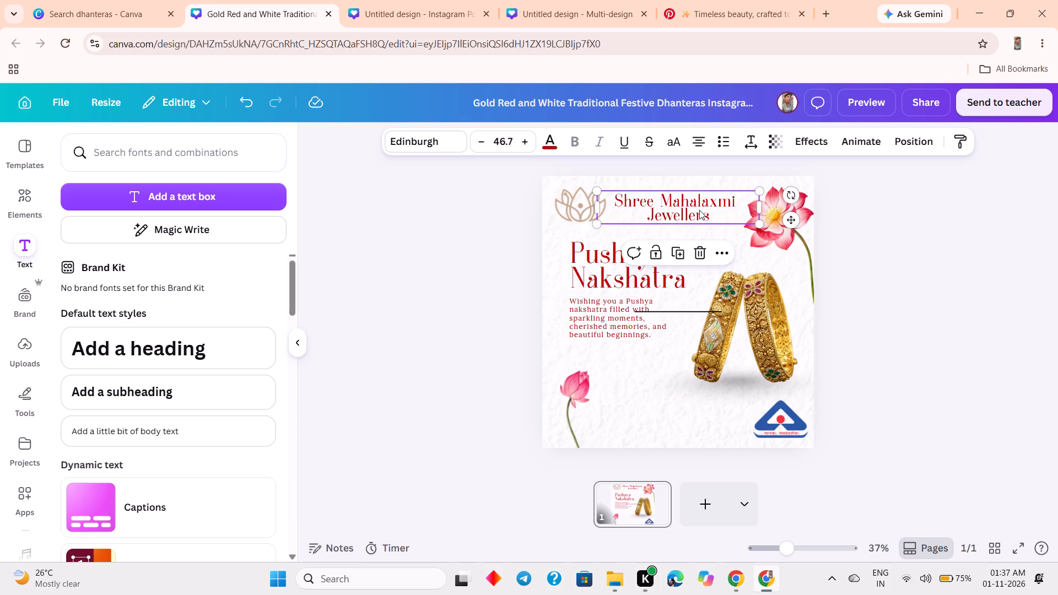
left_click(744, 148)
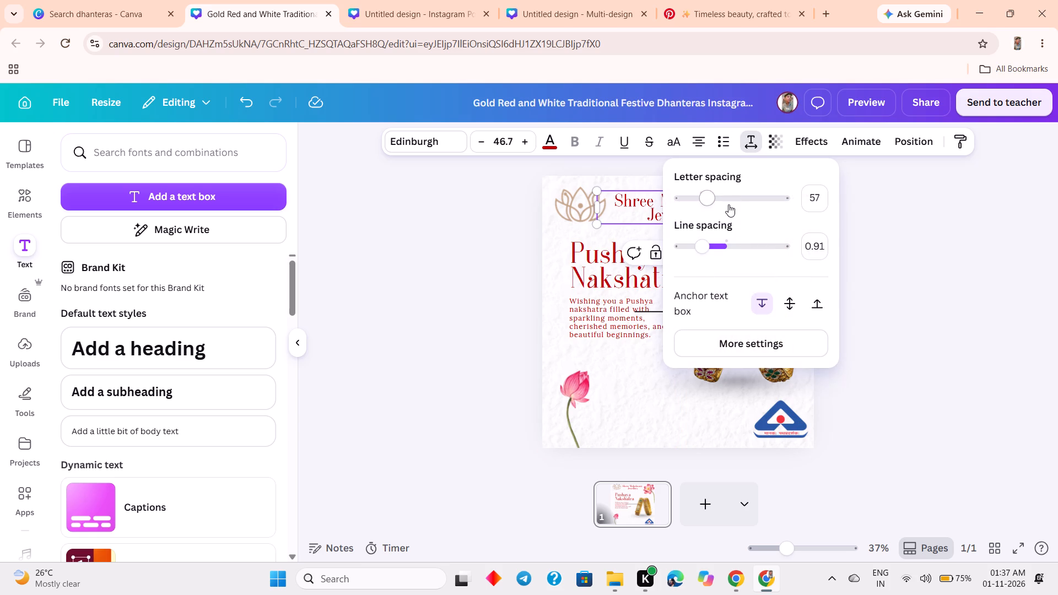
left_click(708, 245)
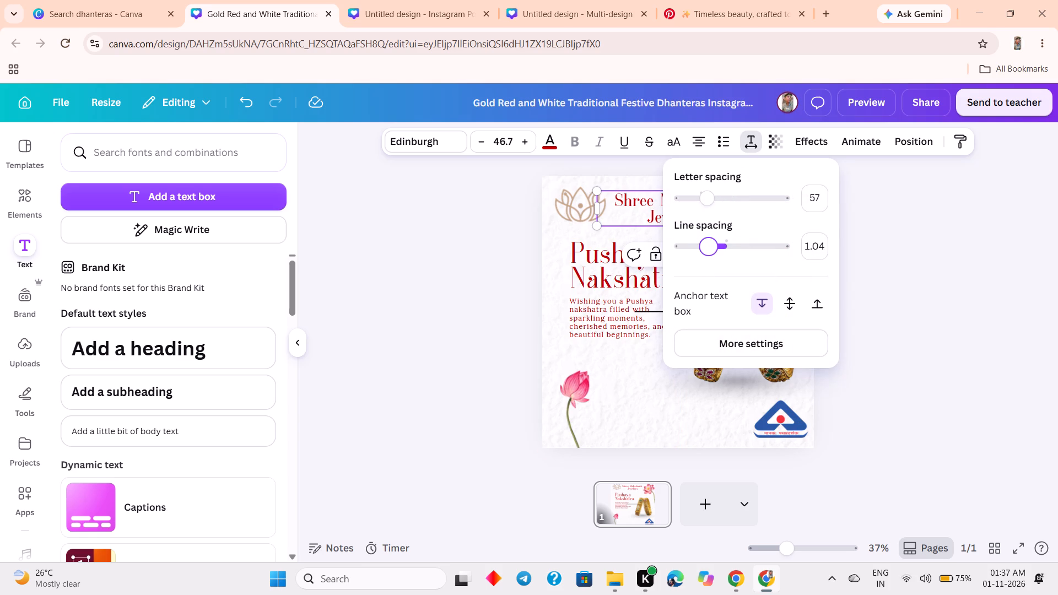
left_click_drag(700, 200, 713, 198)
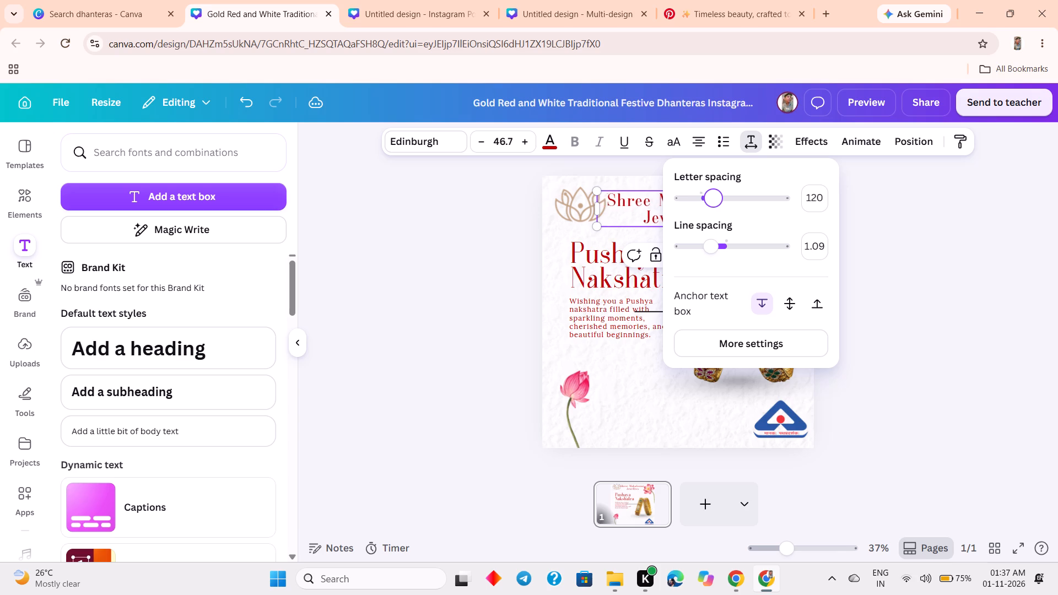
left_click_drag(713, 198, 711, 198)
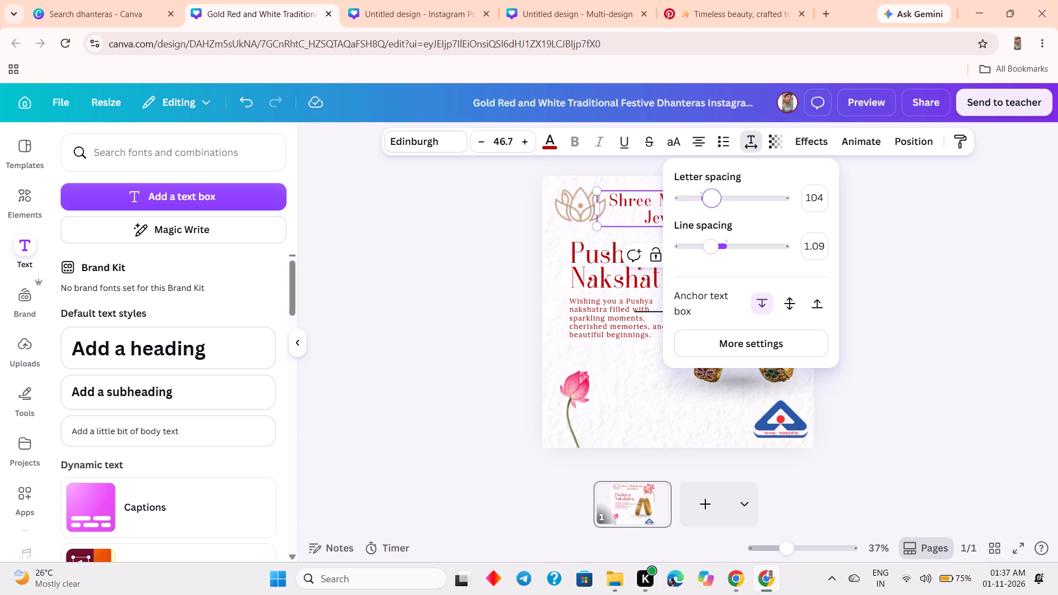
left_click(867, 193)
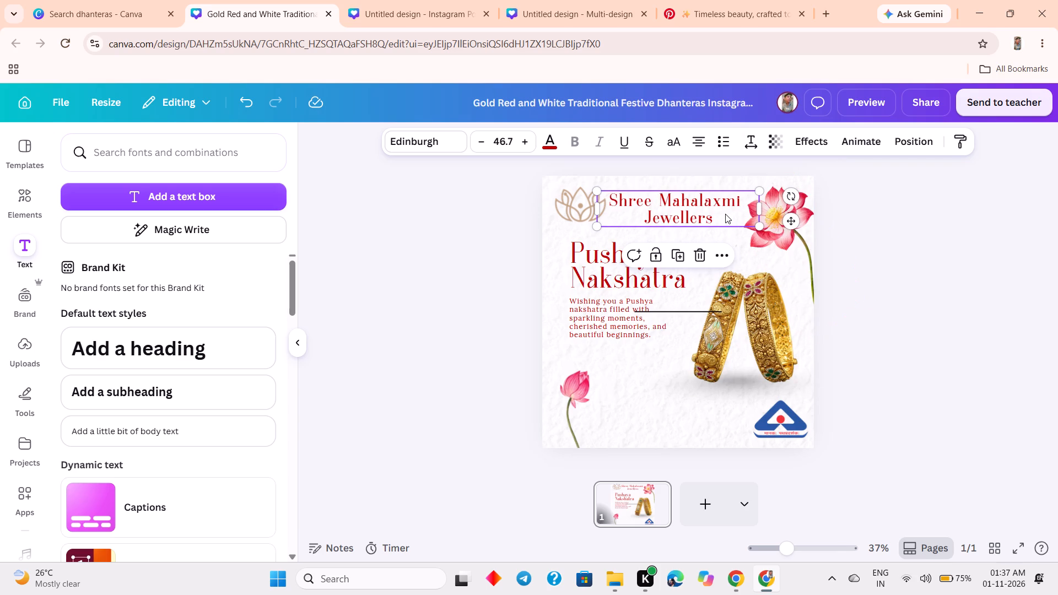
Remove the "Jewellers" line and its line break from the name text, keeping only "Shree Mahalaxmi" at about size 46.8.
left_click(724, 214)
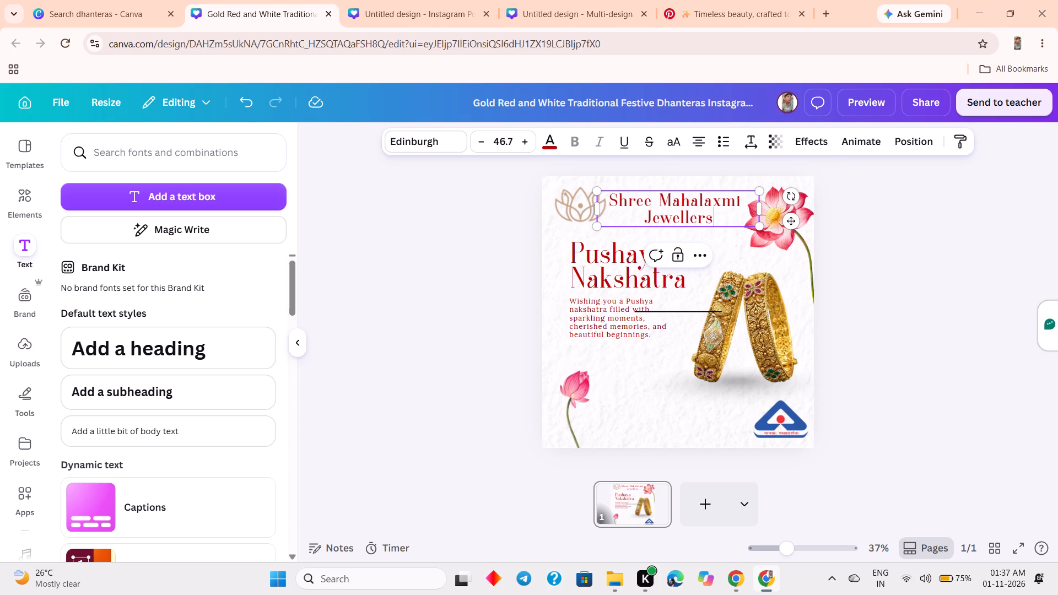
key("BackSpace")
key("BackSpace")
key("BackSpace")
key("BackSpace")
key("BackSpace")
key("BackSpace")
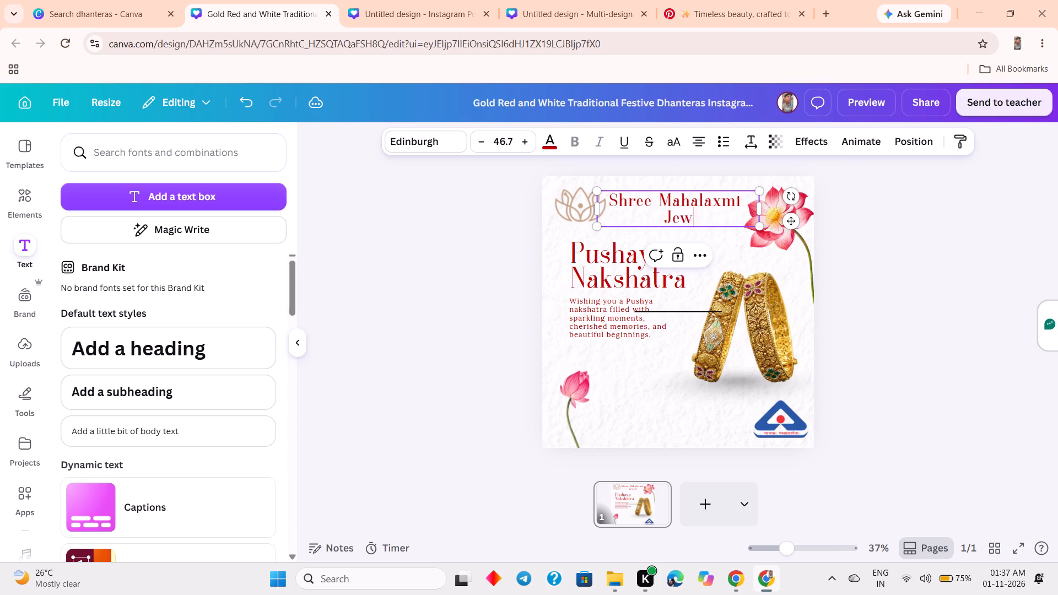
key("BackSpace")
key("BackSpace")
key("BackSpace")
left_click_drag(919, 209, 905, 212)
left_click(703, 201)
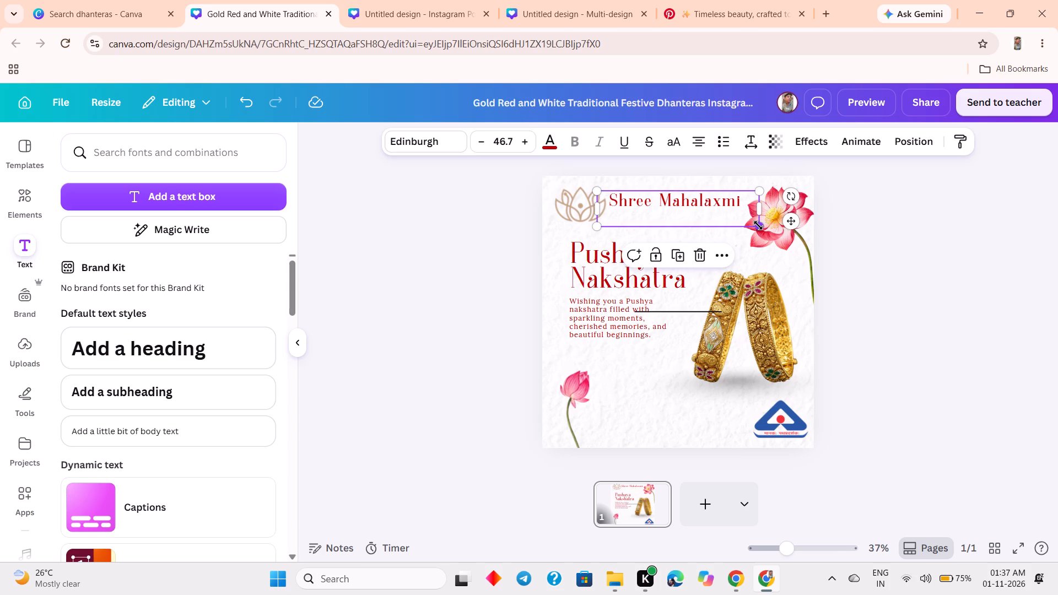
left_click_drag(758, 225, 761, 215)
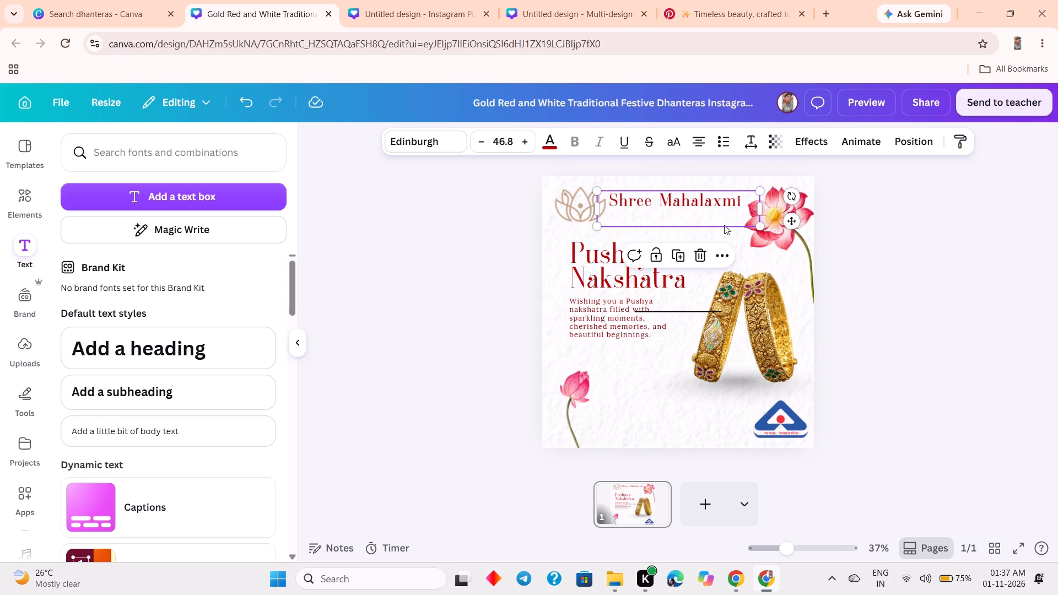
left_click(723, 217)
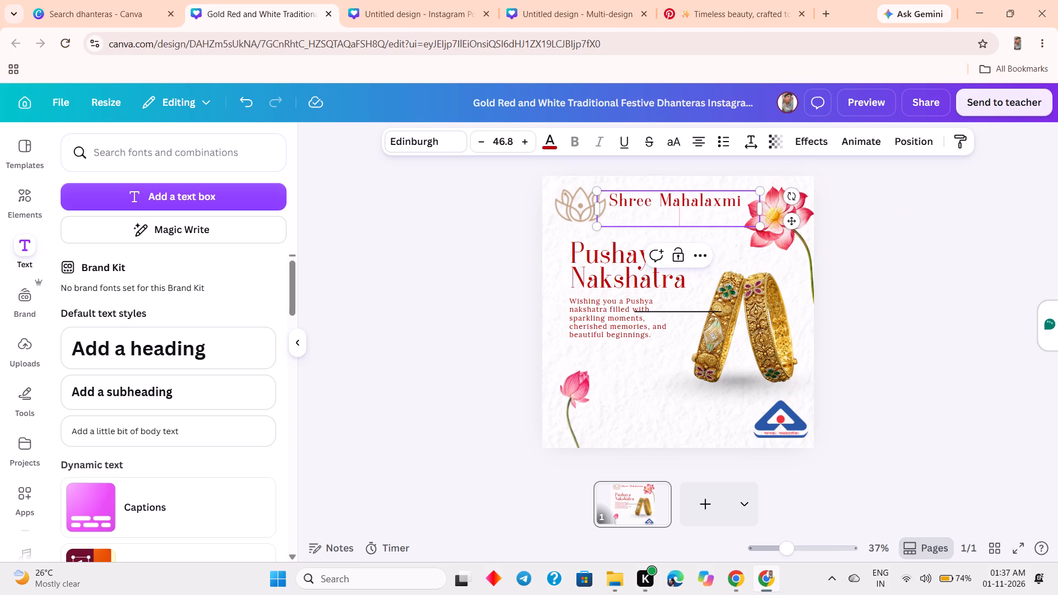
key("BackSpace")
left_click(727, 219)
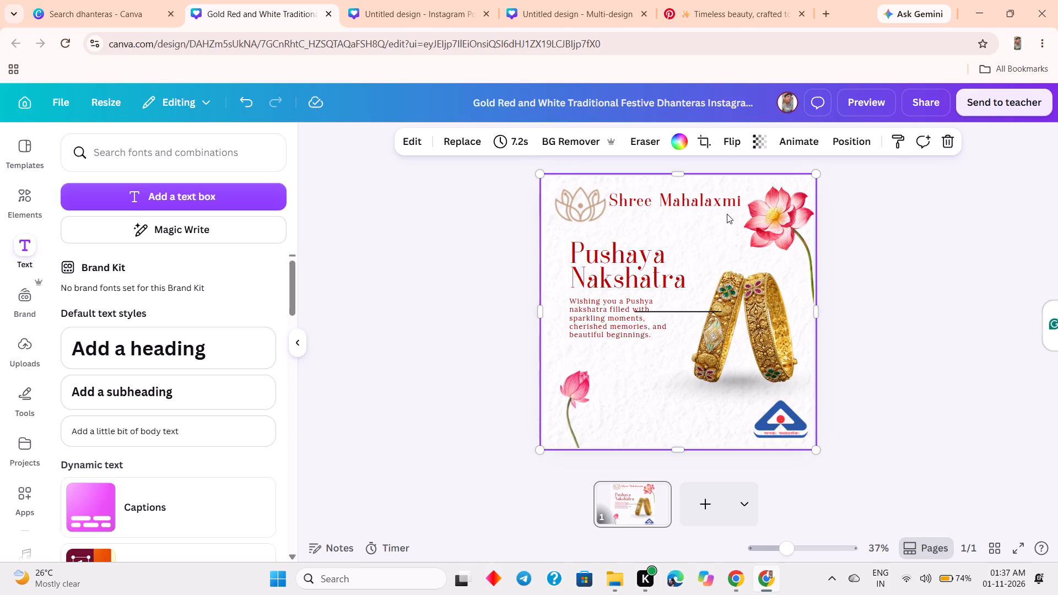
Delete the "Shree Mahalaxmi" name text box from the post.
left_click(715, 198)
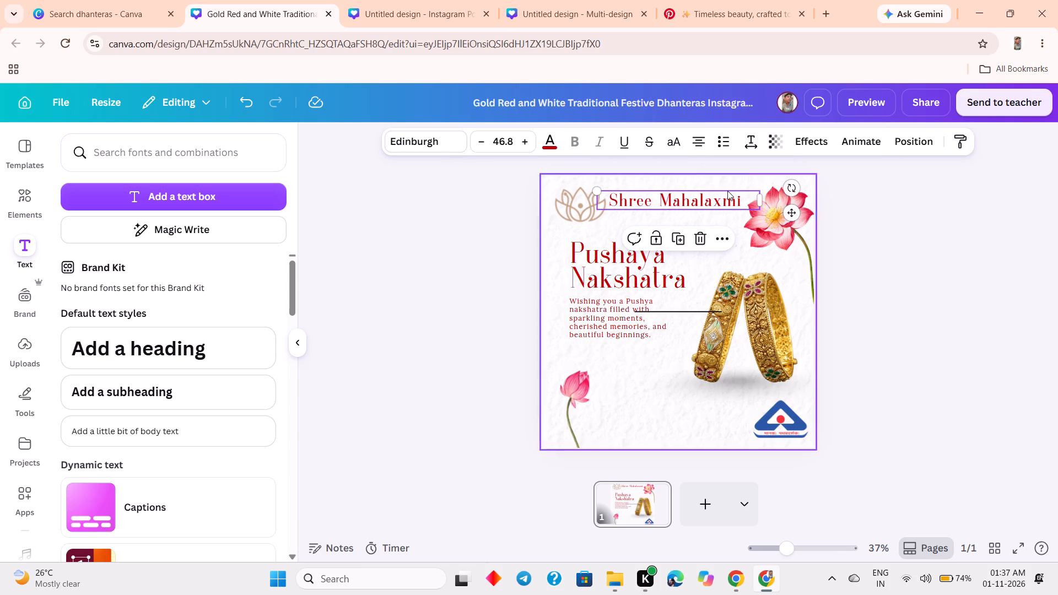
left_click(695, 234)
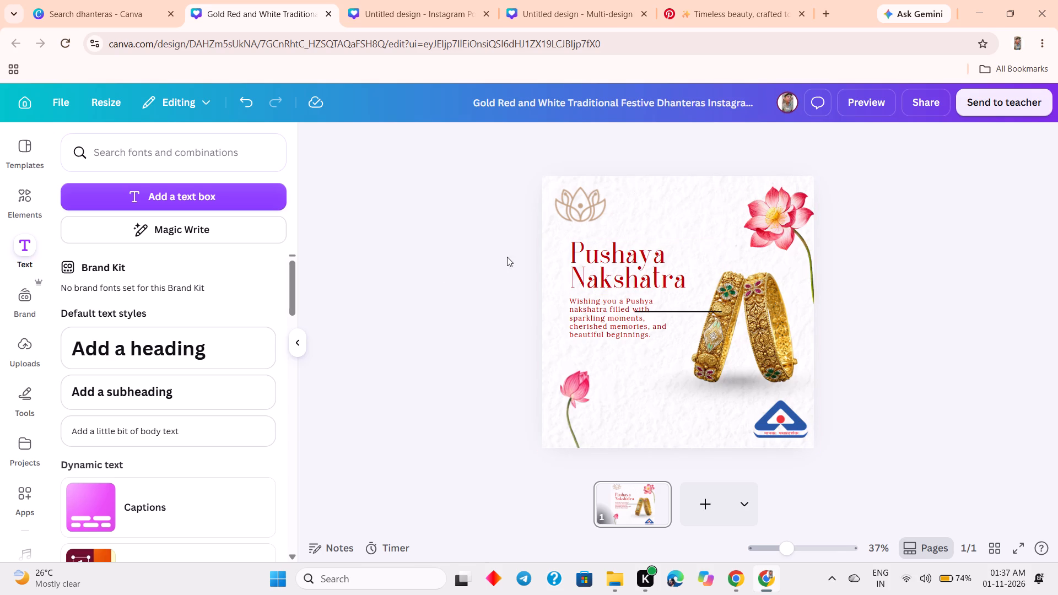
Add a new subheading text box reading "Shree Mahalaxmi" to the post.
left_click(106, 394)
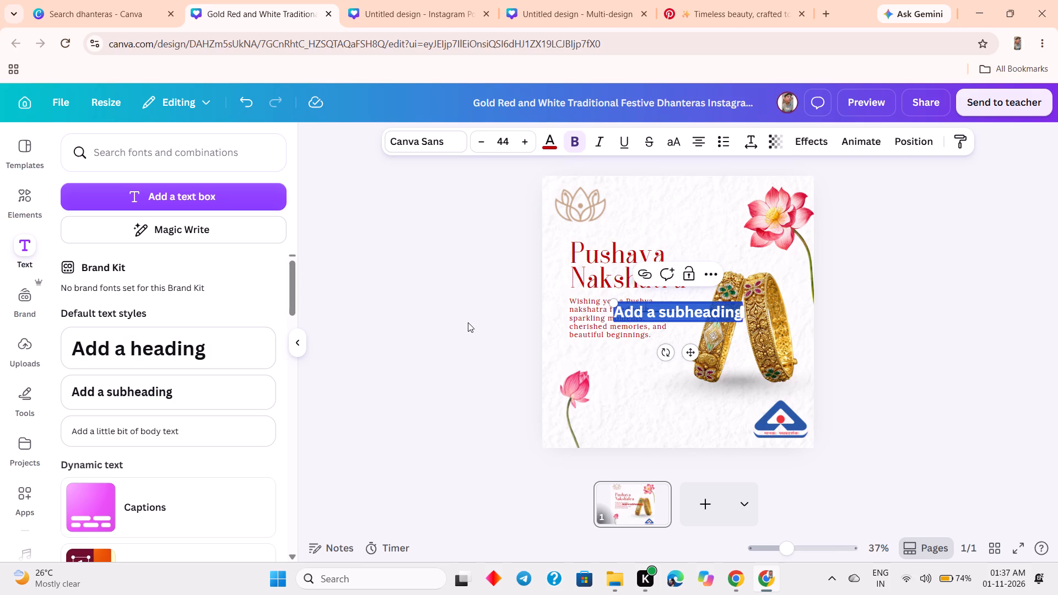
key("BackSpace")
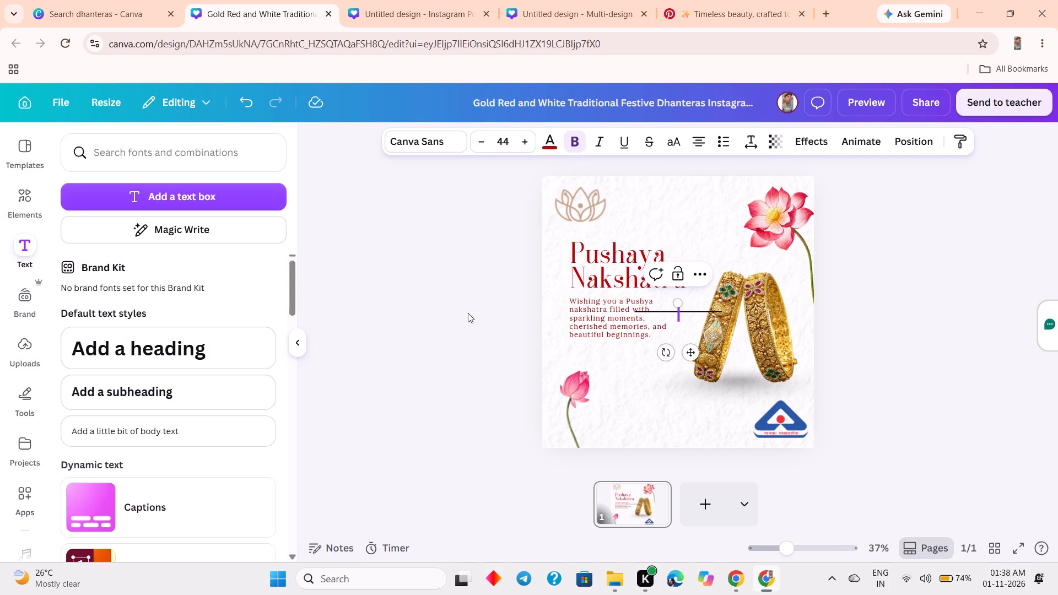
key("shift+s")
type("hree")
key("space")
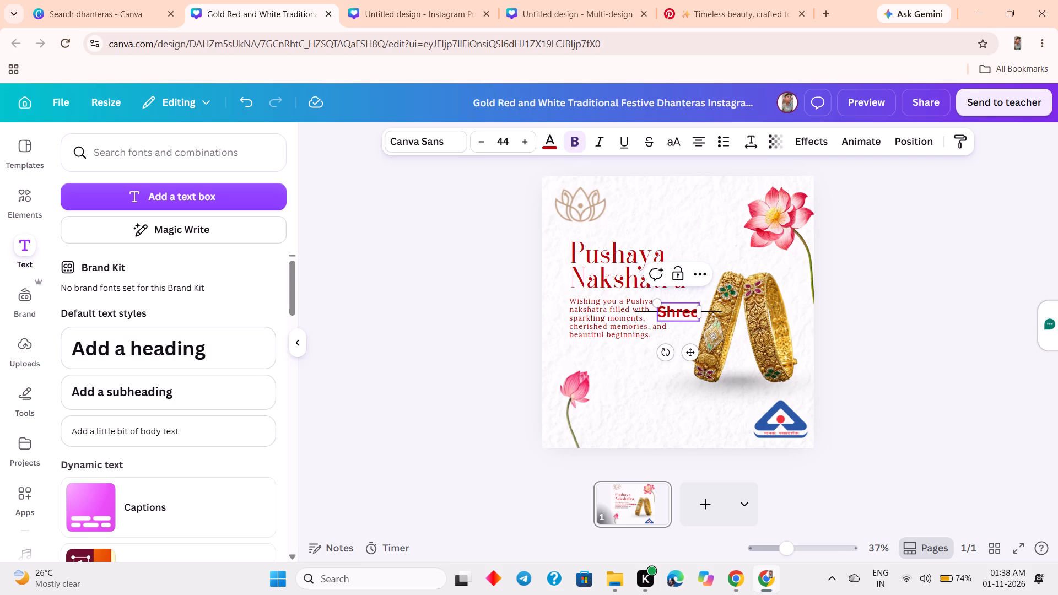
key("shift+m")
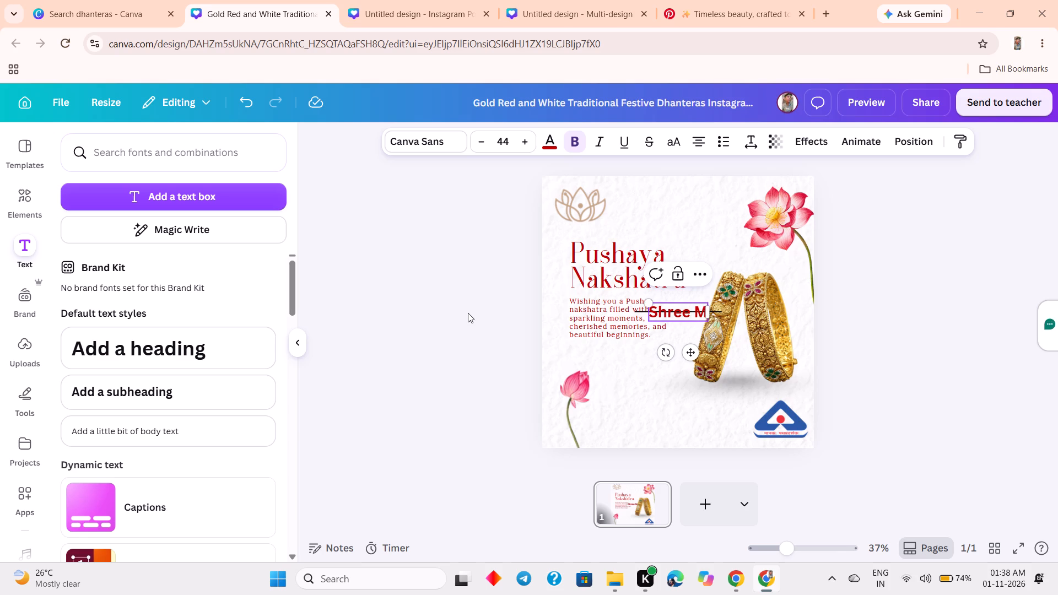
key("a")
type("ha")
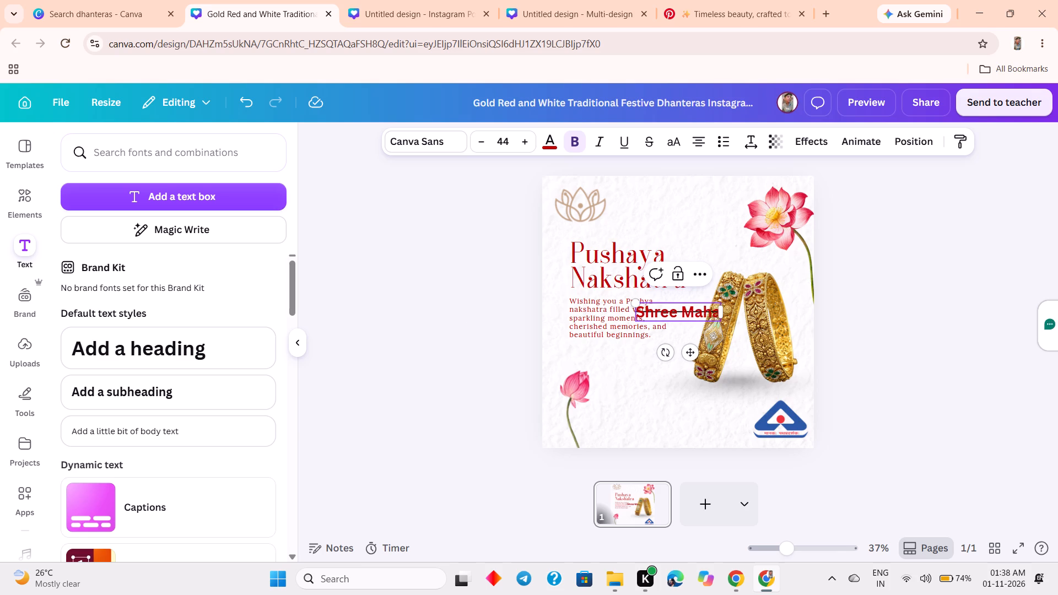
type("la")
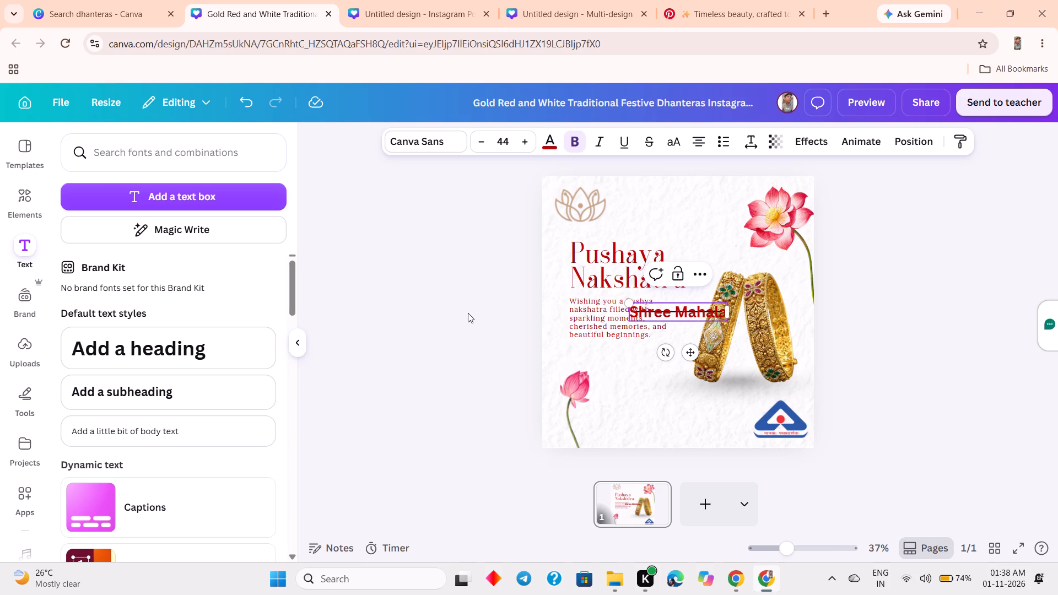
type("xmi")
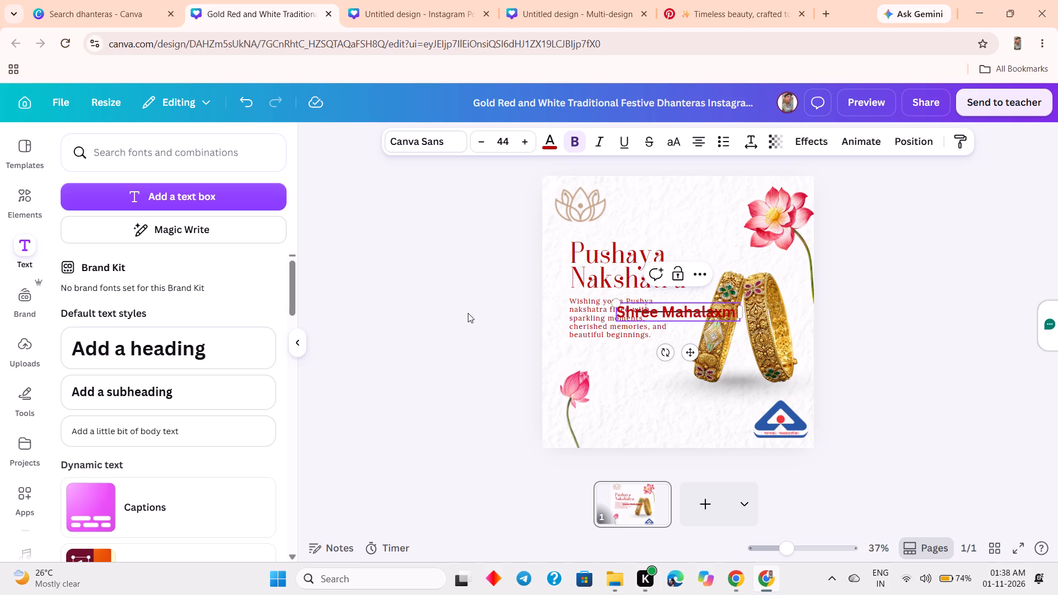
left_click(1014, 354)
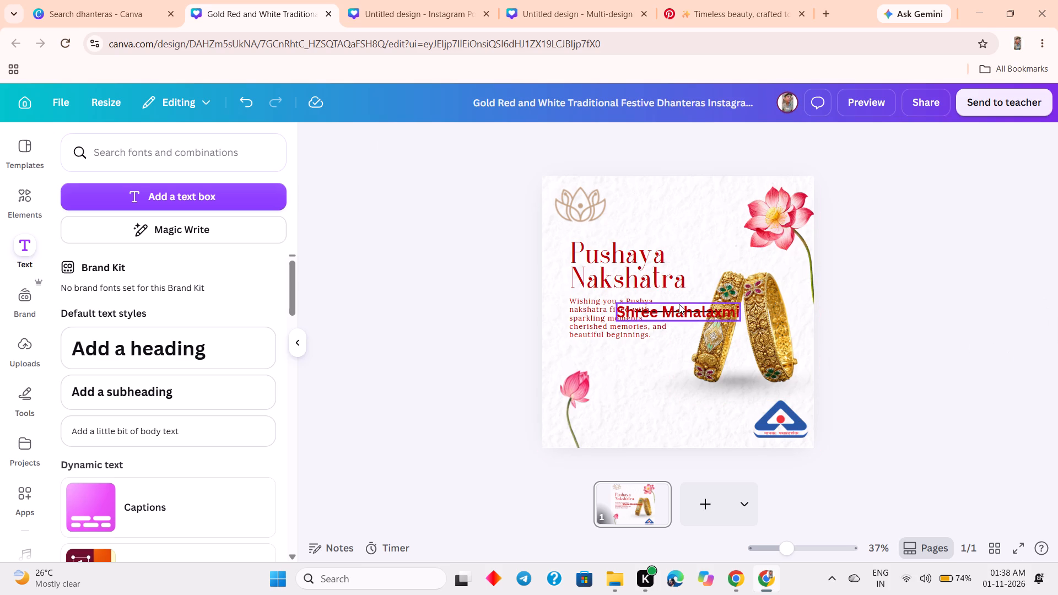
Move the new "Shree Mahalaxmi" text to the top of the post, between the lotus emblem and the pink lotus flower.
left_click_drag(679, 304, 676, 188)
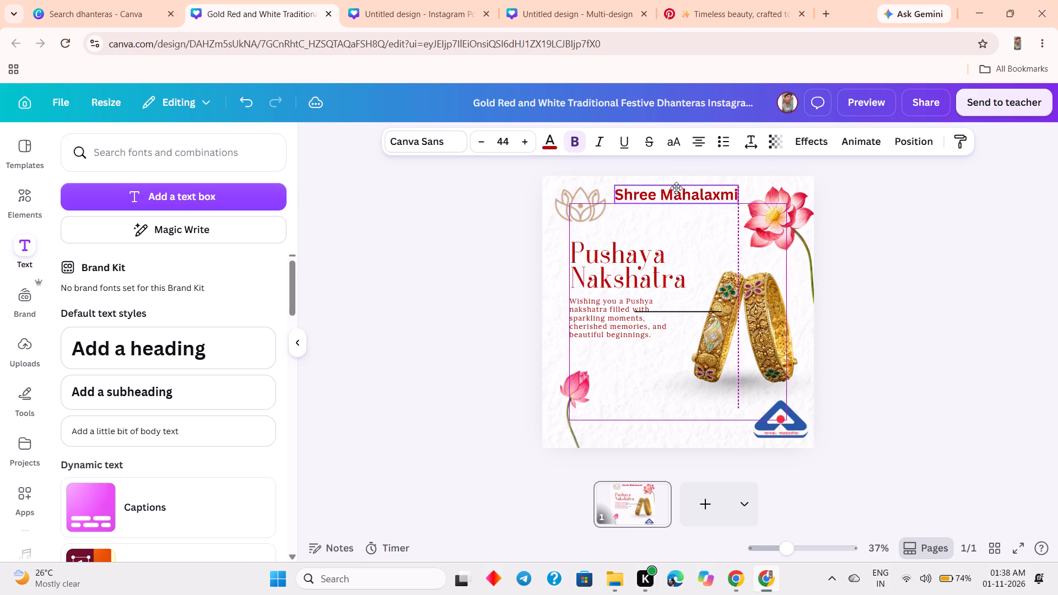
Nudge the "Shree Mahalaxmi" text slightly toward the pink lotus at the top of the post.
left_click_drag(676, 188, 678, 190)
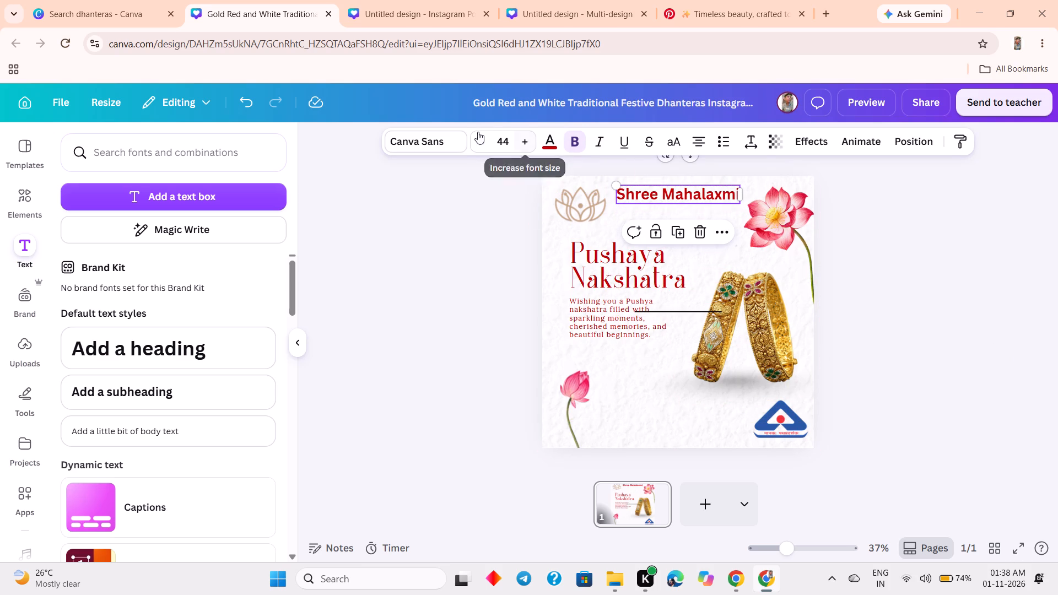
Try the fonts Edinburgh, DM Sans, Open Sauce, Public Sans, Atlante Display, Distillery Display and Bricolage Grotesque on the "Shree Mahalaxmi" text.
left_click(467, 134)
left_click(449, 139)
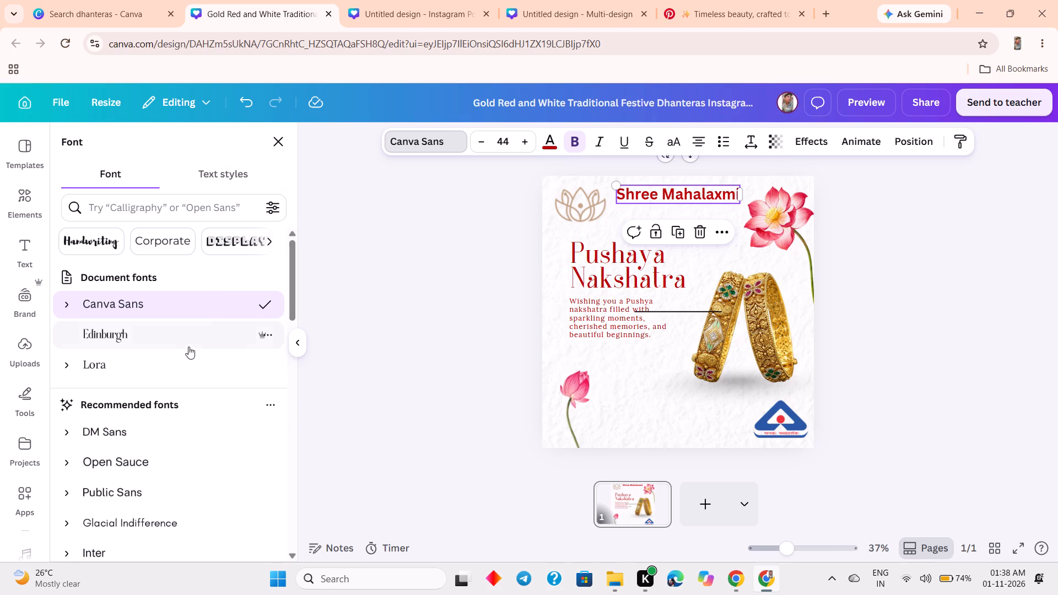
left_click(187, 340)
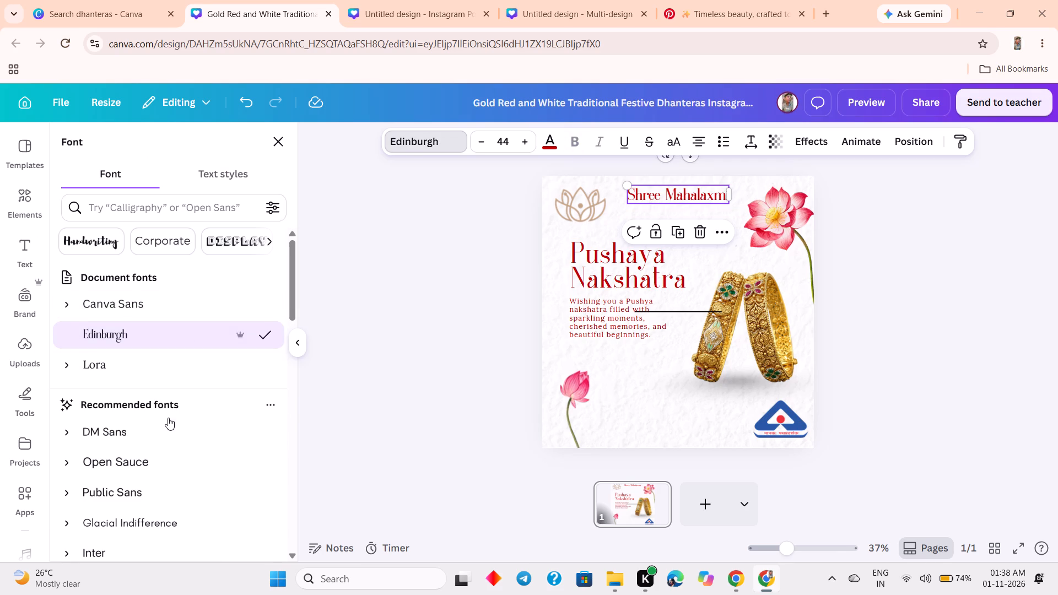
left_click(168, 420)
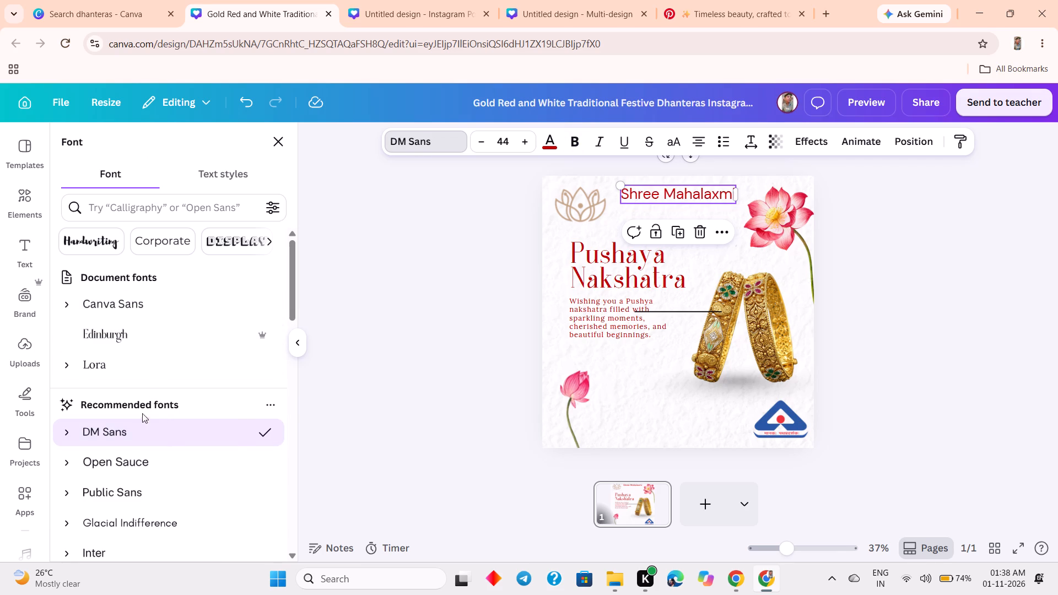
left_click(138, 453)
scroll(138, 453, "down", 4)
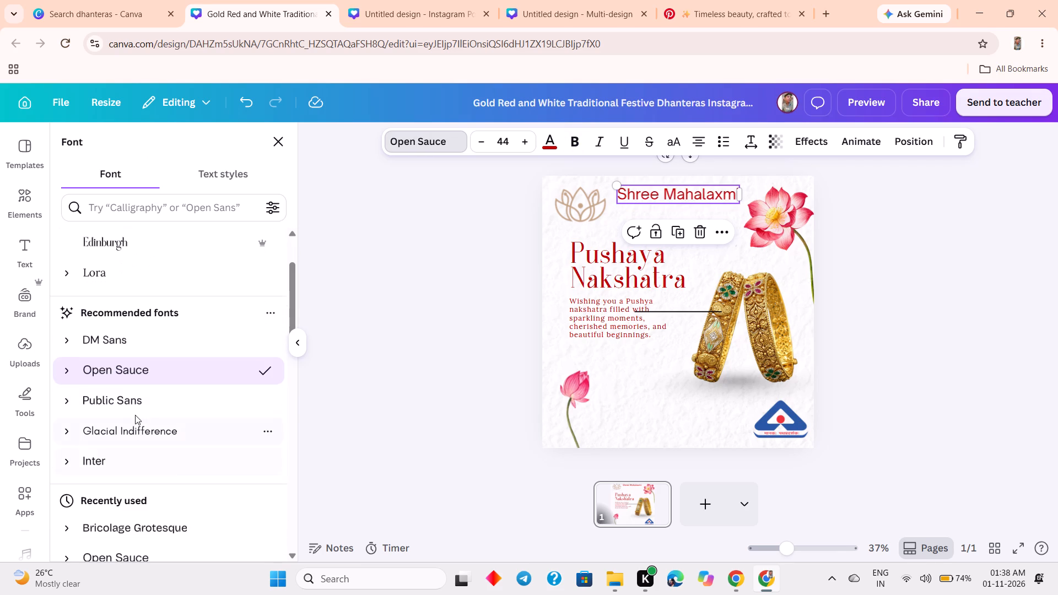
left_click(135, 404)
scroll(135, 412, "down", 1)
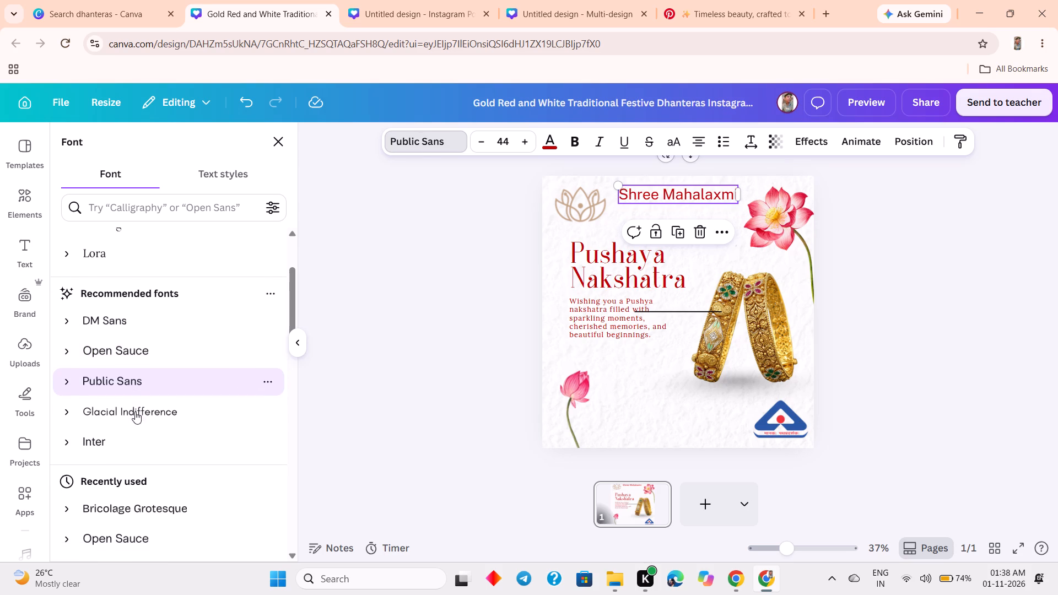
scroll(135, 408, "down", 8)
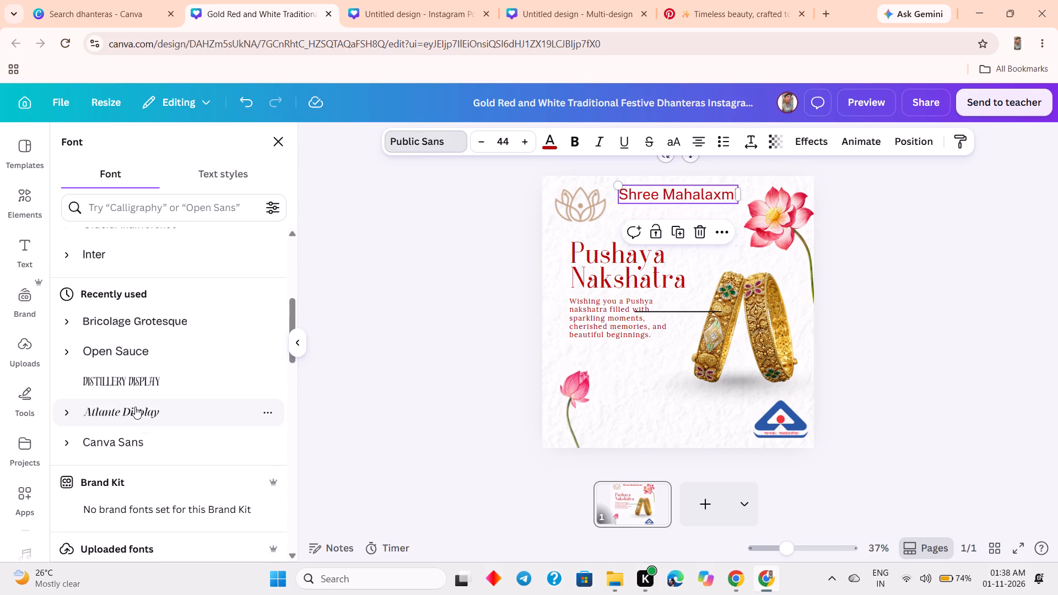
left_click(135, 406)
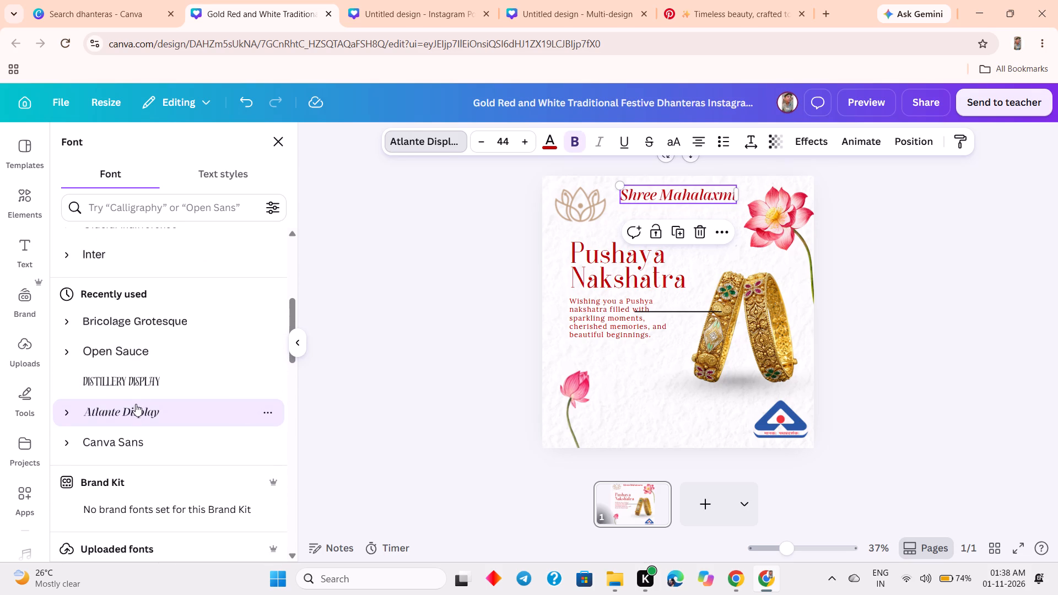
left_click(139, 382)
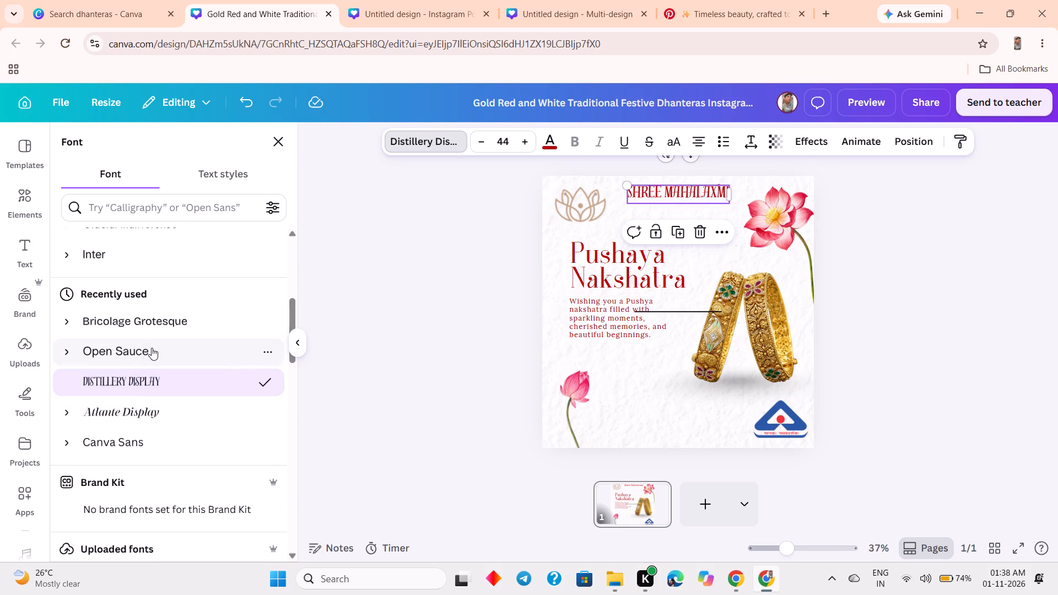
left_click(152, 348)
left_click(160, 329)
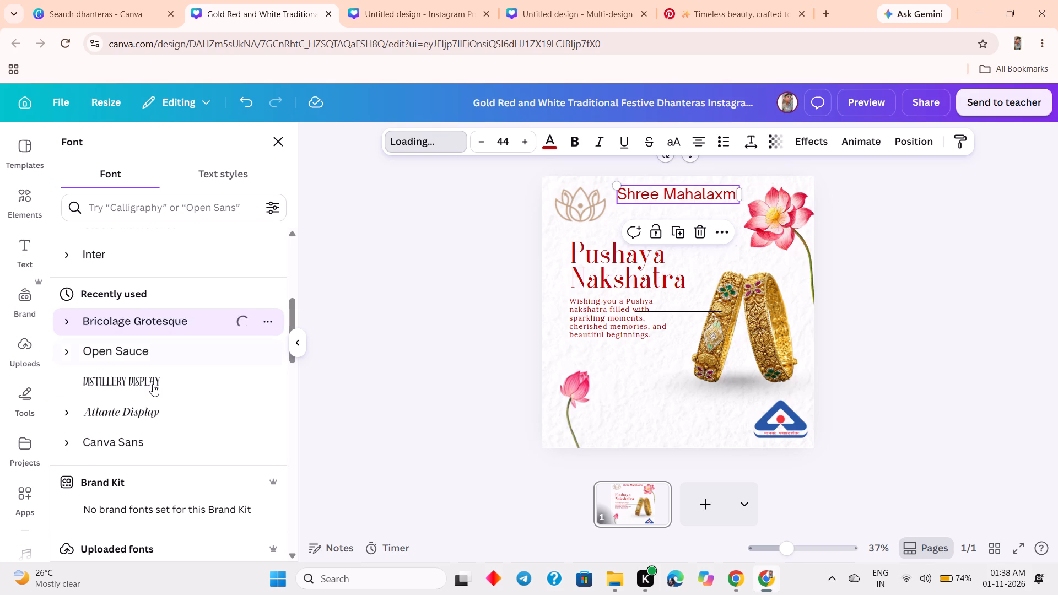
Set the font of the "Shree Mahalaxmi" text to Glacial Indifference.
scroll(156, 429, "down", 7)
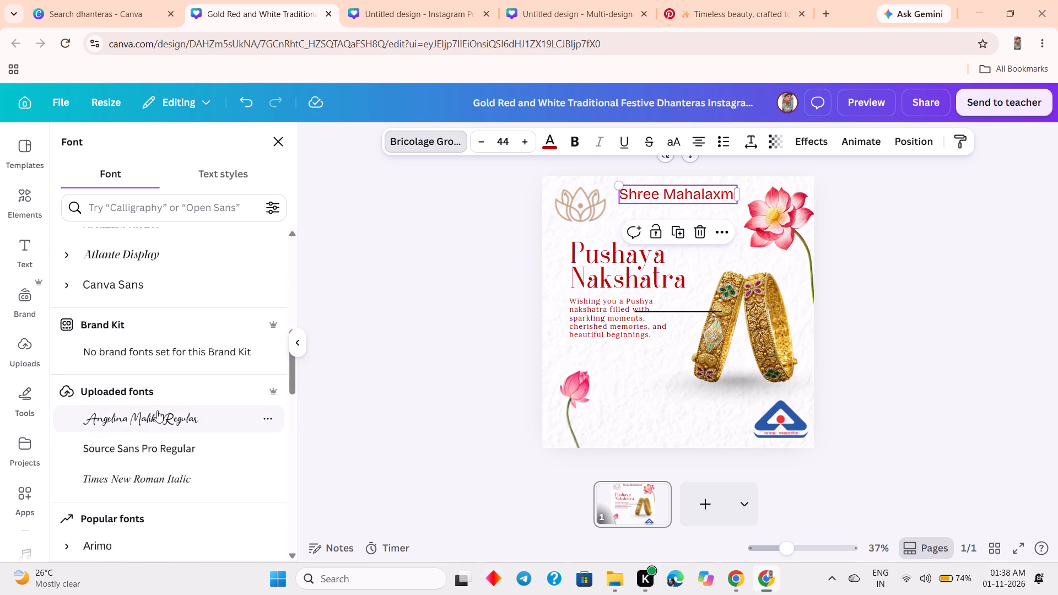
scroll(159, 398, "down", 17)
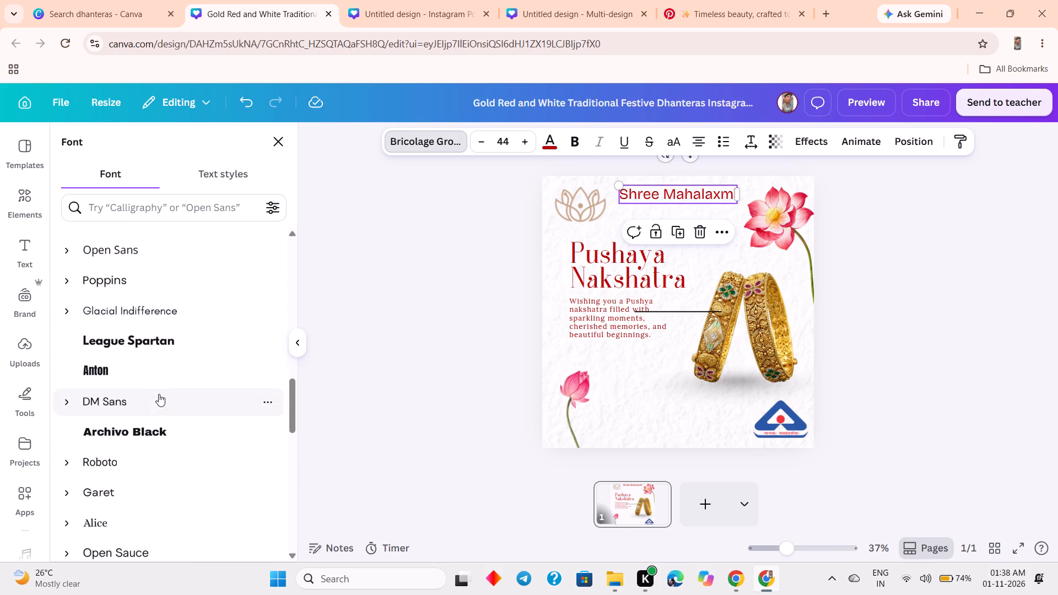
left_click(169, 309)
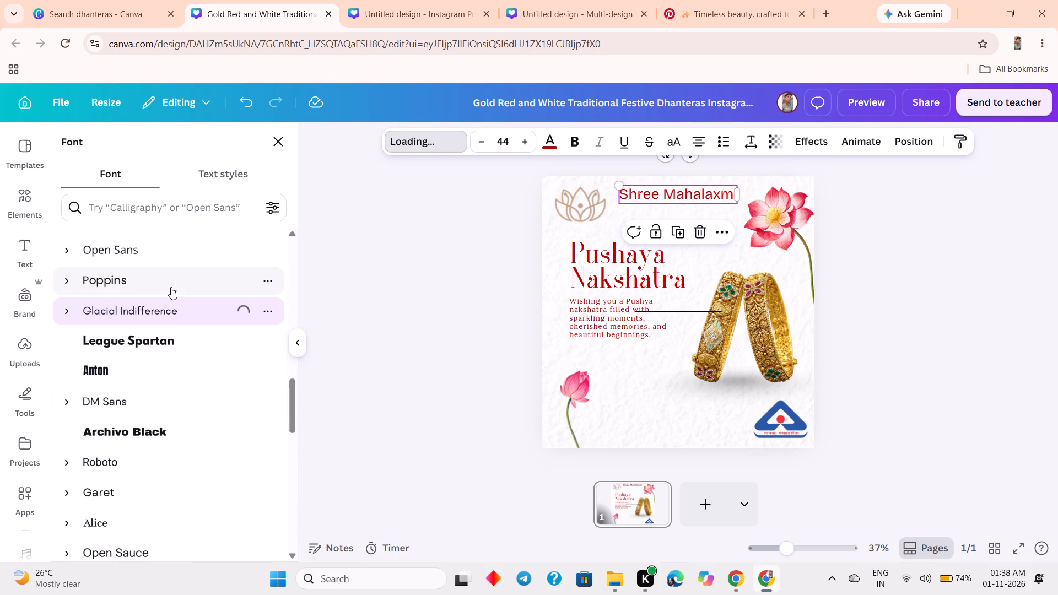
left_click(472, 231)
left_click(354, 237)
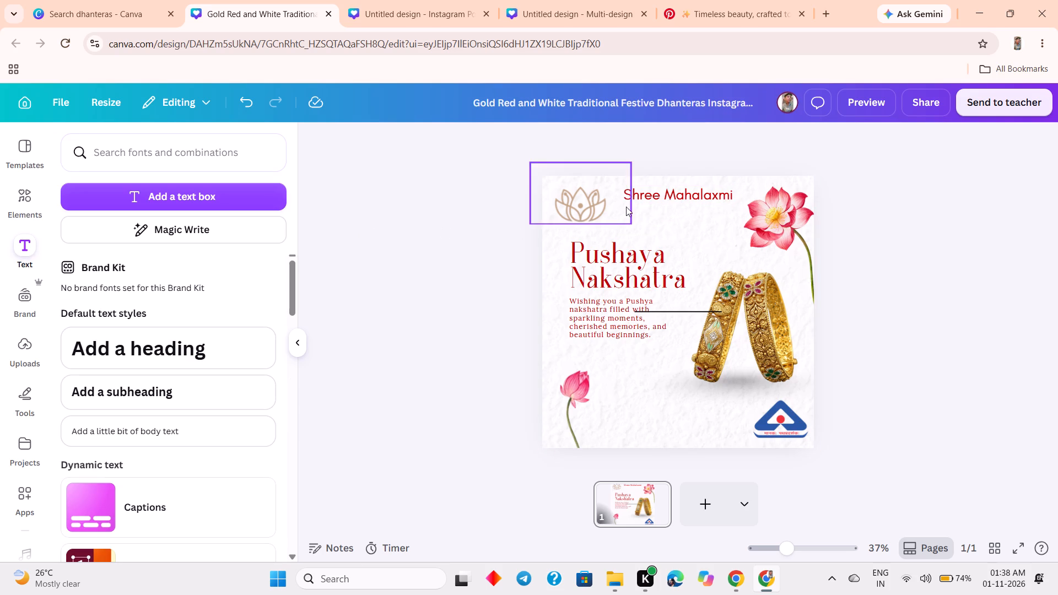
left_click(662, 197)
left_click(663, 196)
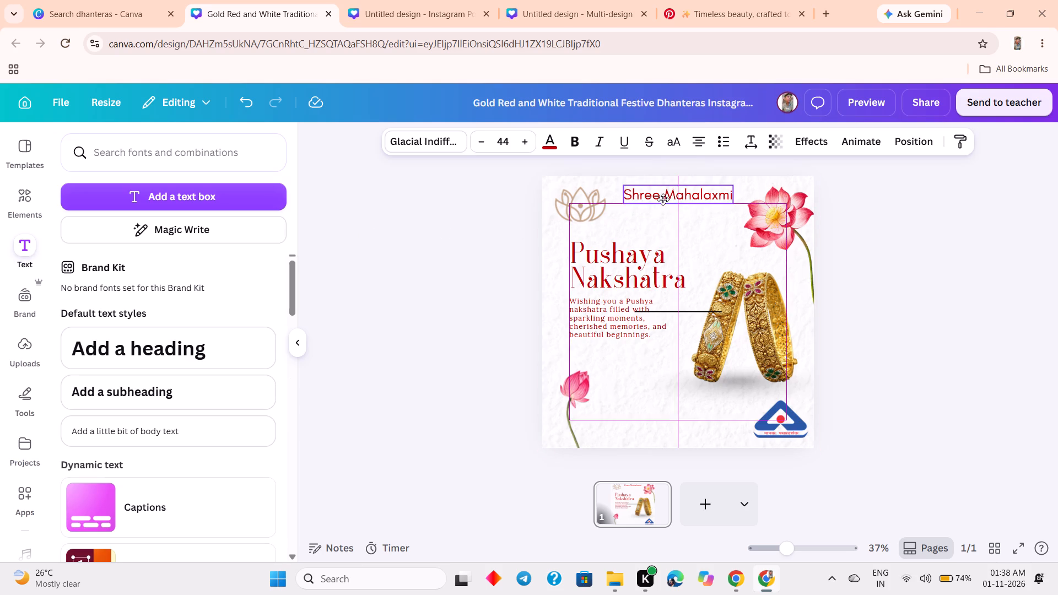
left_click(918, 185)
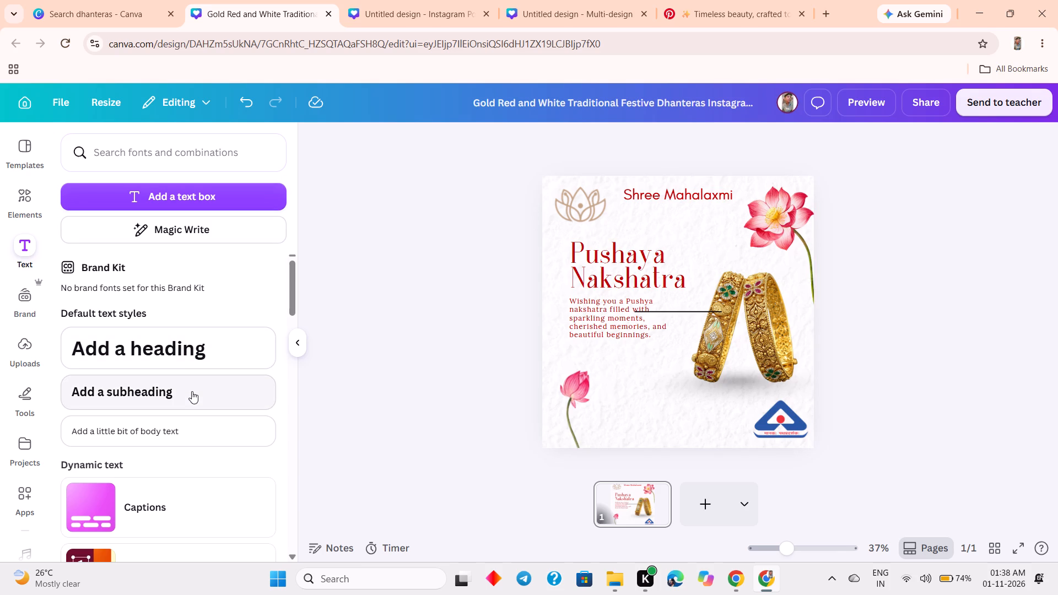
Add a new body text box reading "jewellers" to the post.
left_click(191, 421)
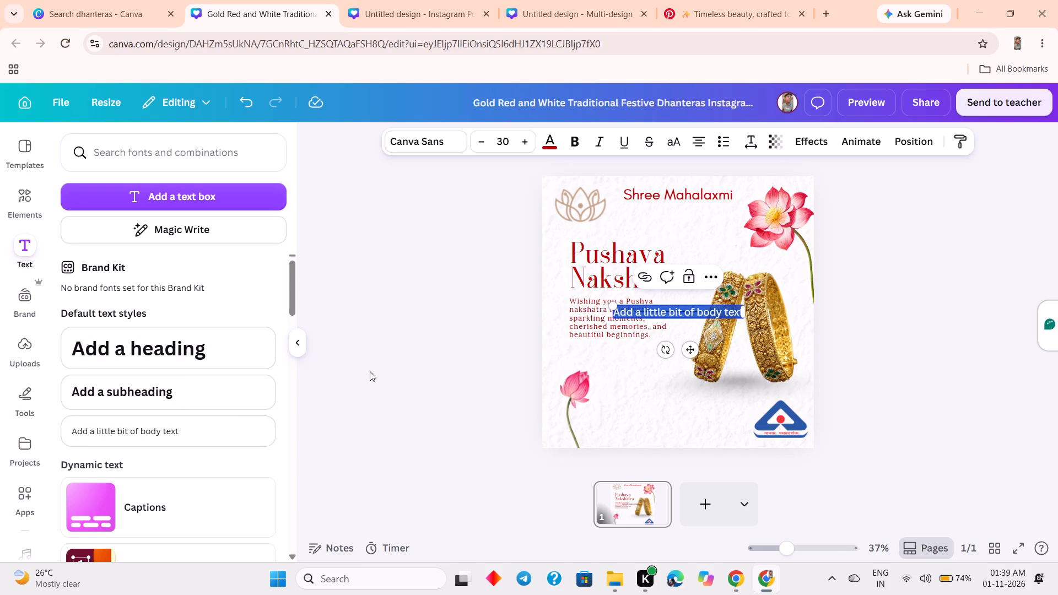
key("BackSpace")
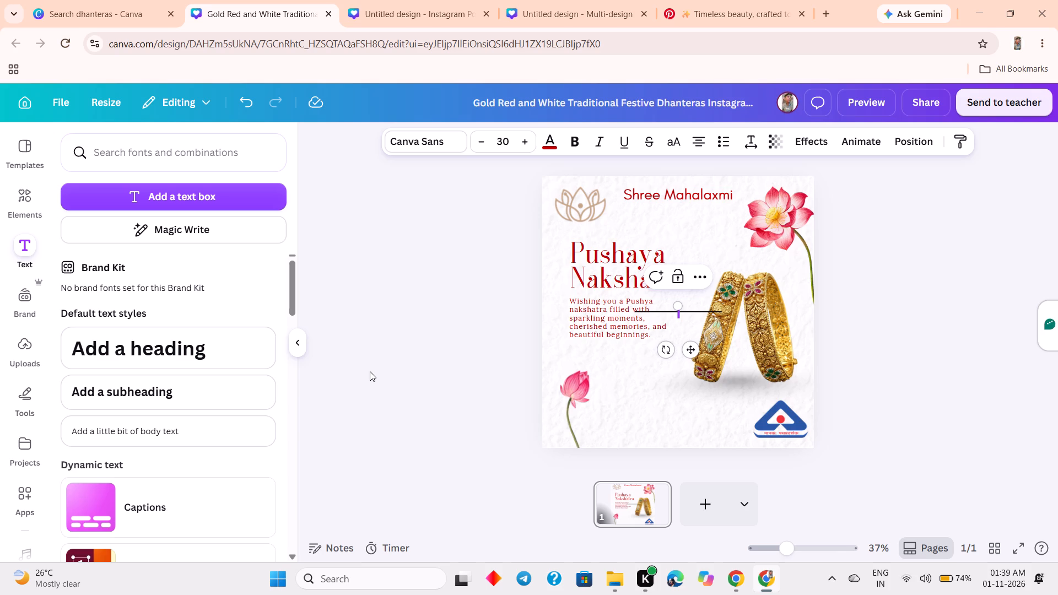
key("j")
type("ewe")
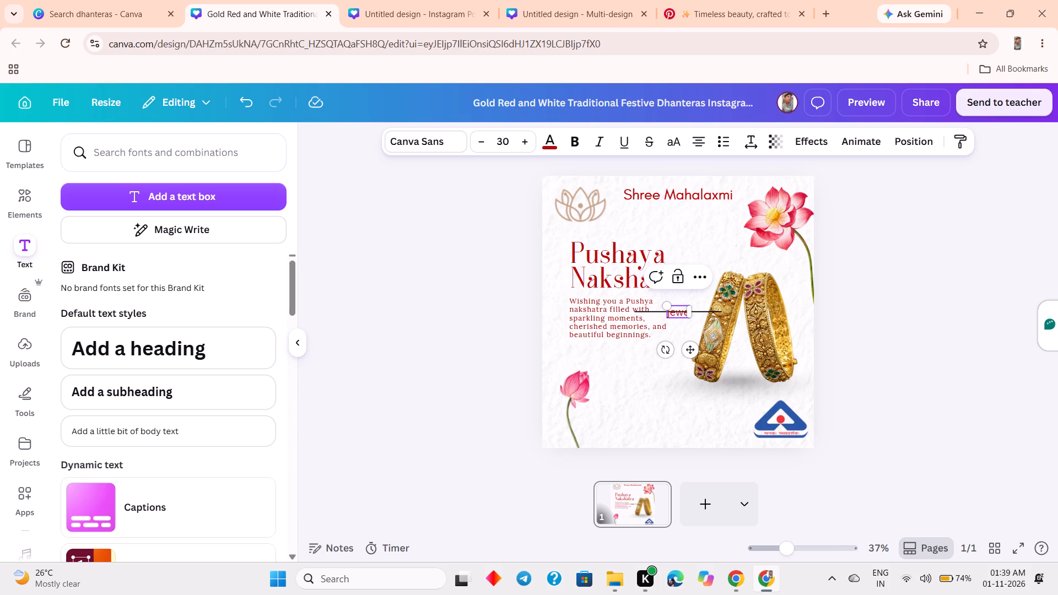
type("llers")
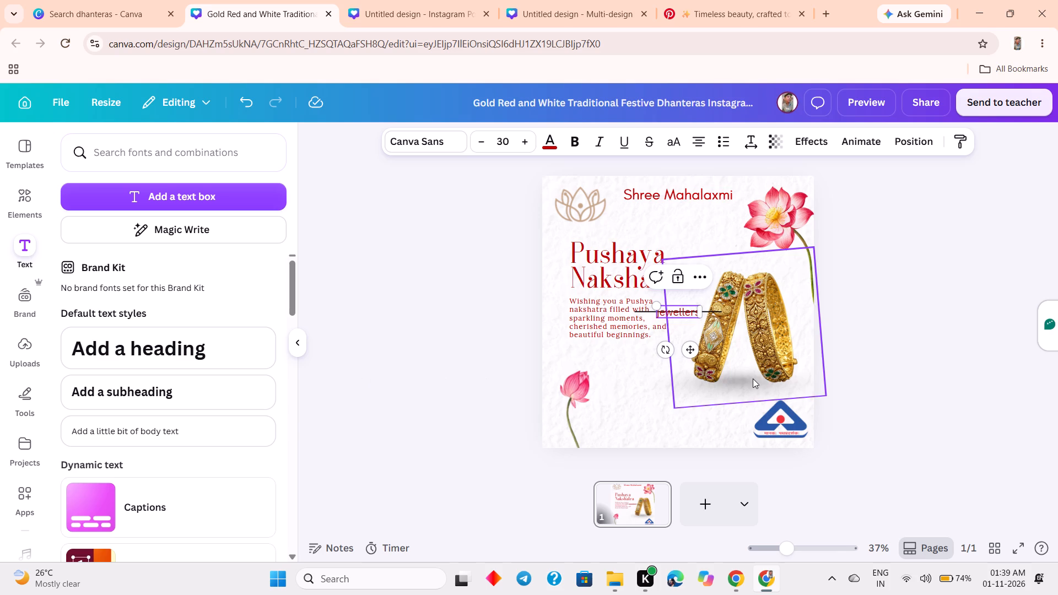
left_click(1018, 326)
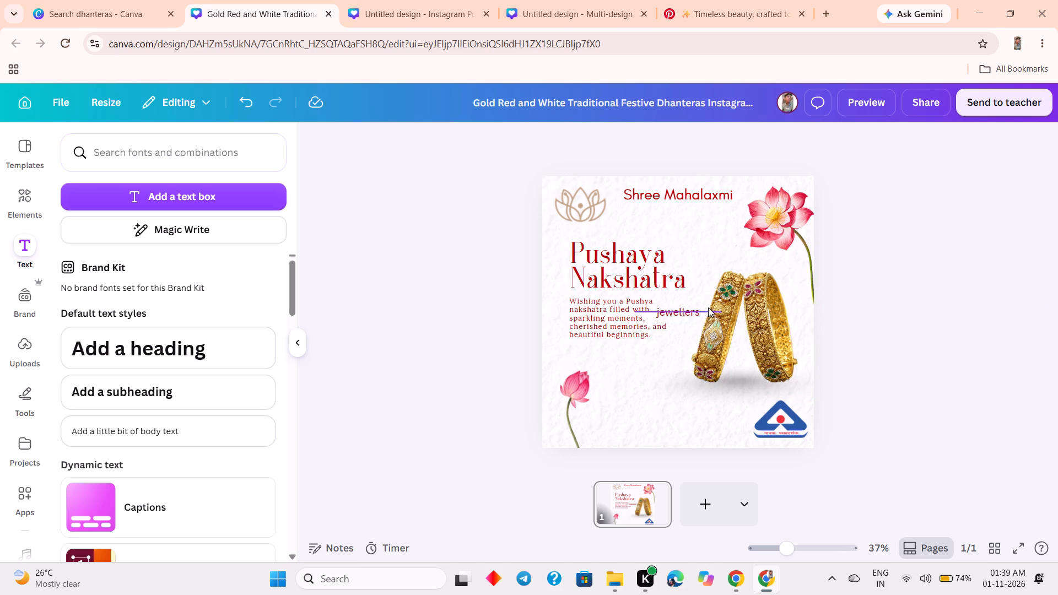
Replace the lowercase first letter of the new text with a capital so it reads "Jewellers".
left_click(687, 316)
double_click(661, 312)
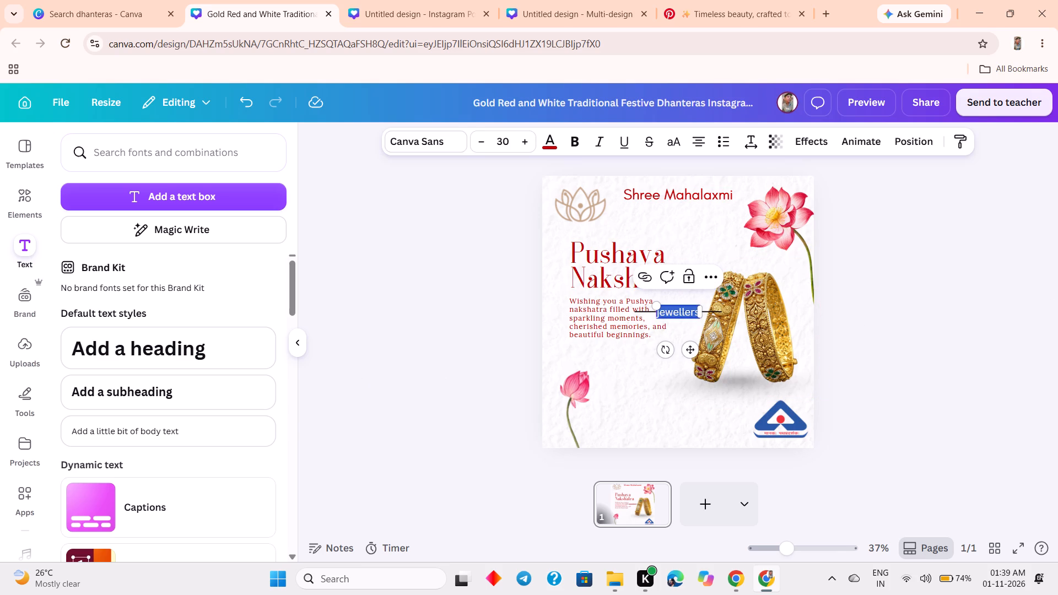
left_click(656, 315)
left_click(657, 315)
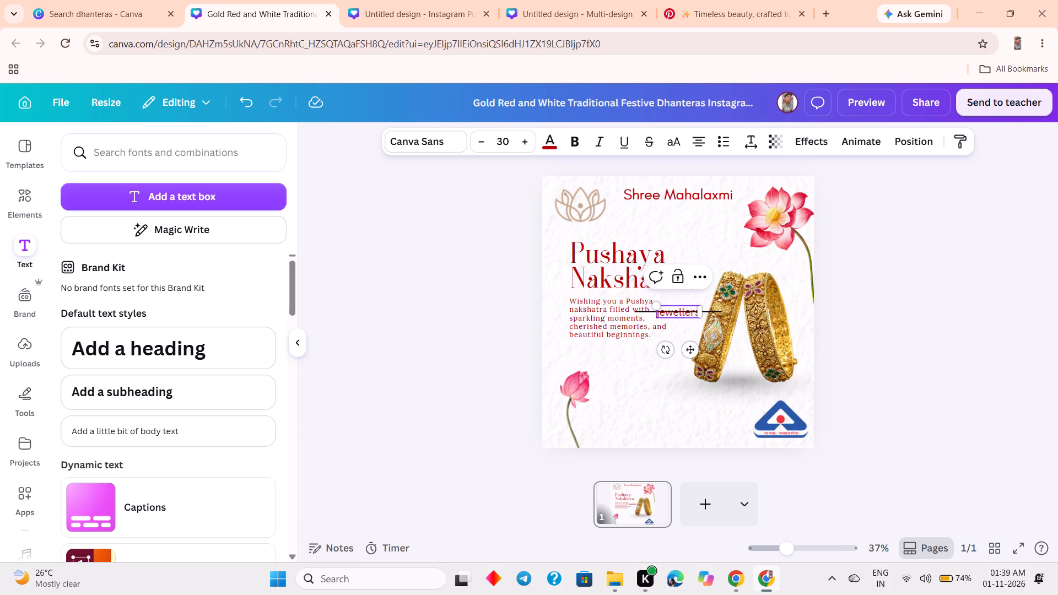
key("BackSpace")
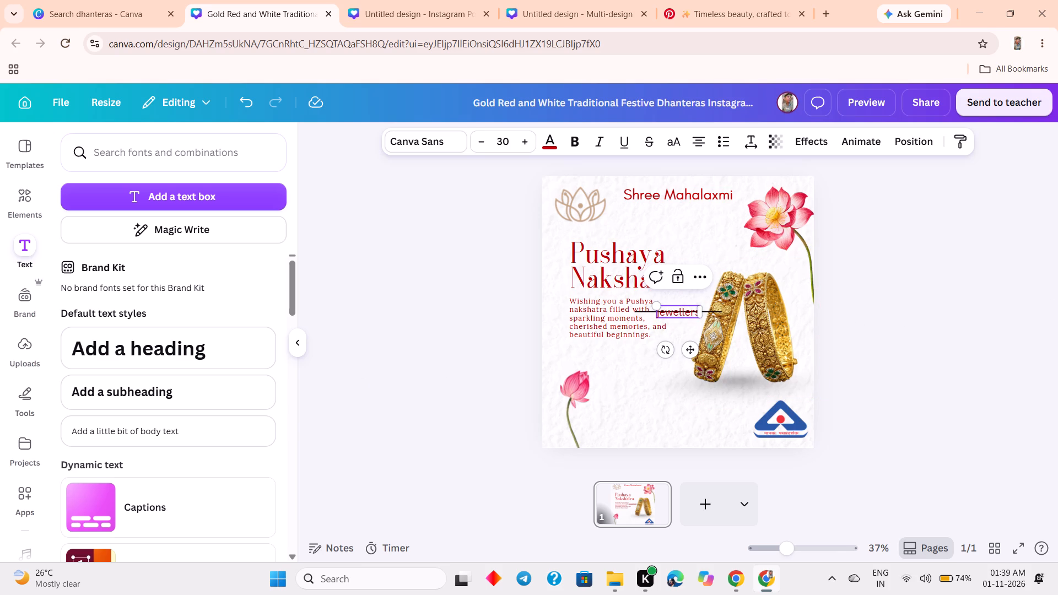
left_click(661, 315)
key("BackSpace")
key("shift+j")
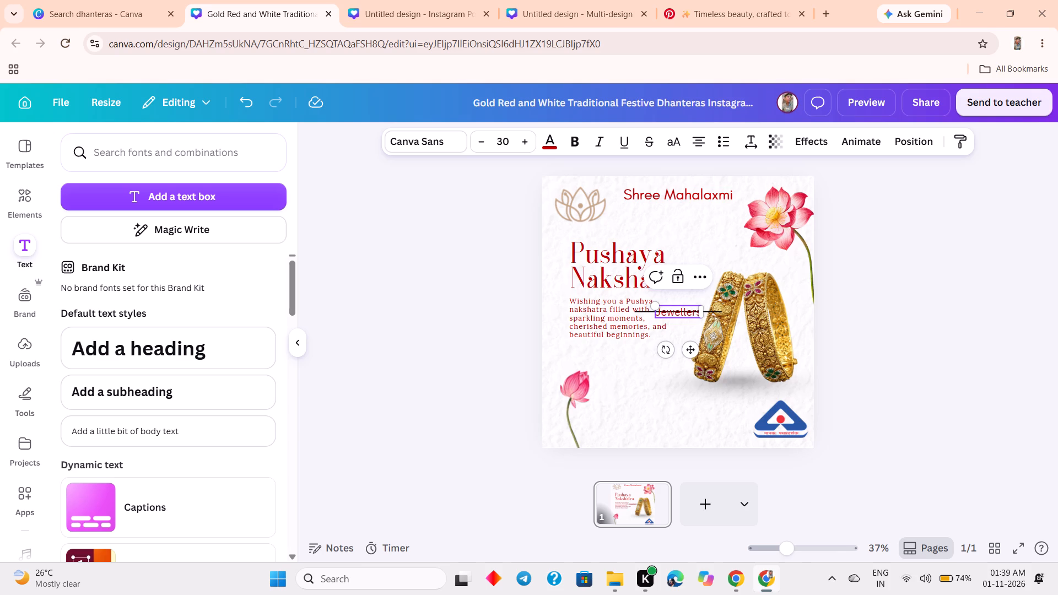
left_click(1018, 268)
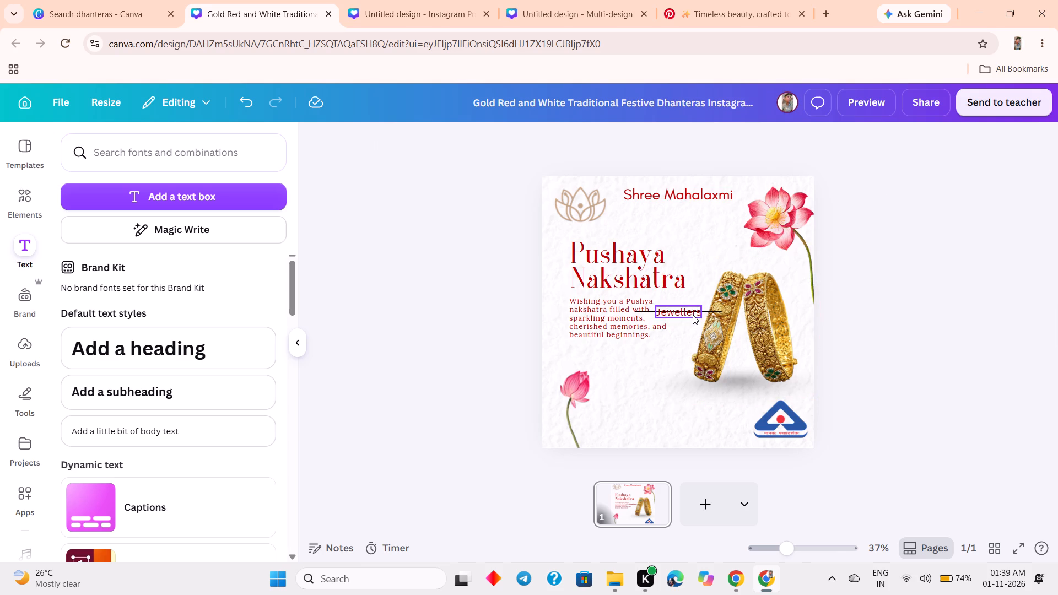
Move the "Jewellers" text directly beneath "Shree Mahalaxmi" at the top of the post.
left_click_drag(692, 313, 700, 212)
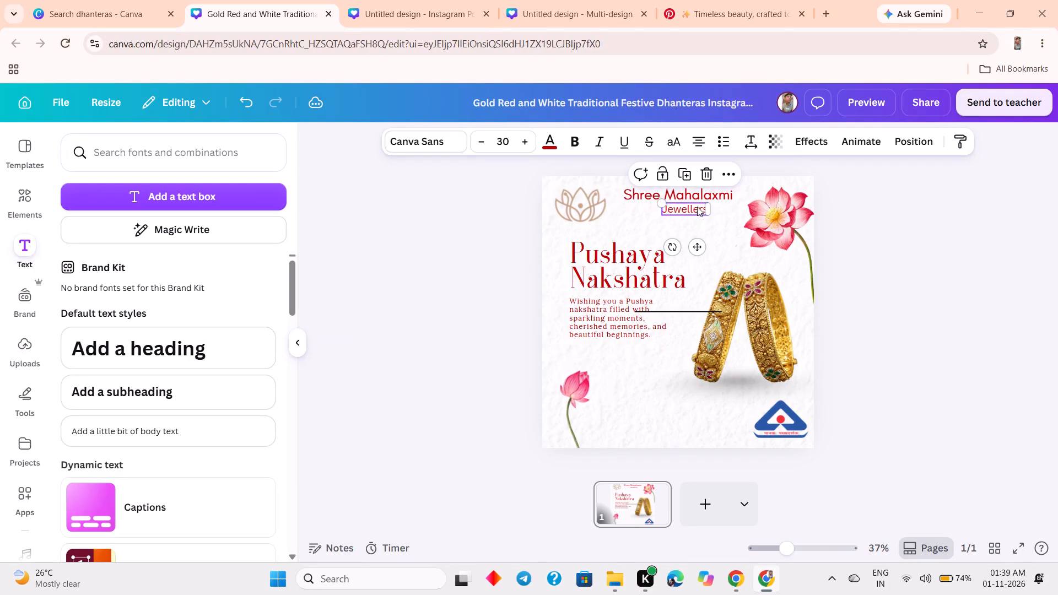
Set the "Jewellers" text's line spacing to 1.94 and its letter spacing to 524.
left_click(753, 138)
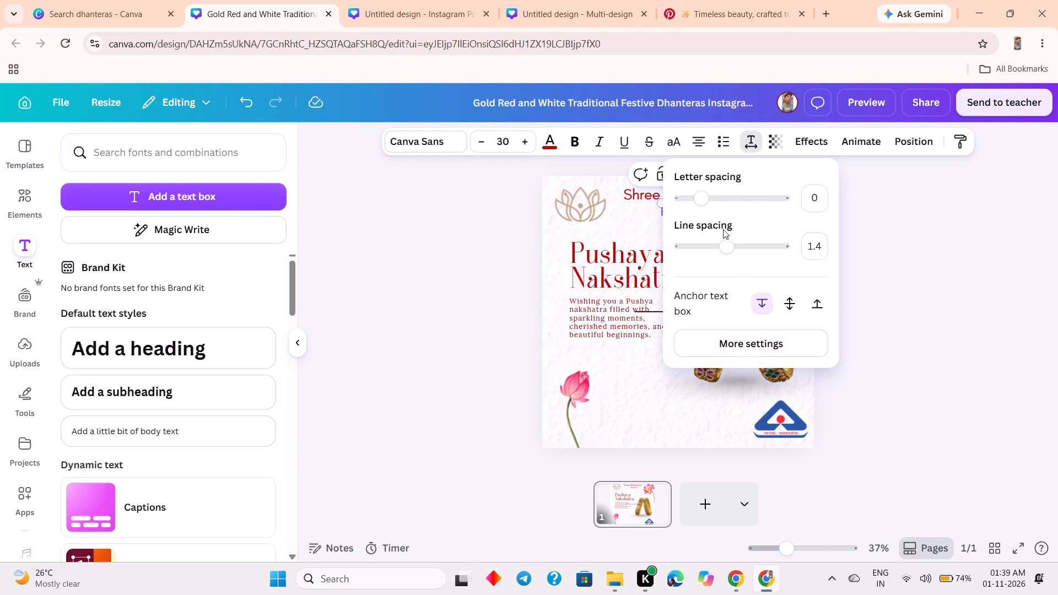
left_click_drag(725, 240, 755, 245)
left_click(895, 225)
left_click(690, 208)
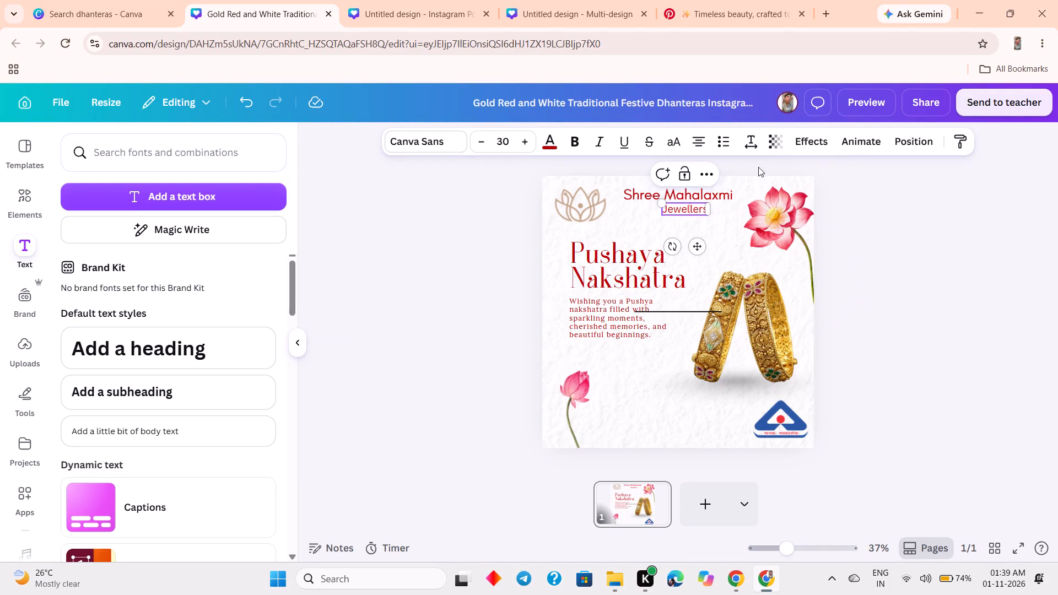
left_click(760, 147)
left_click_drag(718, 196, 719, 196)
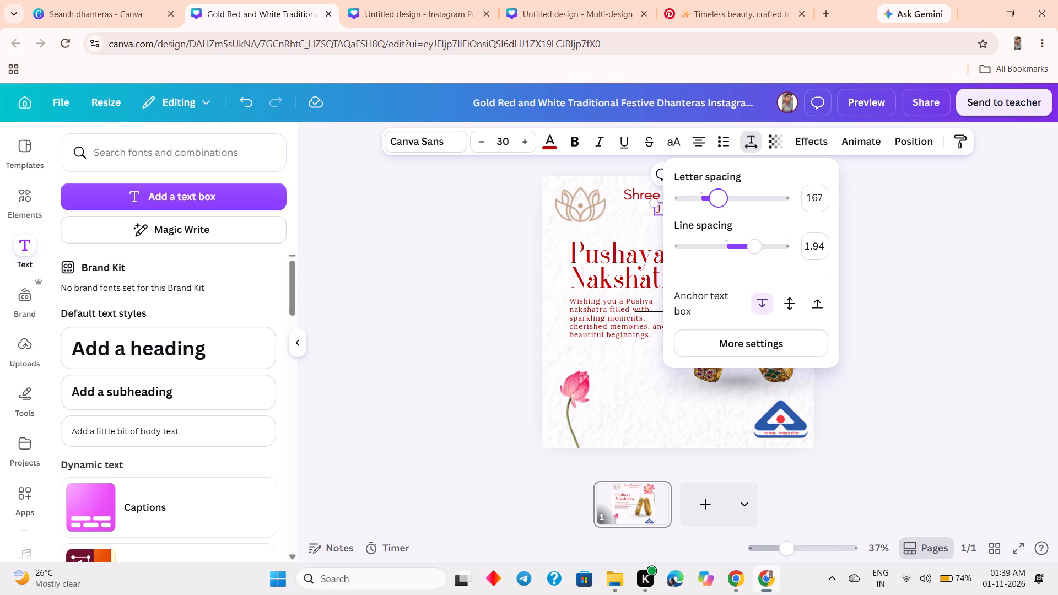
left_click_drag(719, 196, 755, 205)
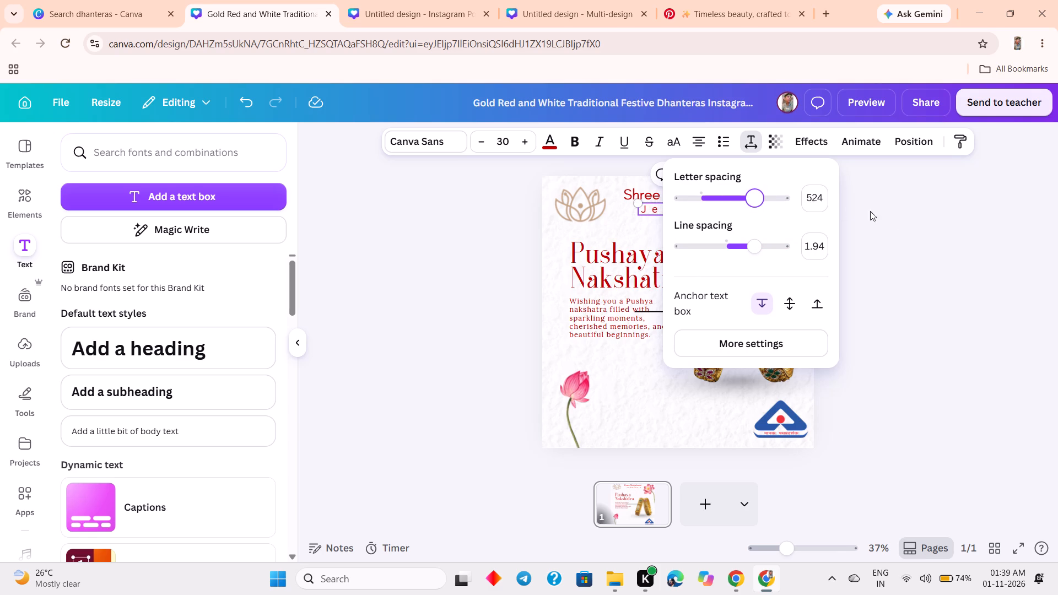
left_click(889, 213)
Reposition the "Jewellers" and "Shree Mahalaxmi" texts as a closely stacked pair between the emblem and the pink lotus.
left_click_drag(705, 207, 699, 209)
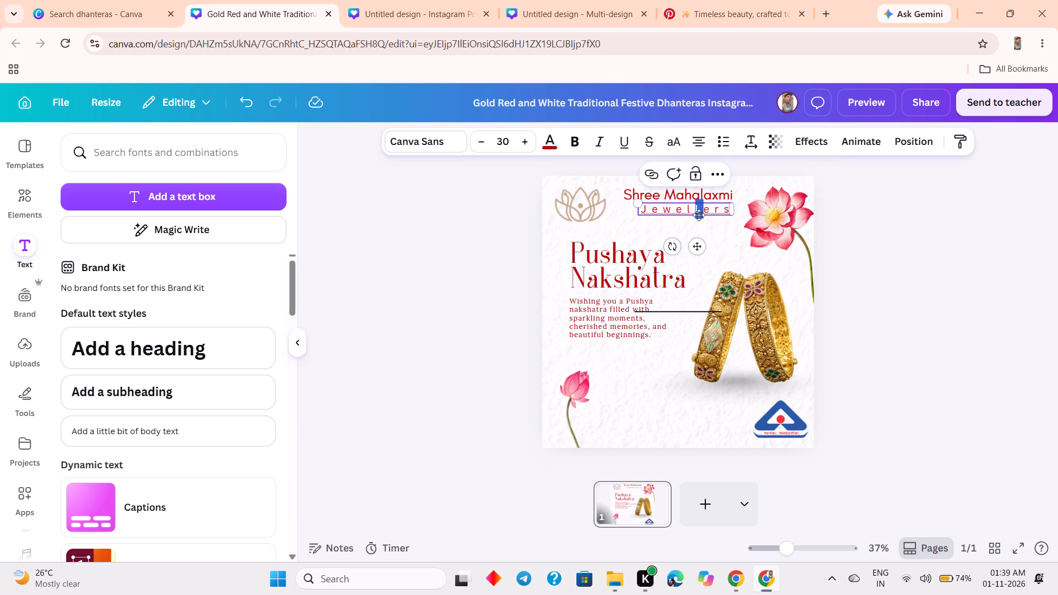
left_click(704, 228)
left_click_drag(681, 210, 674, 213)
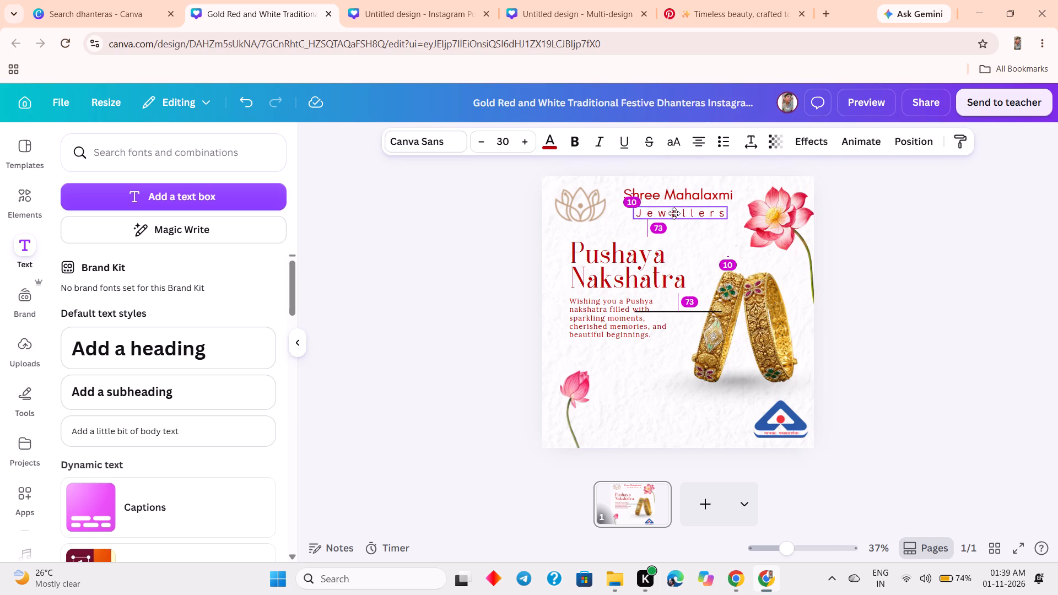
left_click_drag(674, 213, 673, 213)
left_click_drag(684, 196, 683, 198)
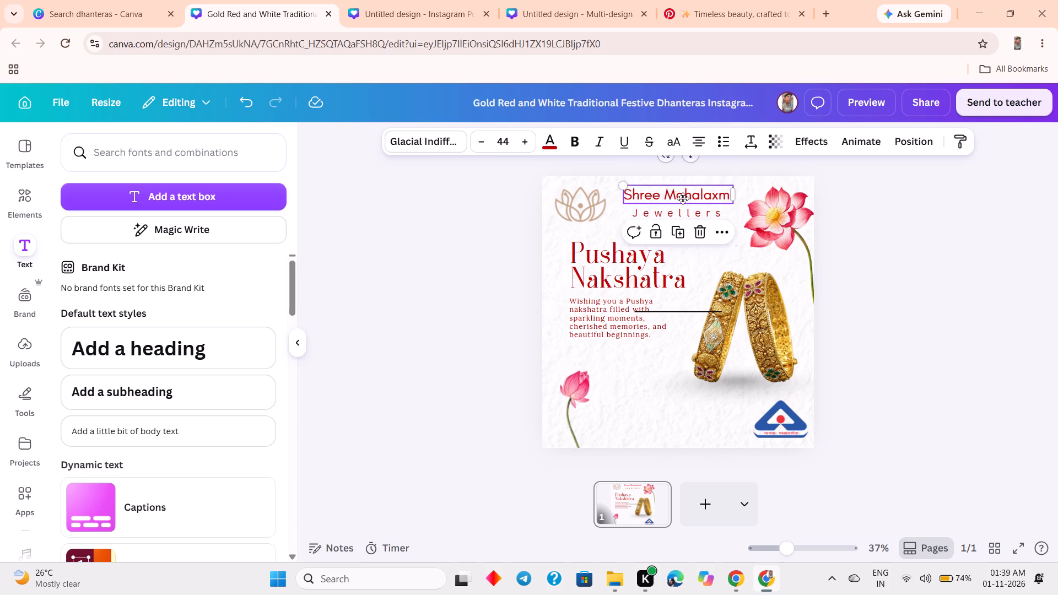
left_click_drag(683, 198, 681, 201)
left_click(683, 212)
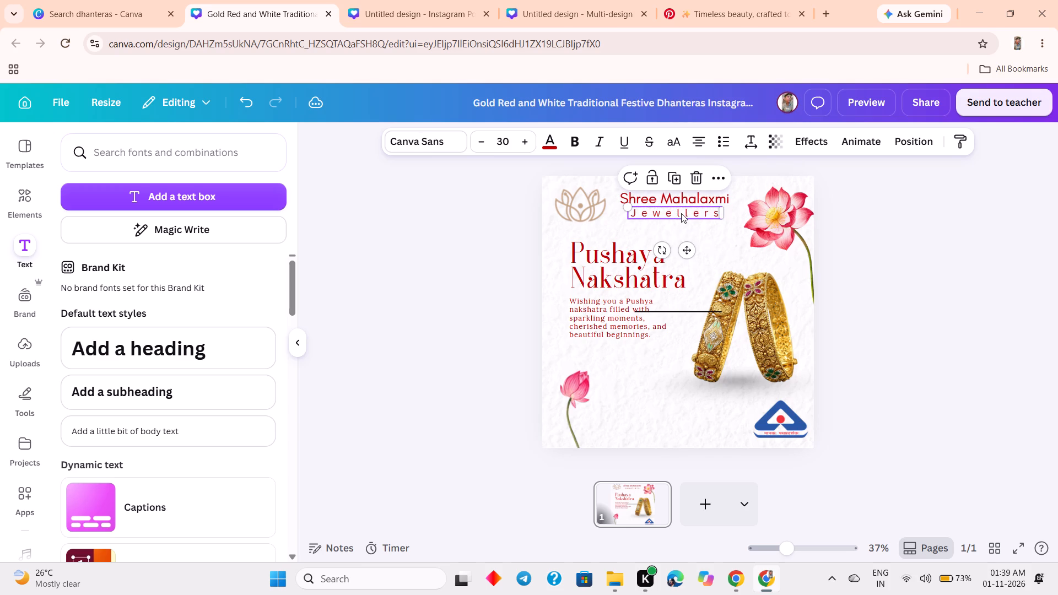
left_click(917, 231)
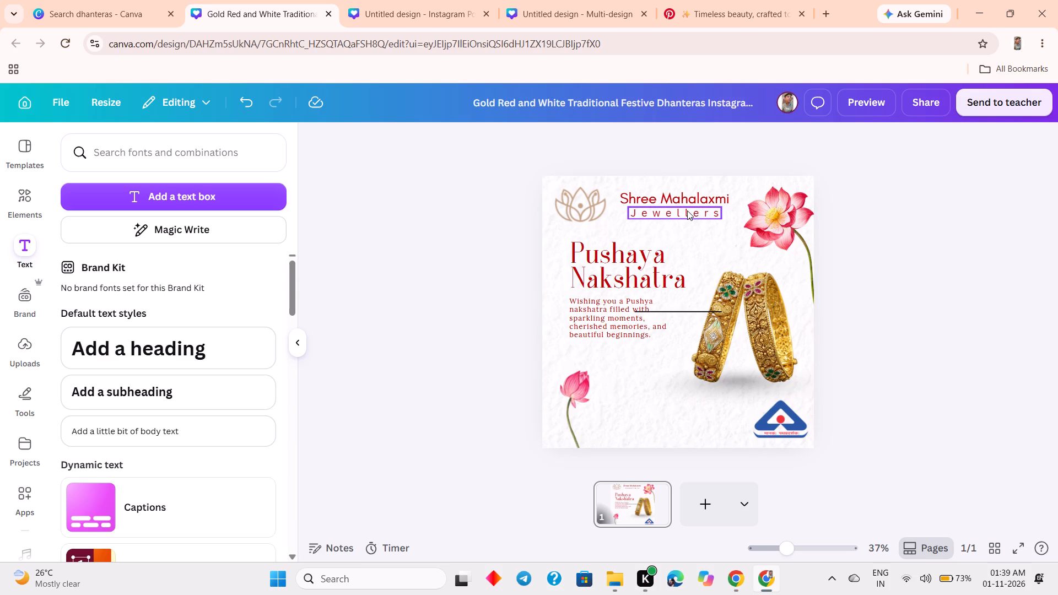
left_click(908, 238)
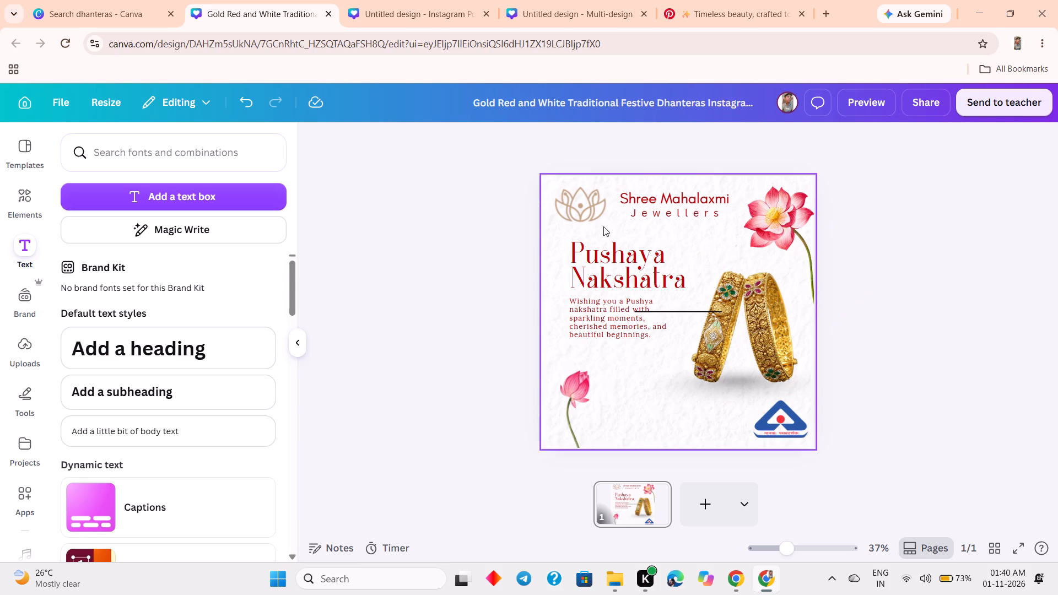
Extend the lotus emblem's lower crop edge to include its name lettering, and shrink and shift it beside the brand text.
left_click(582, 219)
left_click(632, 227)
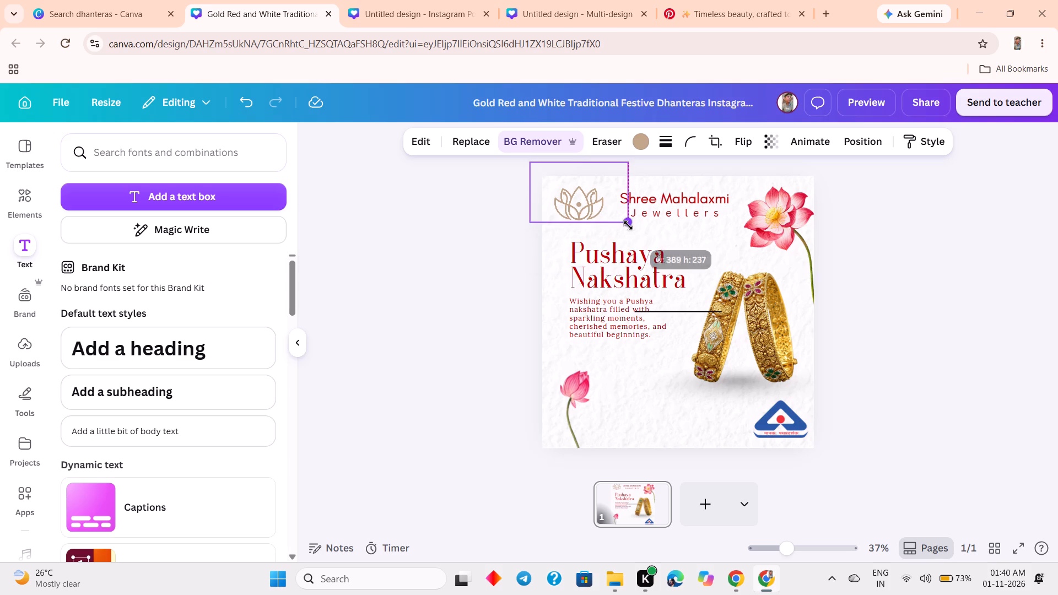
left_click(1025, 250)
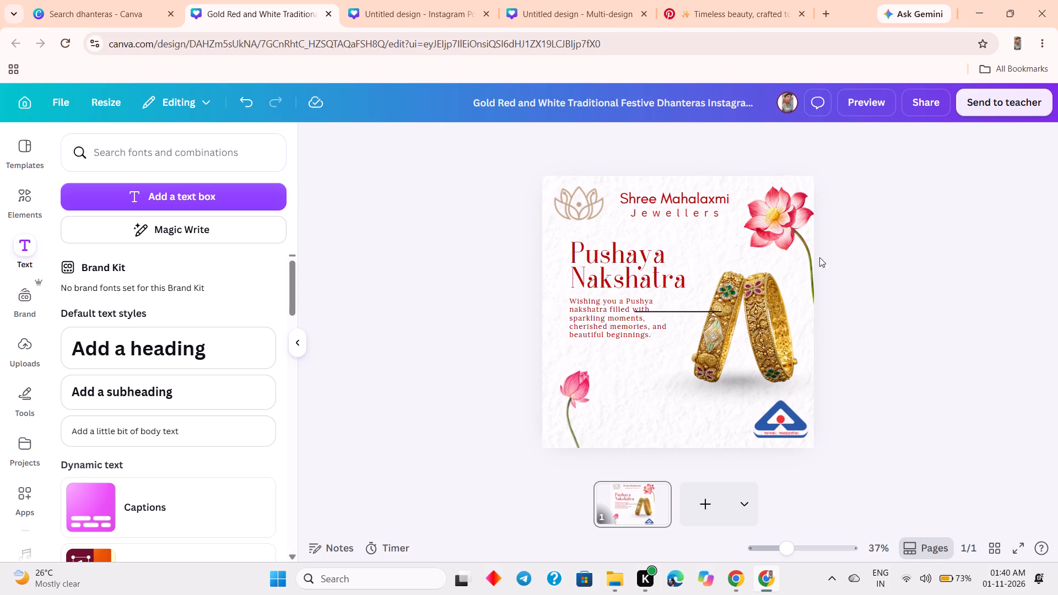
left_click(583, 205)
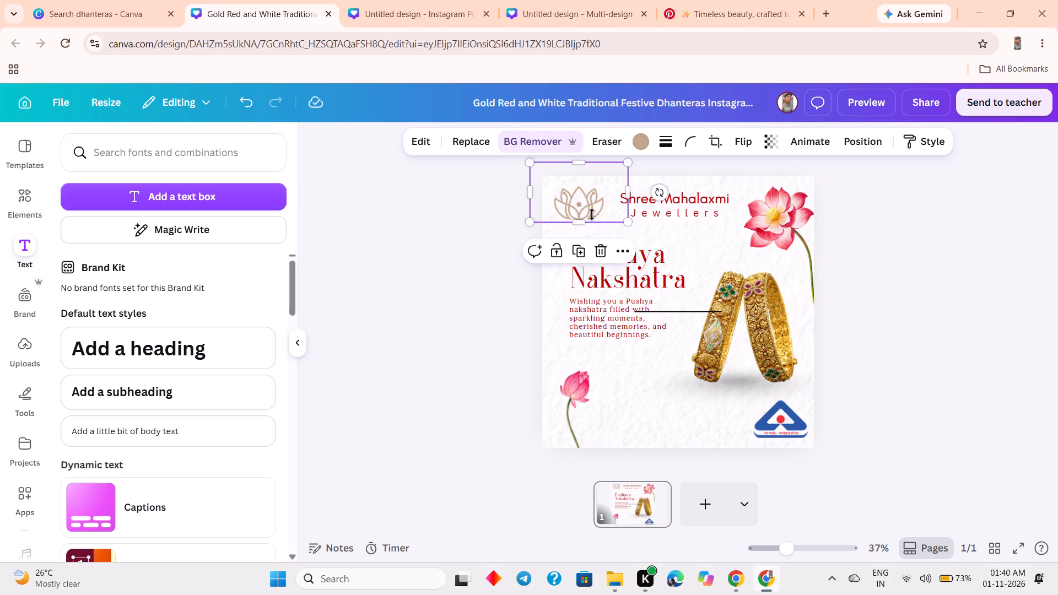
left_click(628, 225)
left_click_drag(589, 222, 583, 240)
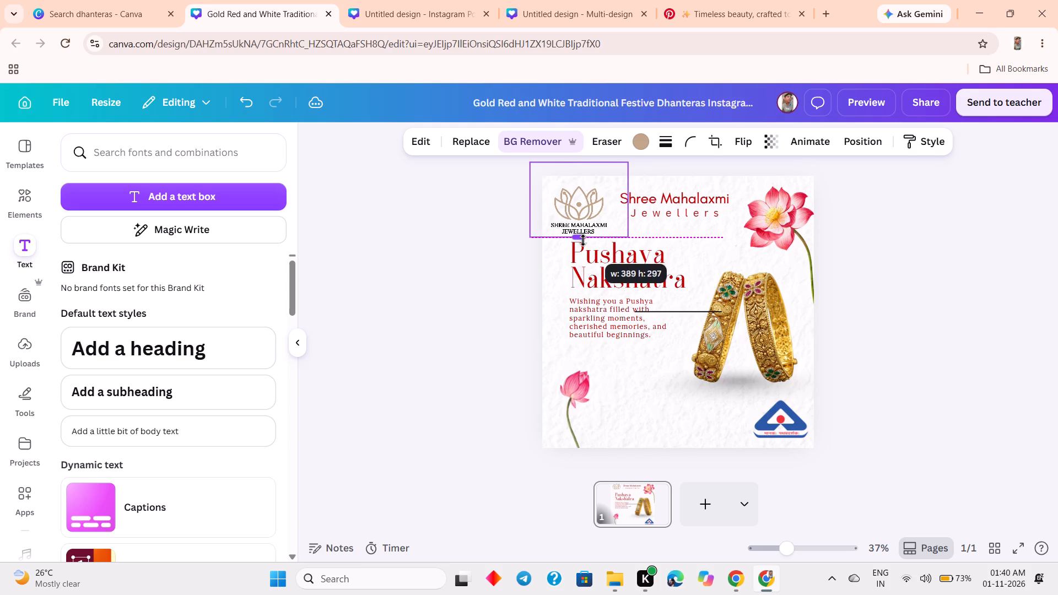
left_click_drag(583, 240, 582, 240)
left_click_drag(631, 238, 624, 228)
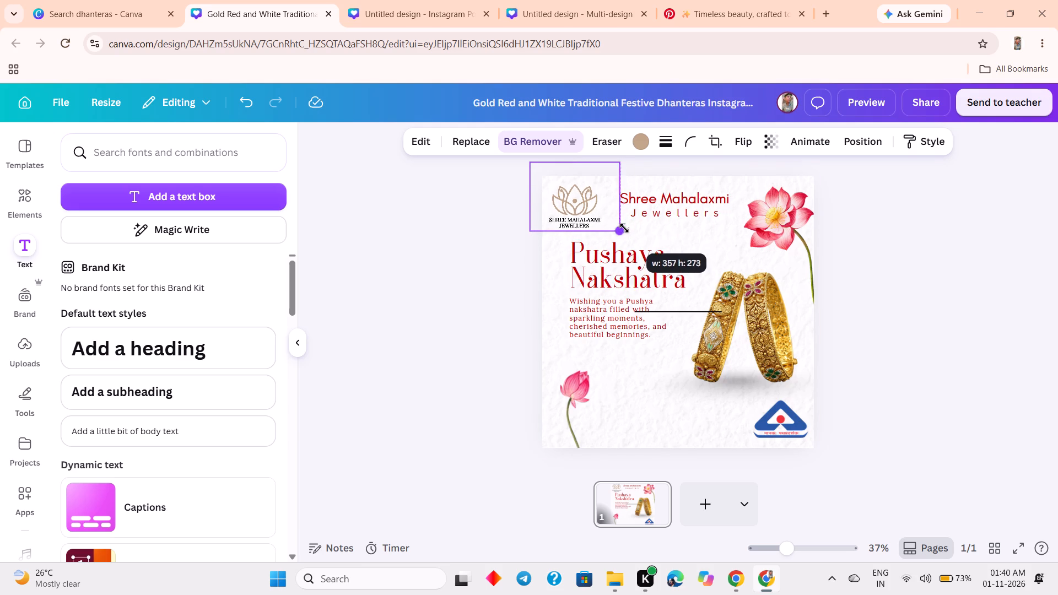
left_click_drag(624, 228, 621, 225)
left_click_drag(602, 213, 602, 212)
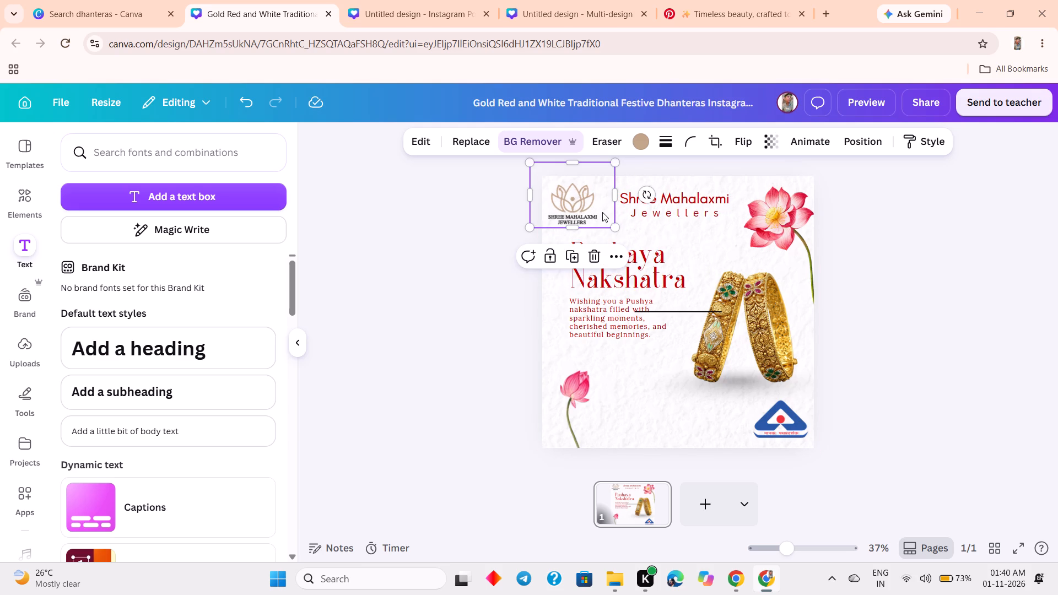
left_click_drag(602, 212, 611, 216)
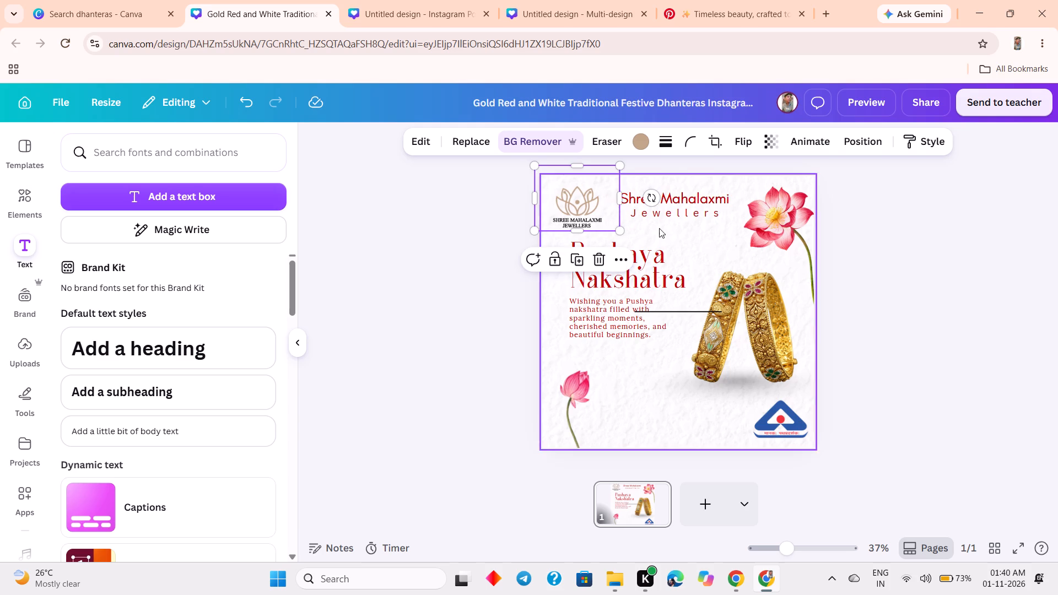
left_click(678, 237)
left_click(951, 240)
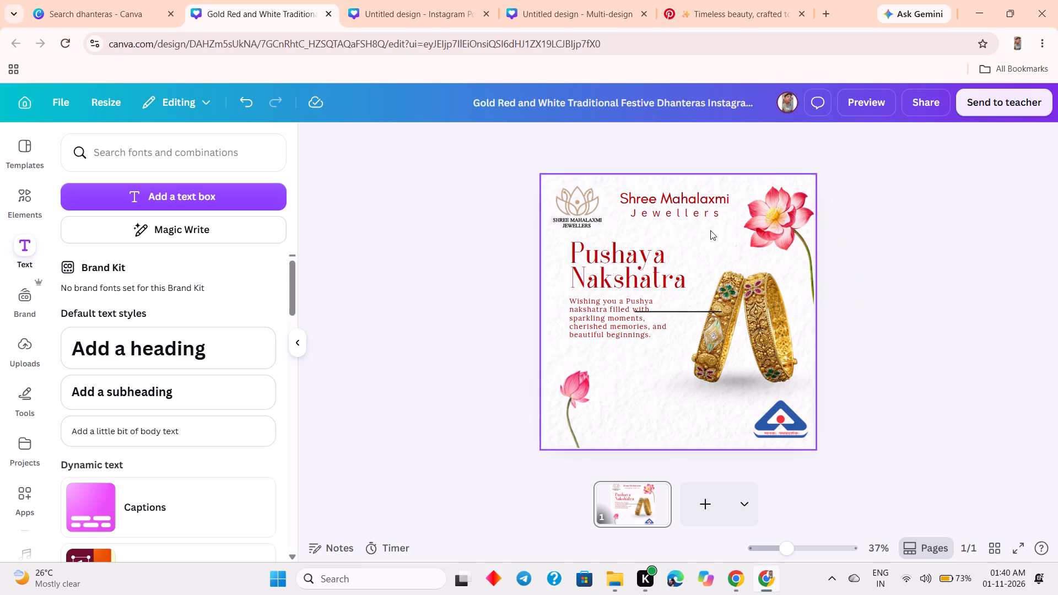
Crop the name lettering off the bottom of the lotus emblem, leaving only the lotus drawing.
left_click(587, 214)
left_click_drag(576, 228, 576, 219)
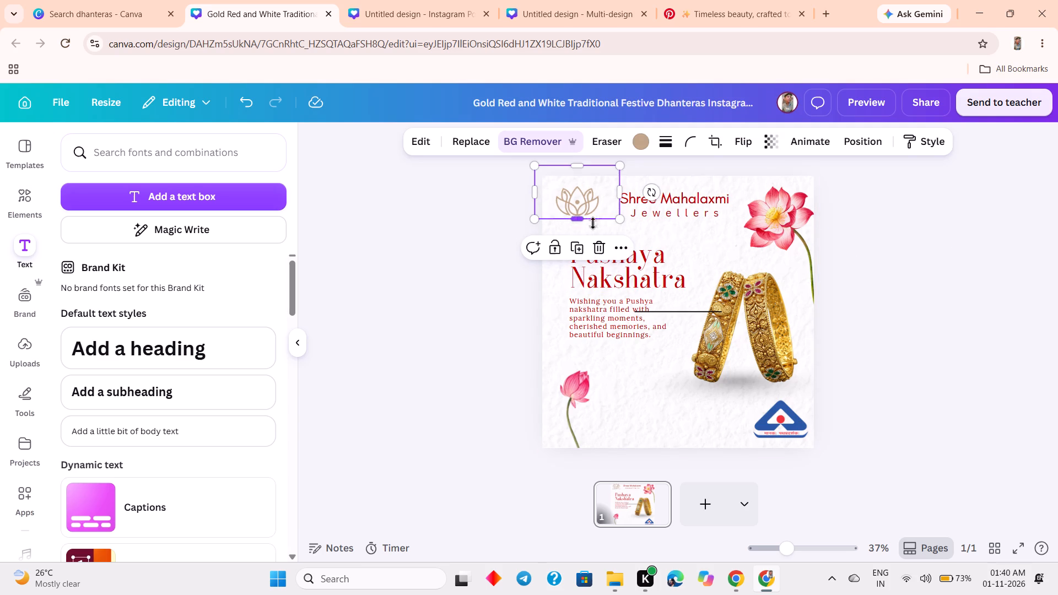
left_click(950, 255)
left_click(584, 211)
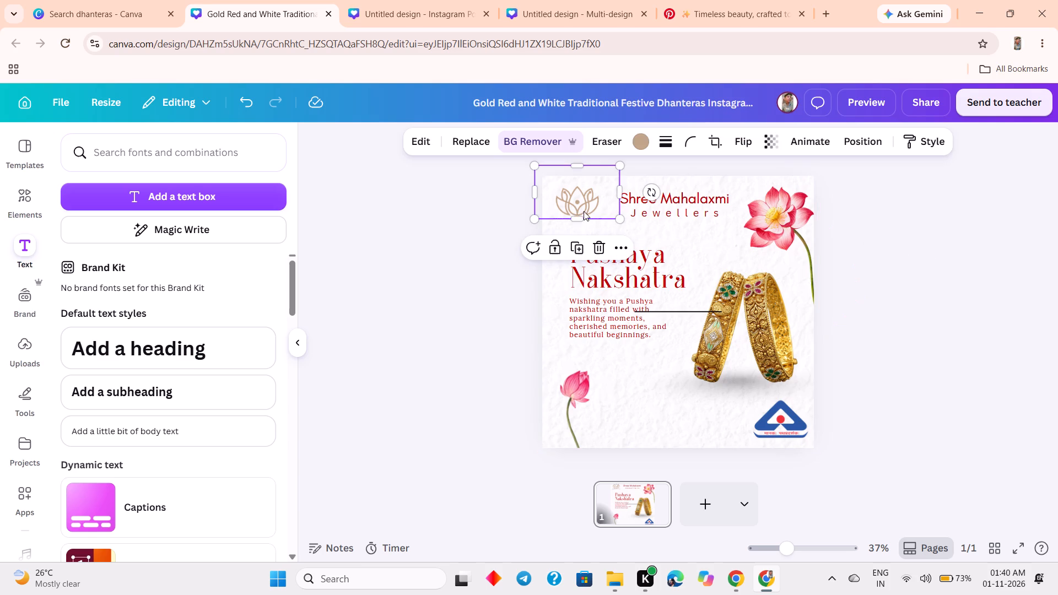
left_click(581, 215)
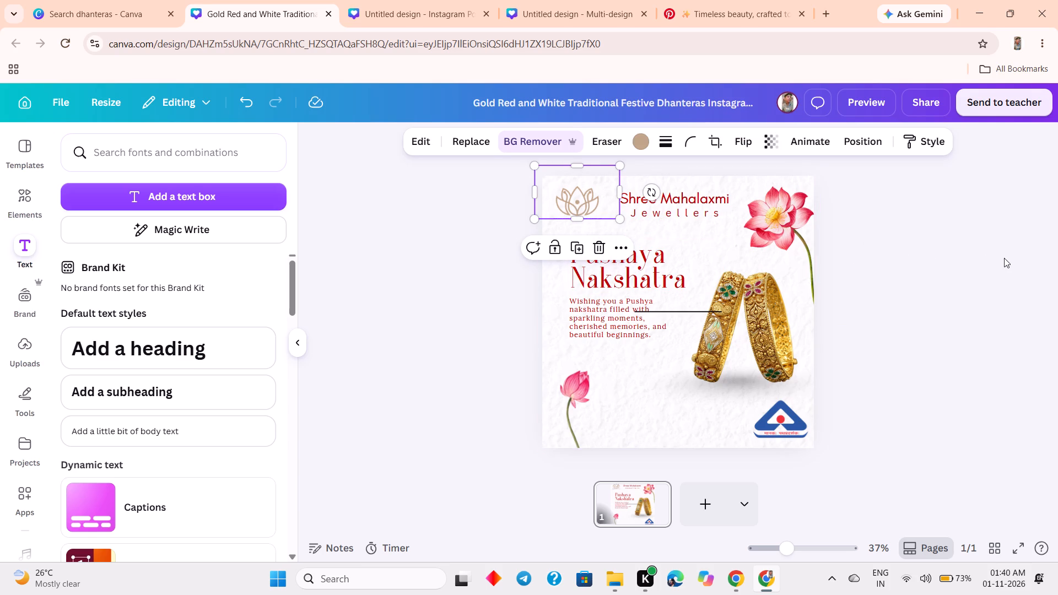
left_click(1004, 258)
left_click(563, 200)
left_click_drag(575, 215, 579, 219)
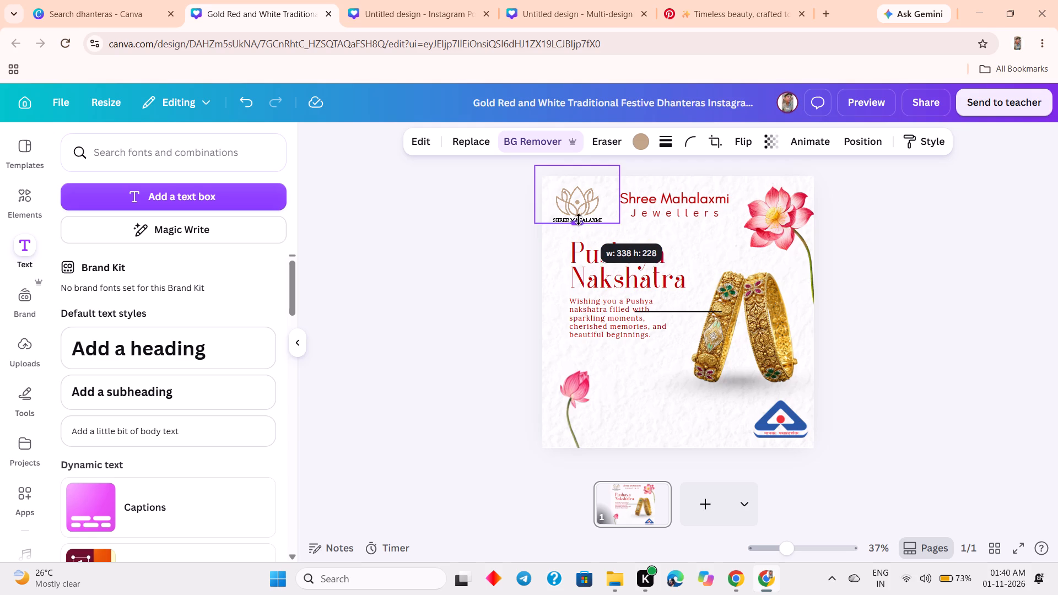
left_click_drag(579, 219, 580, 217)
left_click(631, 236)
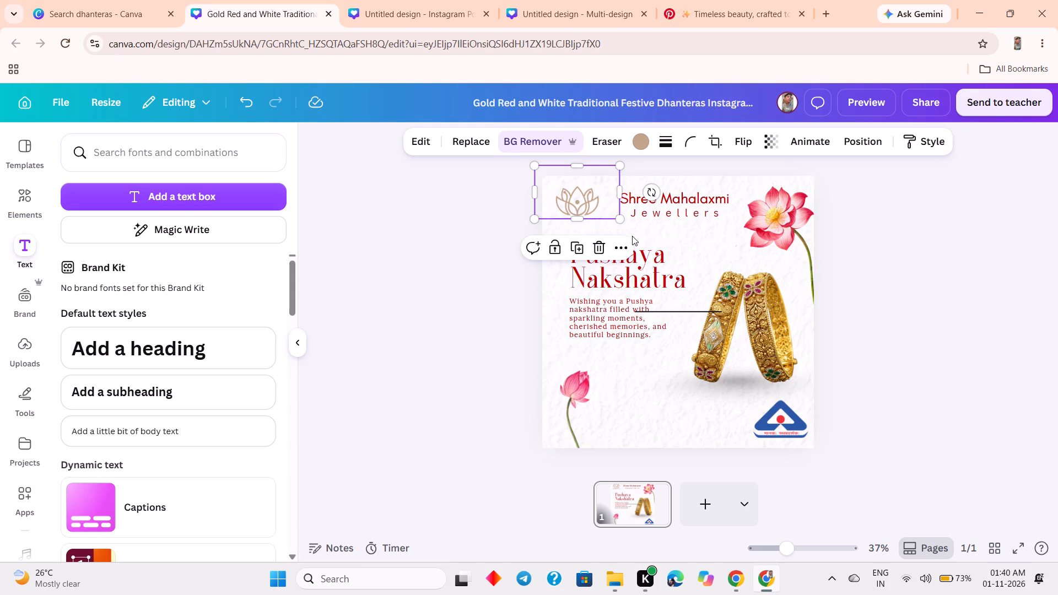
Trim the lotus emblem's lower crop edge slightly and rescale the emblem to fit beside "Shree Mahalaxmi".
left_click_drag(617, 219, 629, 233)
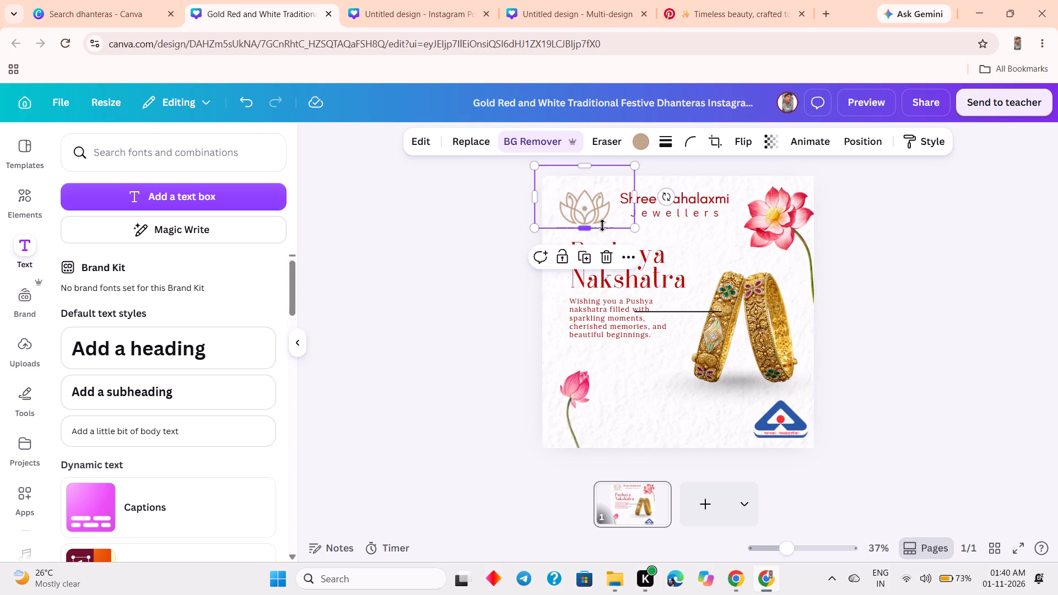
left_click(587, 225)
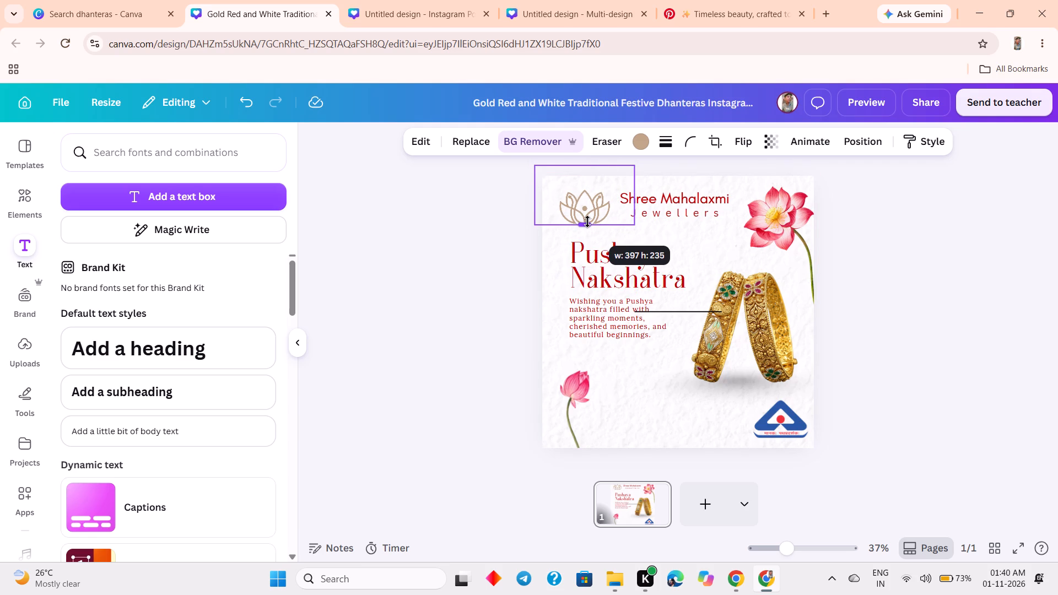
left_click(666, 244)
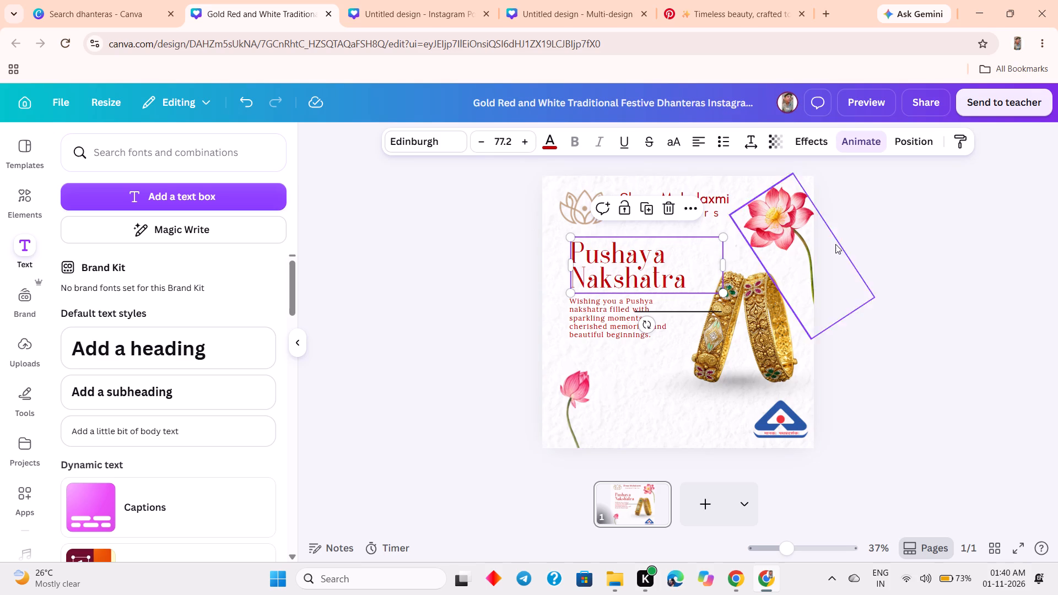
left_click_drag(1050, 242, 1036, 242)
left_click(603, 207)
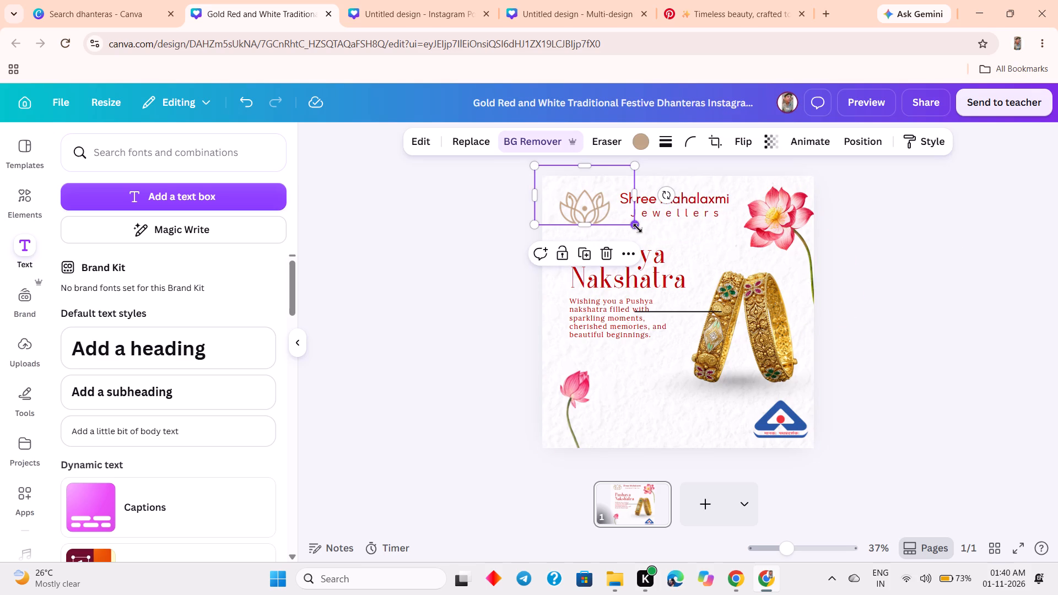
left_click_drag(636, 228, 623, 222)
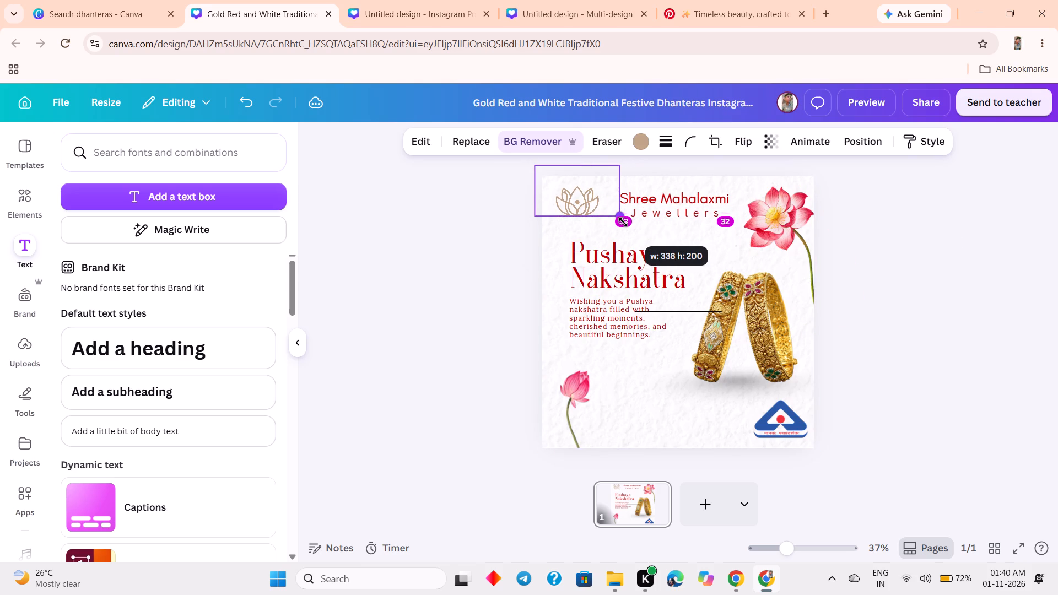
left_click_drag(623, 222, 626, 223)
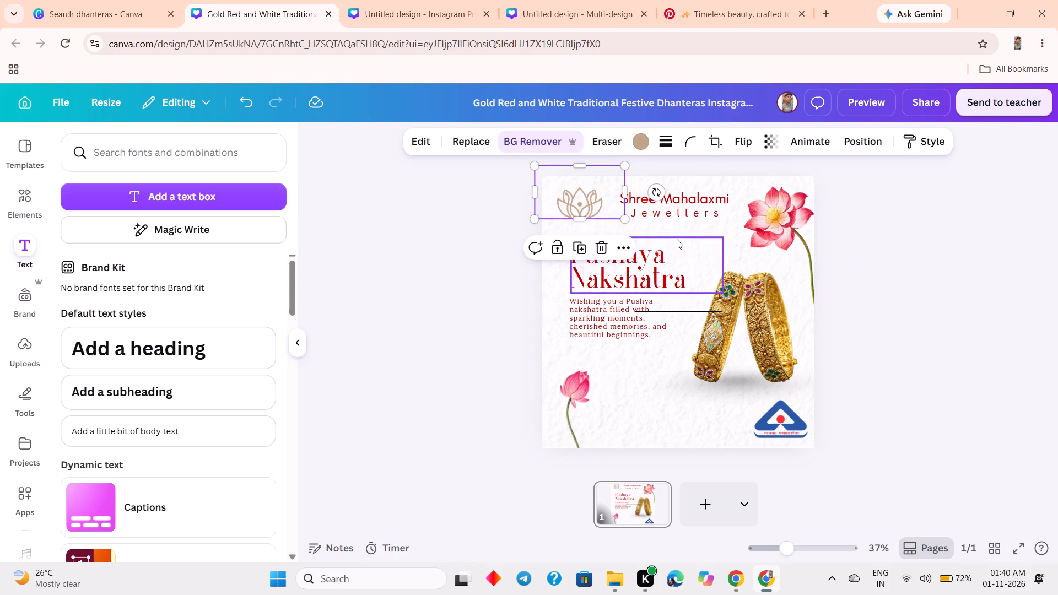
left_click(1007, 253)
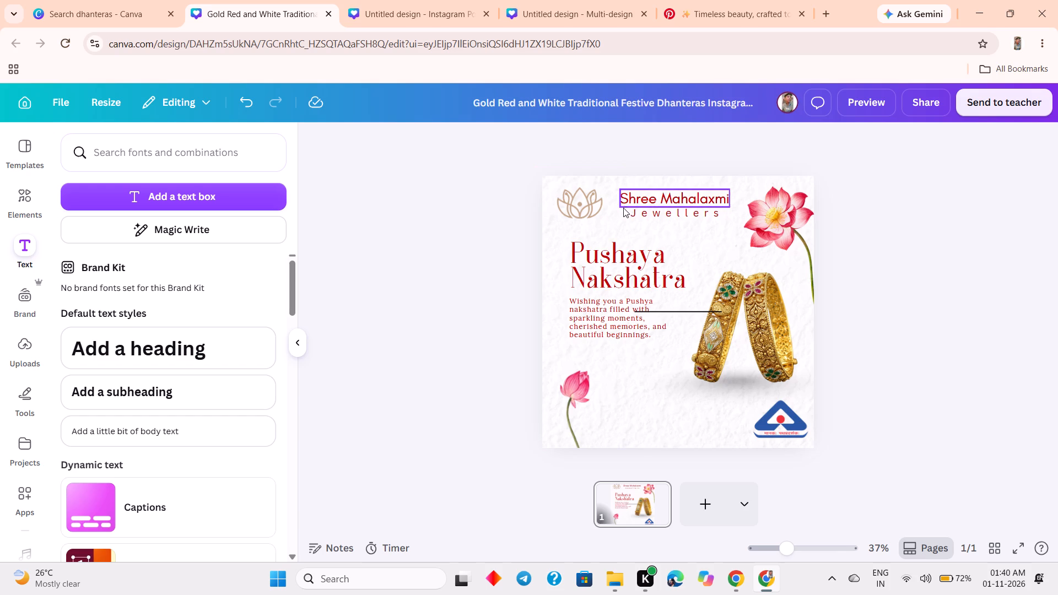
Move the "Shree Mahalaxmi" and "Jewellers" texts and the lotus emblem closer together at the top of the post.
left_click(661, 201)
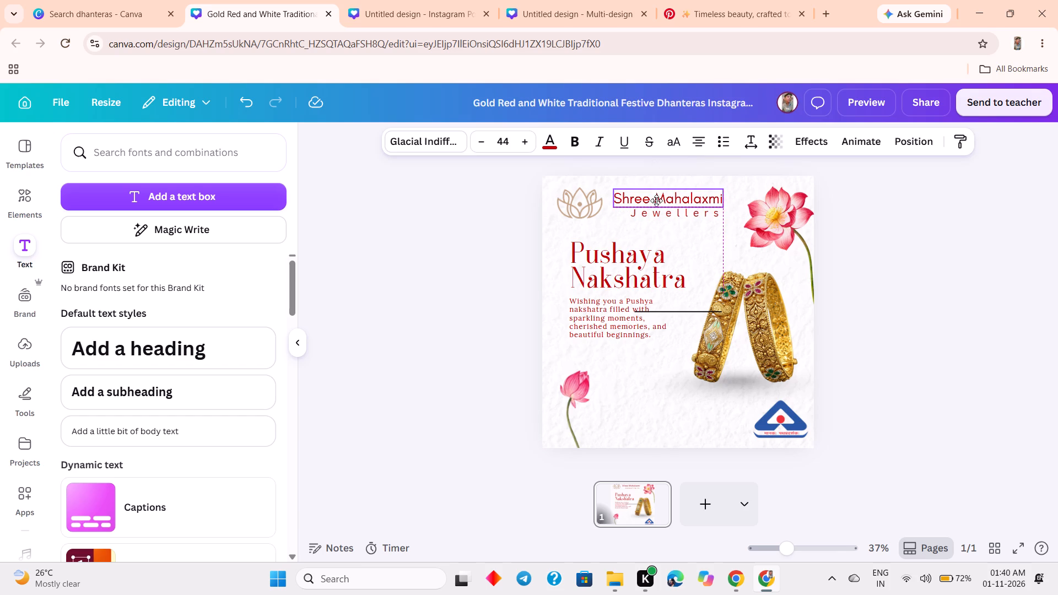
left_click_drag(662, 210, 655, 210)
left_click(929, 230)
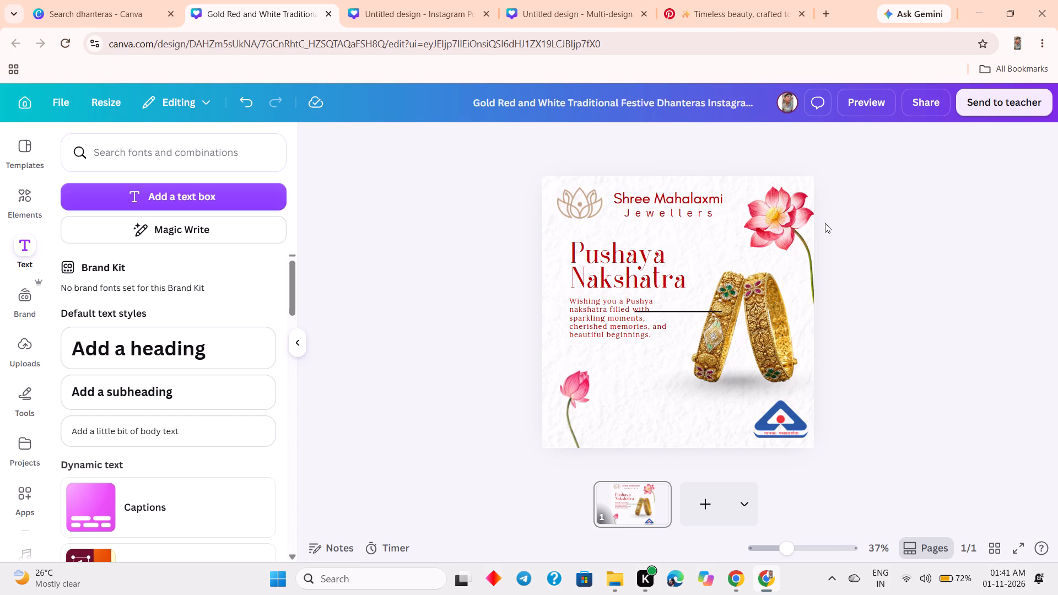
left_click(585, 207)
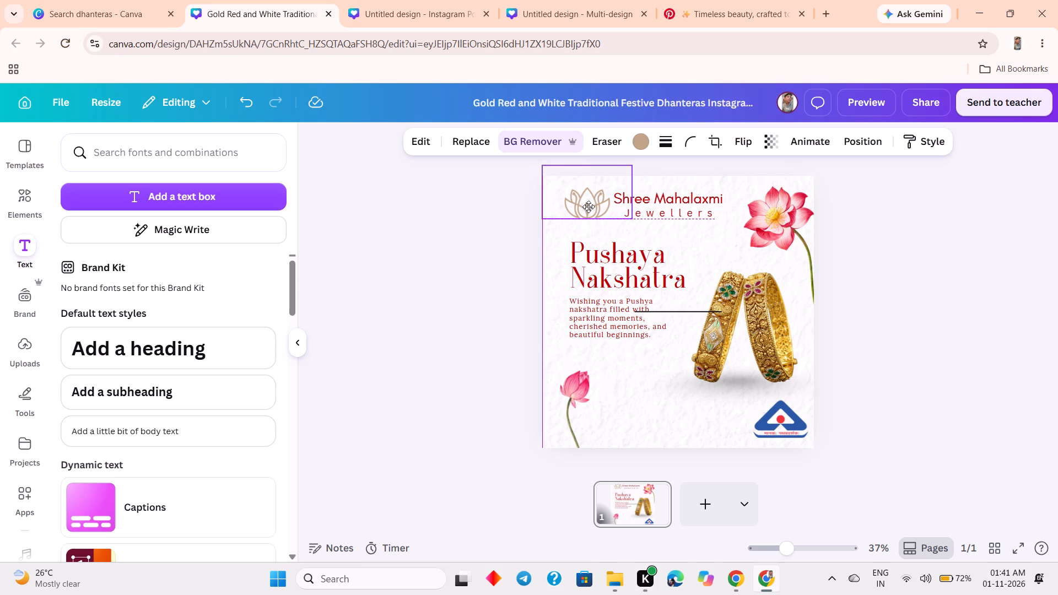
Set "Shree Mahalaxmi" in all uppercase and shift it clear of the lotus emblem.
left_click(668, 200)
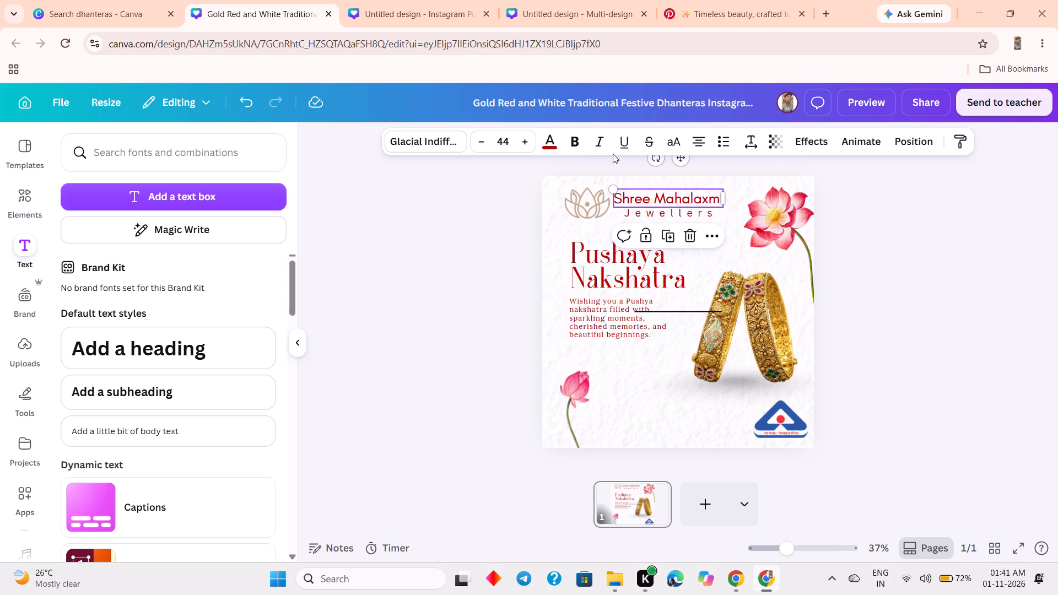
left_click(554, 146)
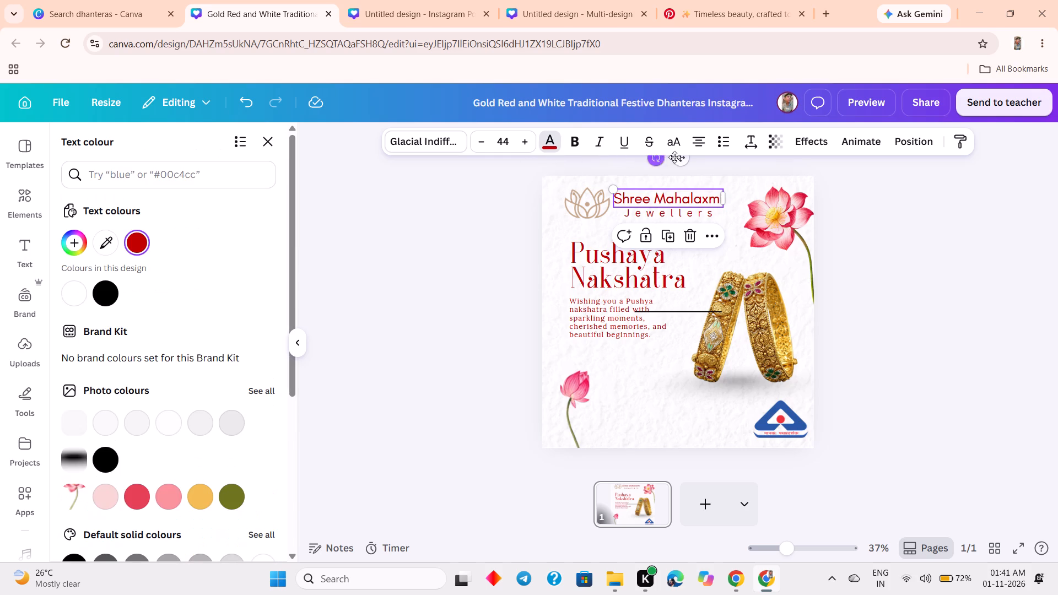
left_click(676, 147)
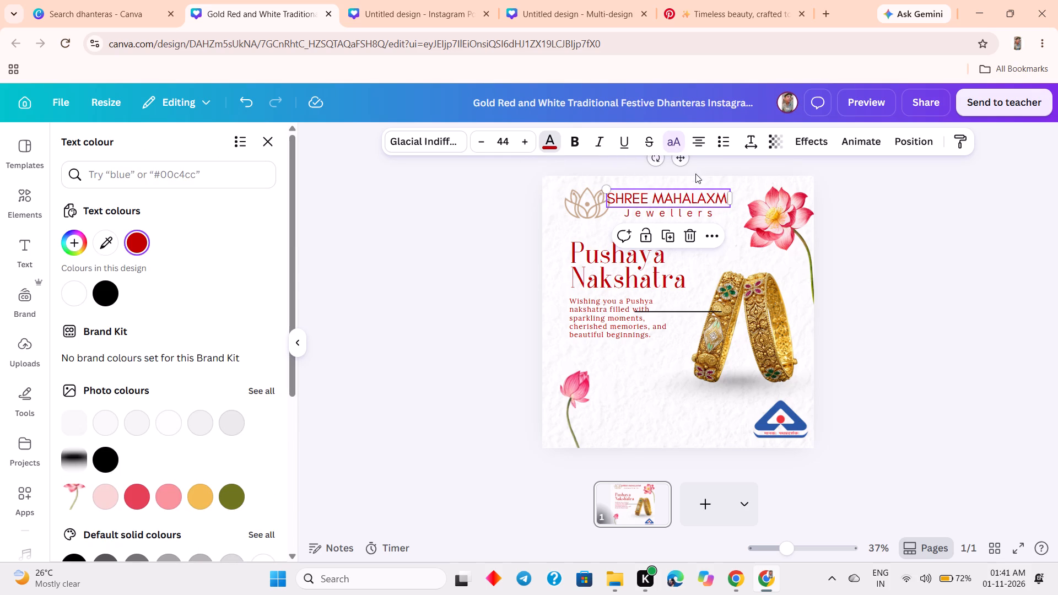
left_click_drag(709, 196, 715, 195)
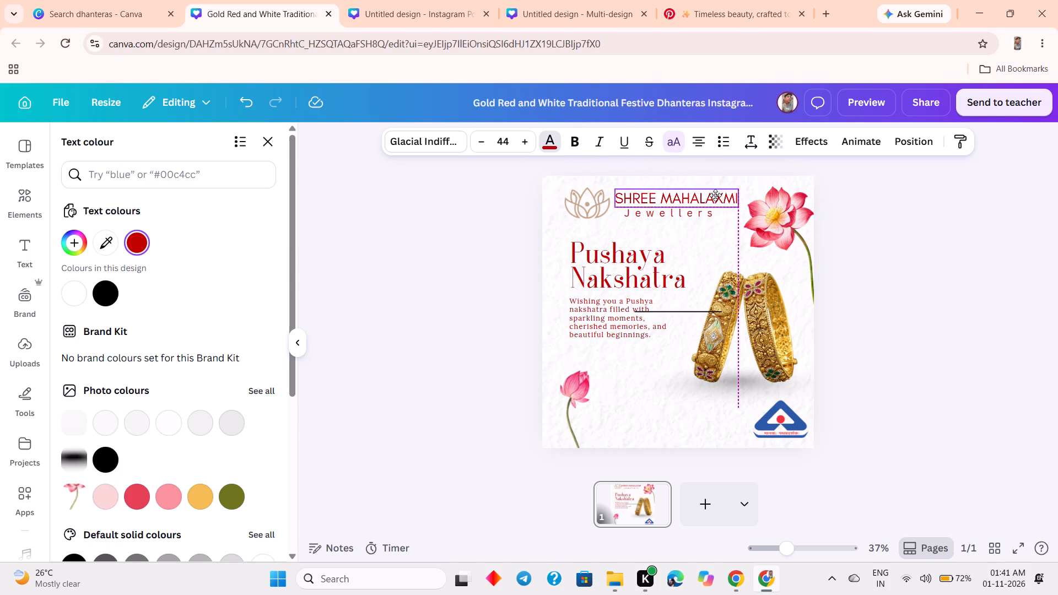
Nudge "SHREE MAHALAXMI" and shift the lotus emblem slightly left to leave a gap between them.
left_click_drag(715, 195, 716, 195)
left_click(969, 208)
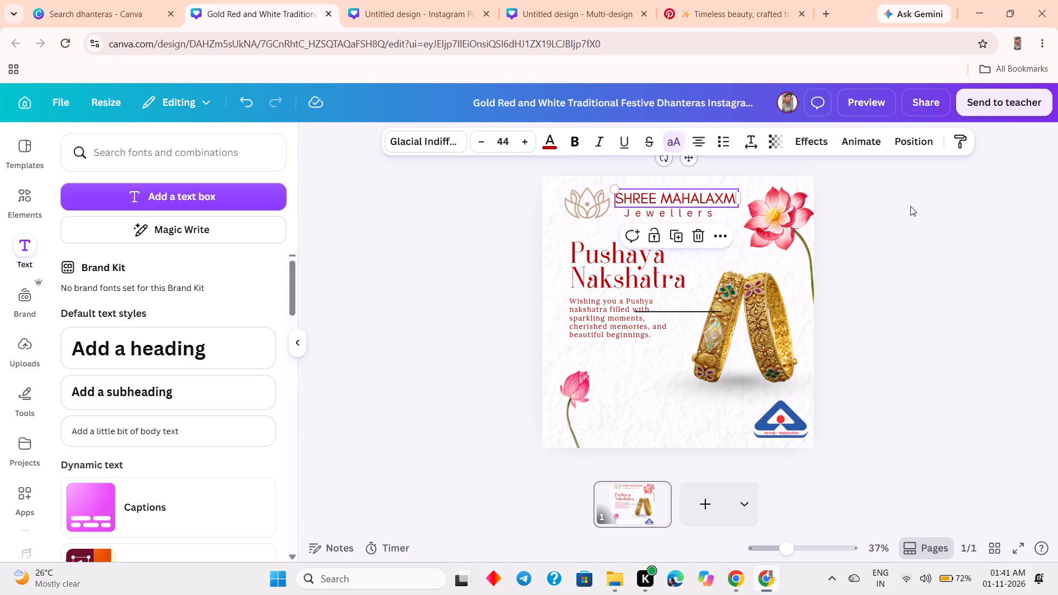
left_click(904, 208)
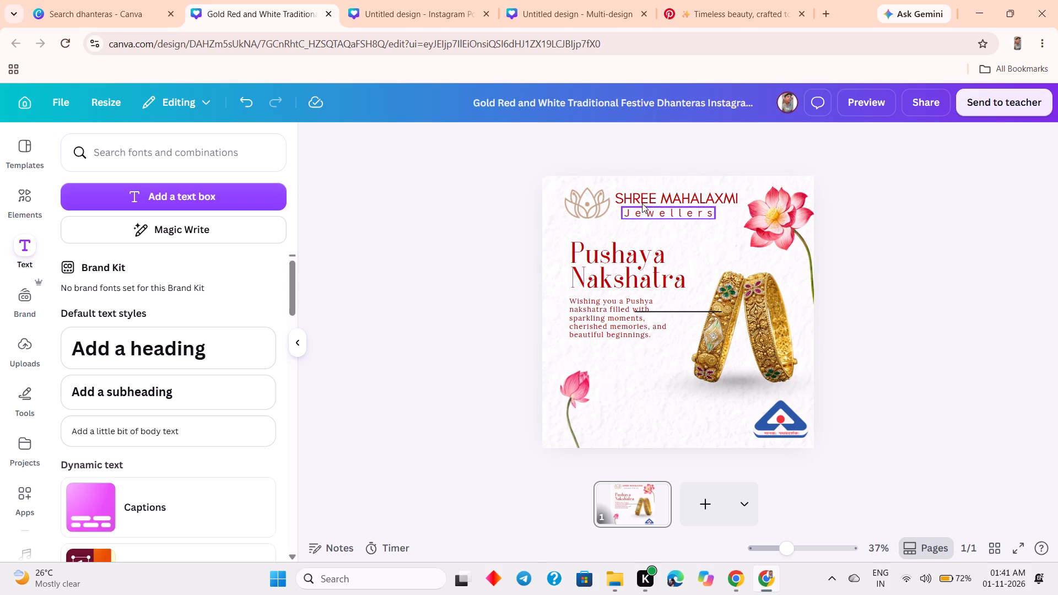
left_click(580, 207)
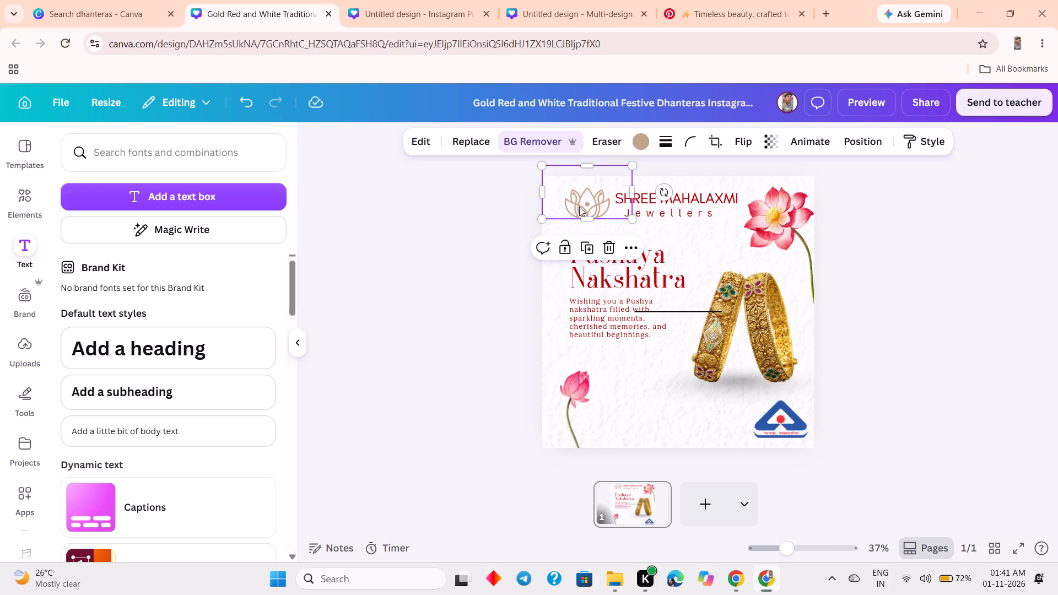
left_click_drag(1008, 247, 1000, 245)
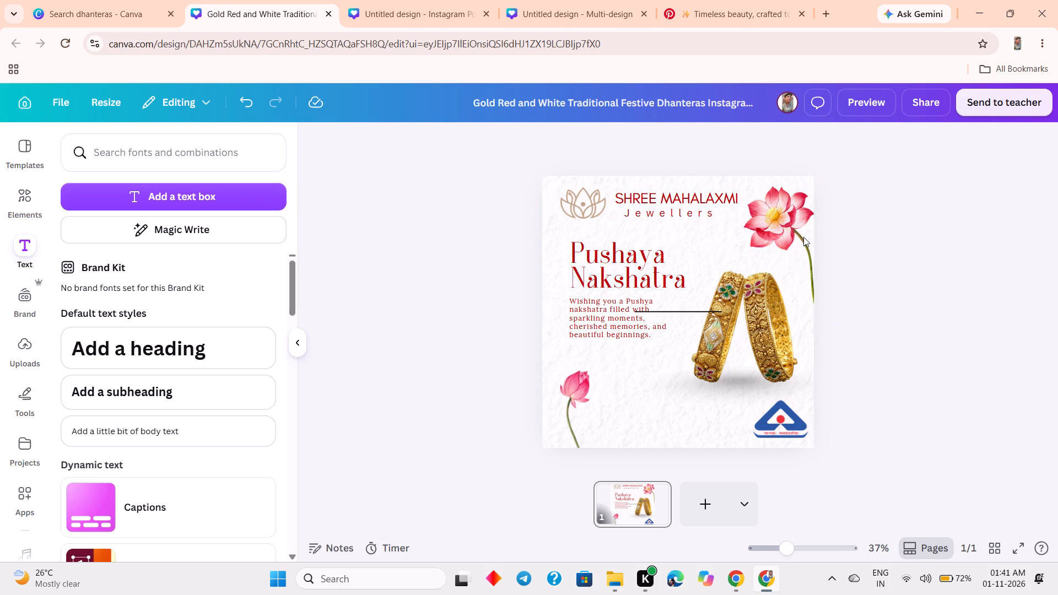
Set the letter spacing of "SHREE MAHALAXMI" to 68.
left_click(693, 201)
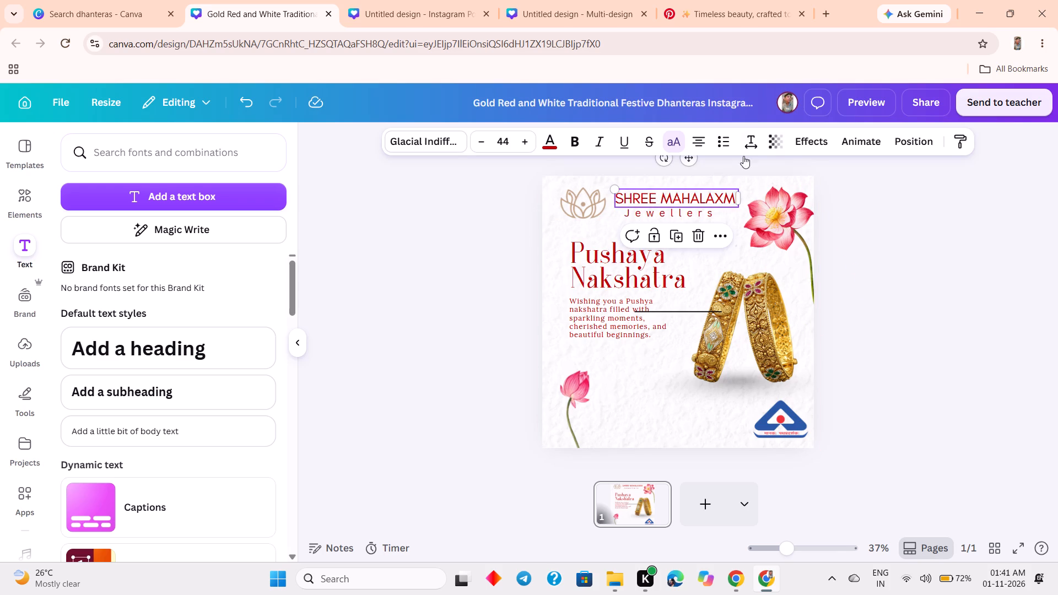
left_click(758, 138)
left_click(708, 201)
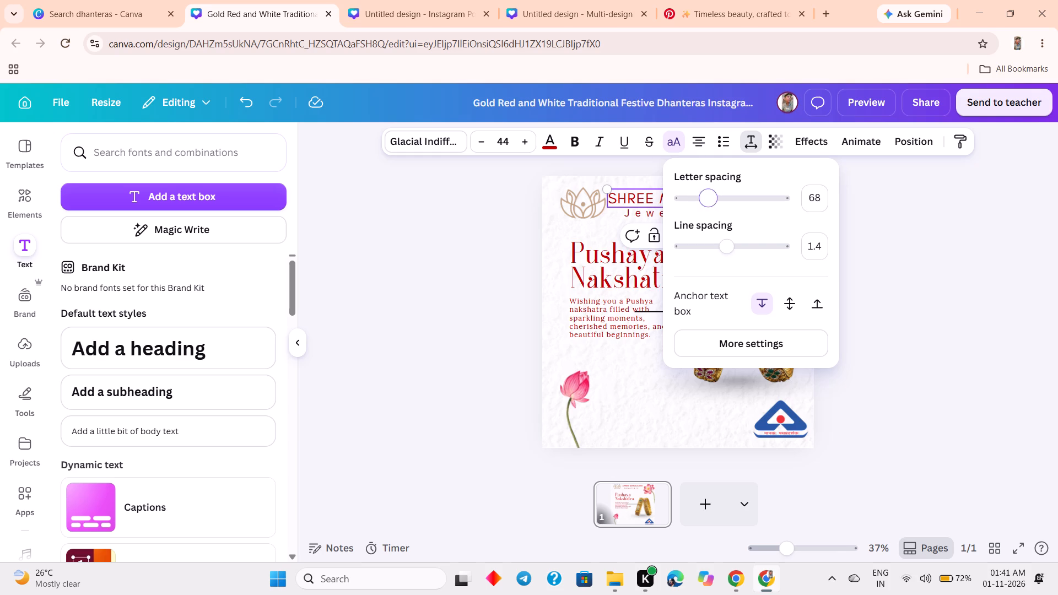
left_click(937, 207)
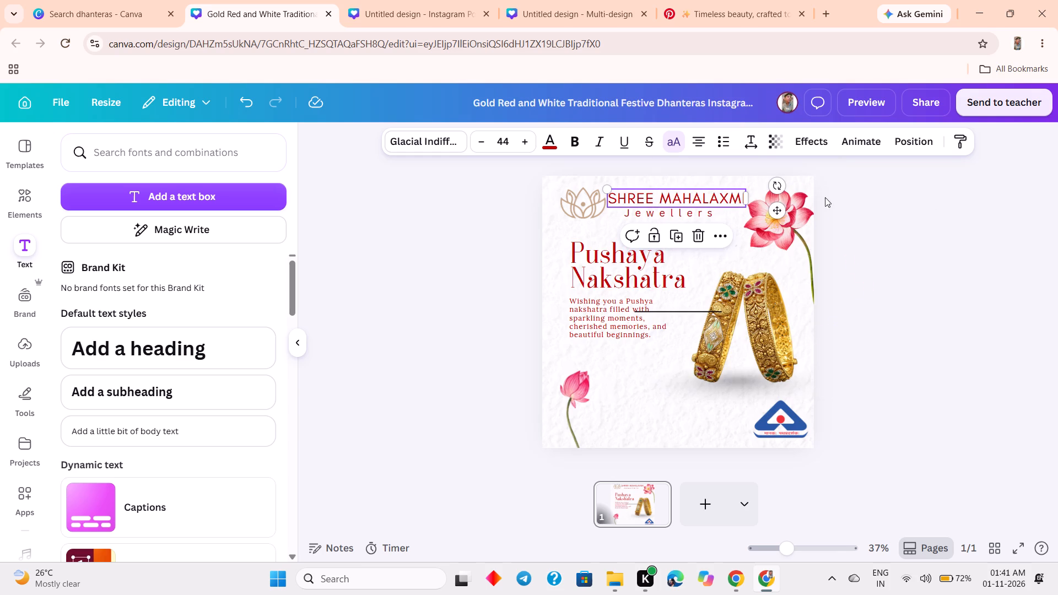
Scale "SHREE MAHALAXMI" down to font size 42.5 and move it slightly lower between the lotus emblem and the pink lotus.
left_click_drag(608, 190, 608, 190)
left_click_drag(608, 190, 613, 191)
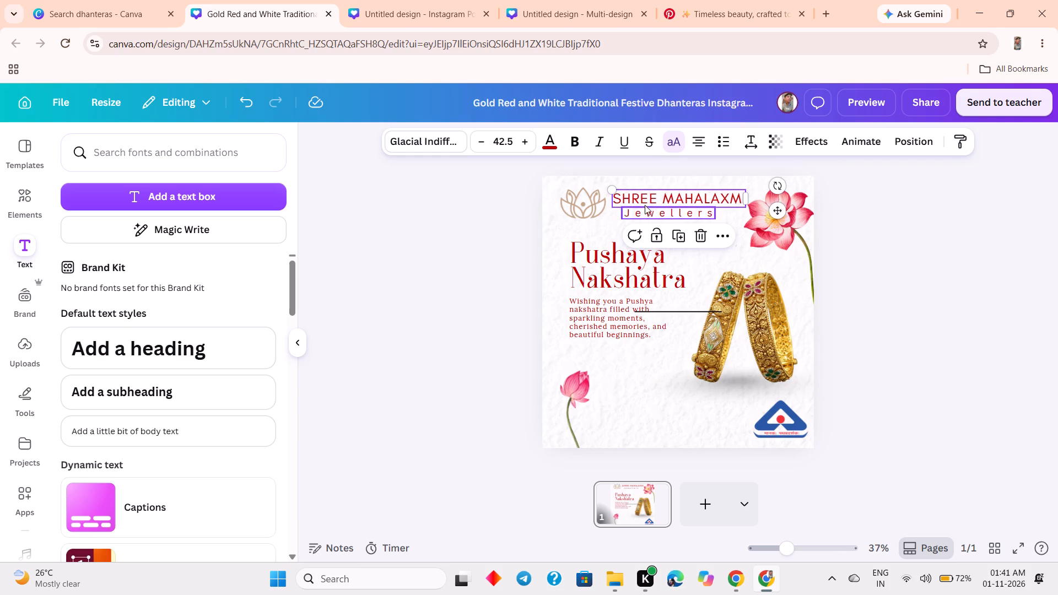
left_click(663, 196)
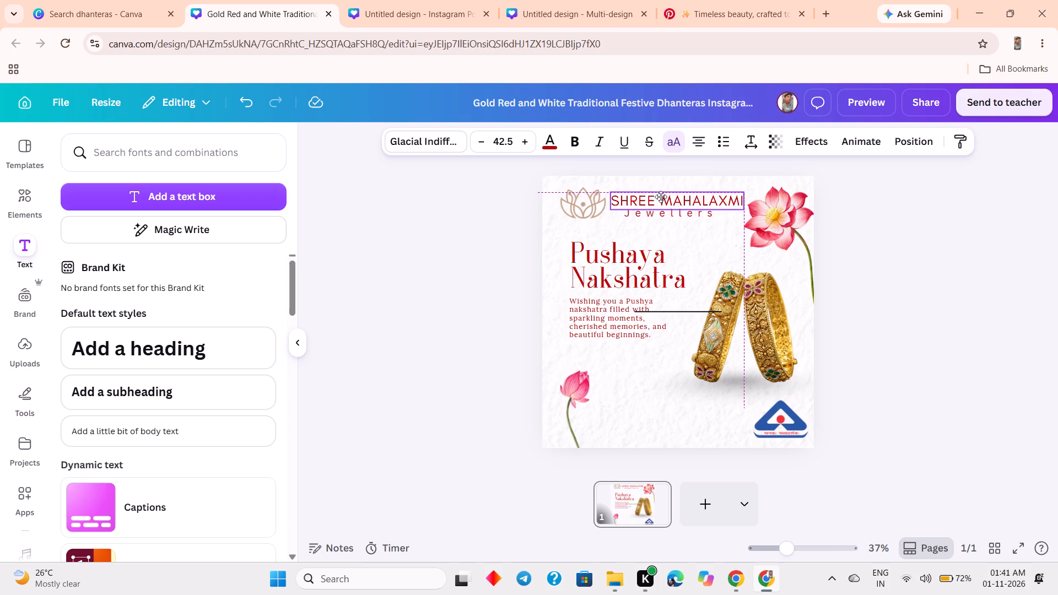
left_click(979, 219)
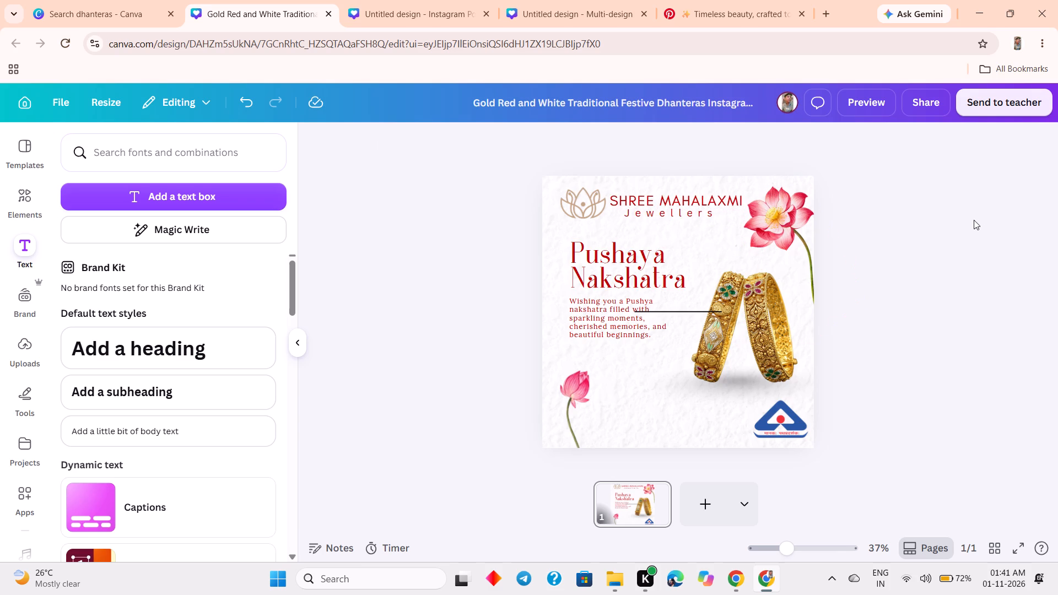
Lower "Jewellers" slightly beneath the brand name and move the lotus emblem left and down, level with the two text lines.
left_click(669, 215)
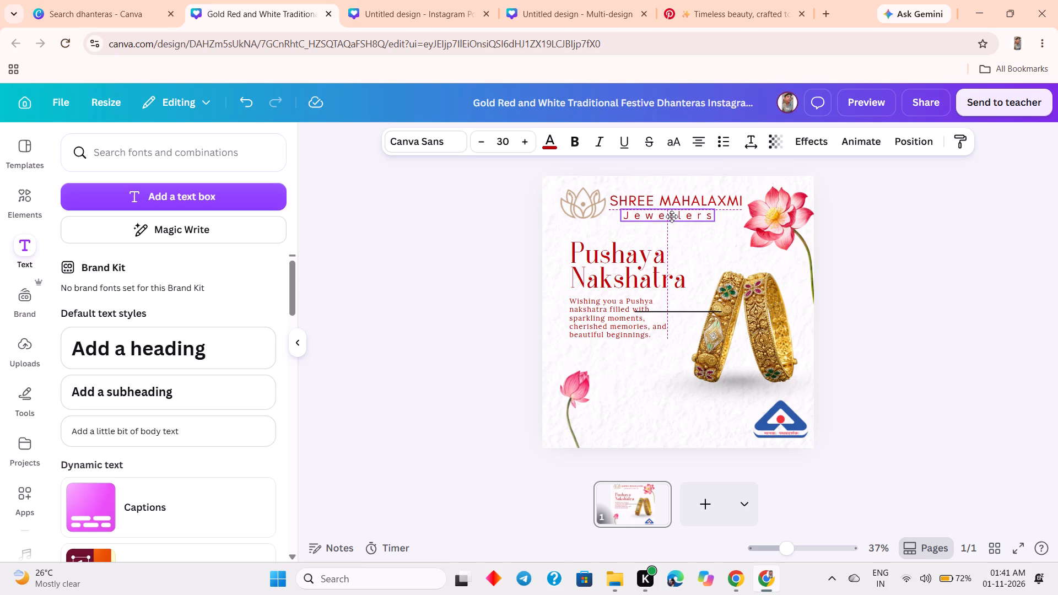
left_click(937, 221)
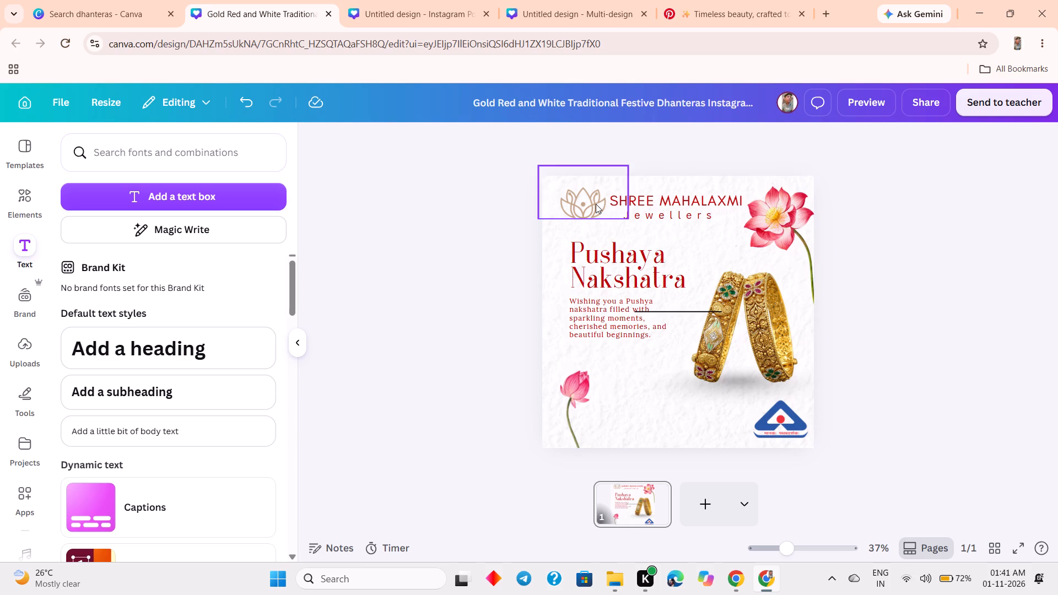
left_click_drag(595, 204, 590, 207)
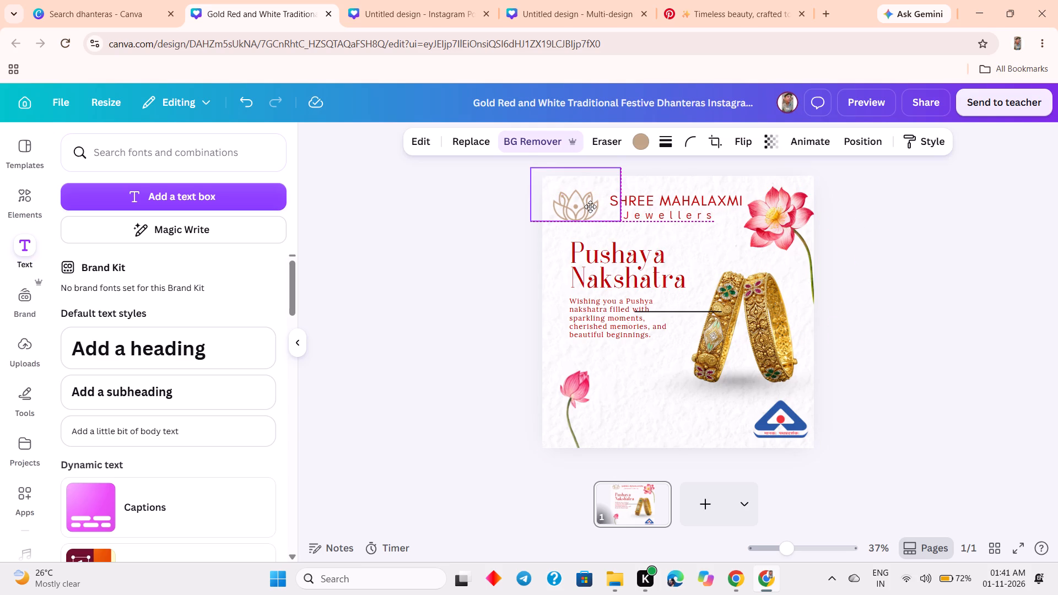
left_click_drag(590, 207, 590, 208)
left_click(969, 220)
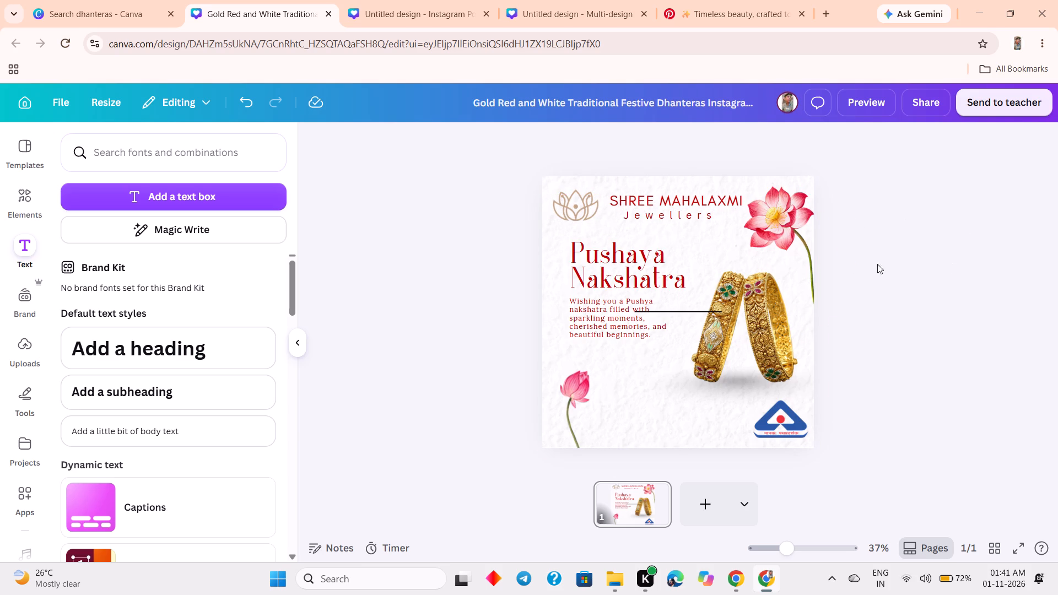
left_click(562, 212)
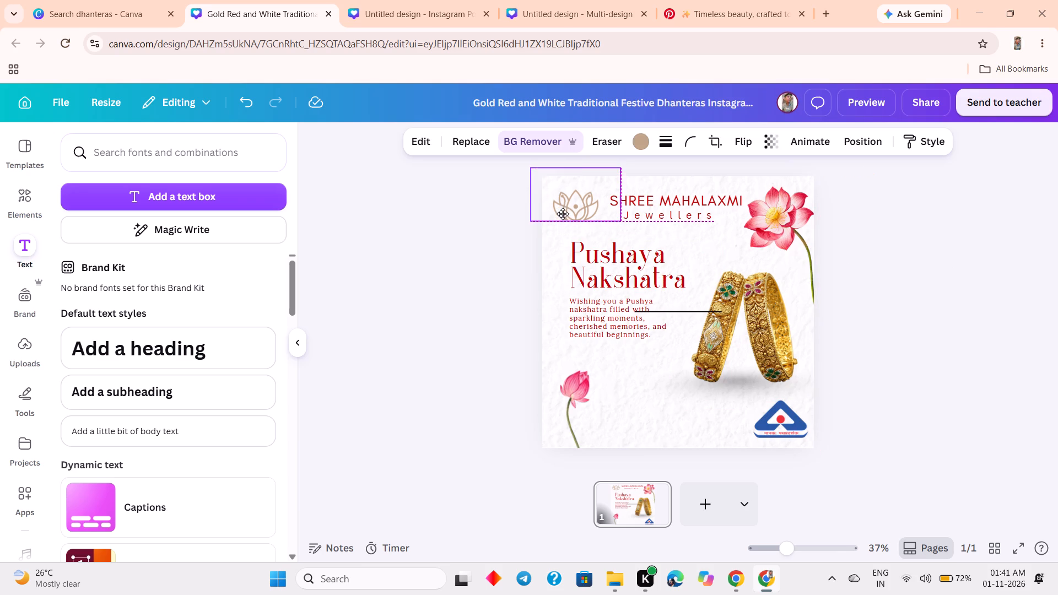
left_click(956, 237)
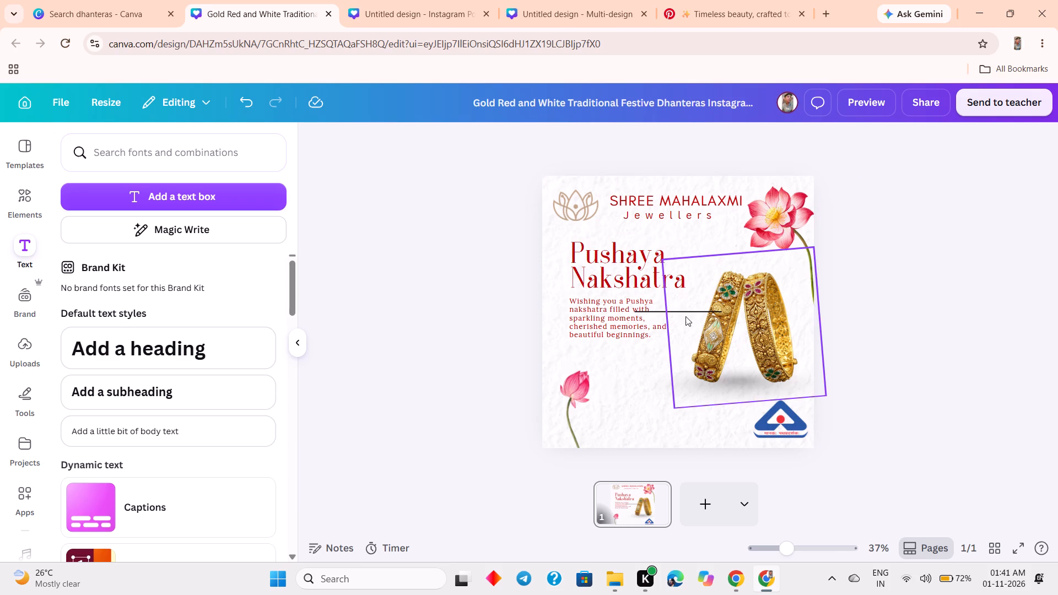
Delete the thin black horizontal line running from the greeting text to the bangles.
left_click(685, 311)
left_click(702, 284)
left_click(643, 378)
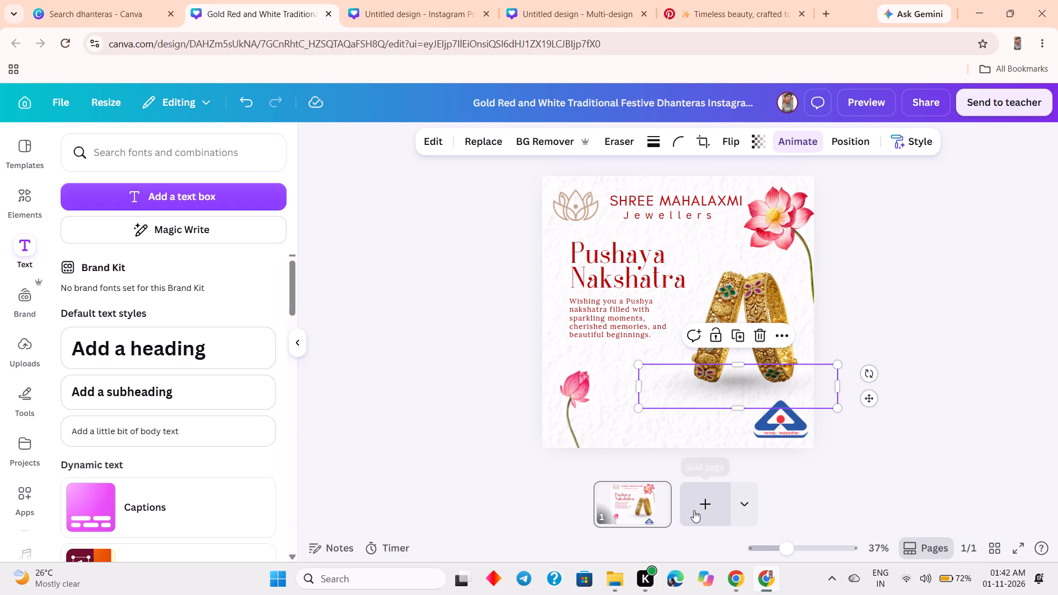
Add a blank second page to the design.
left_click(694, 510)
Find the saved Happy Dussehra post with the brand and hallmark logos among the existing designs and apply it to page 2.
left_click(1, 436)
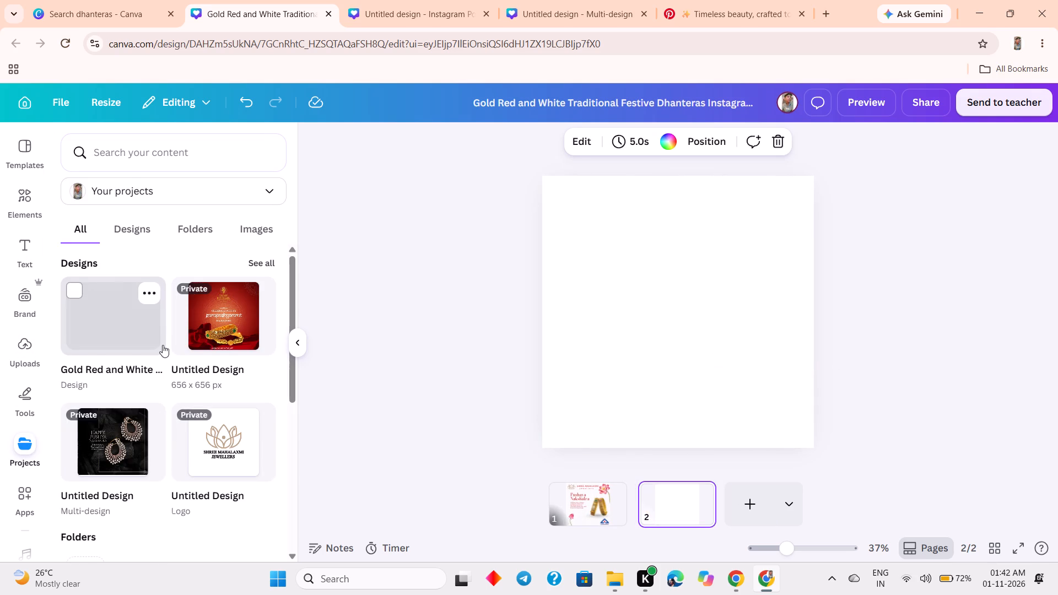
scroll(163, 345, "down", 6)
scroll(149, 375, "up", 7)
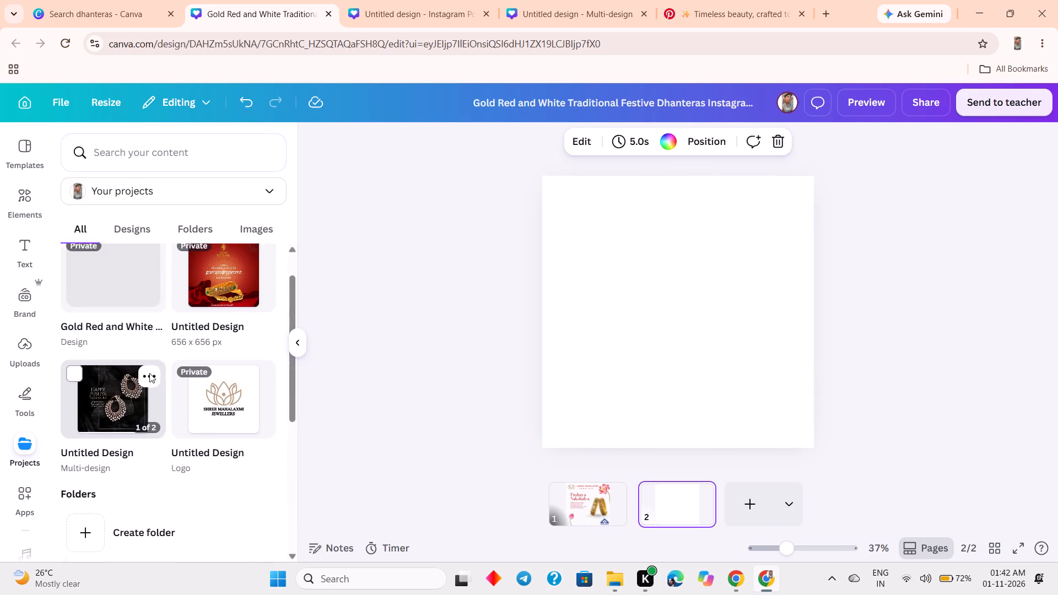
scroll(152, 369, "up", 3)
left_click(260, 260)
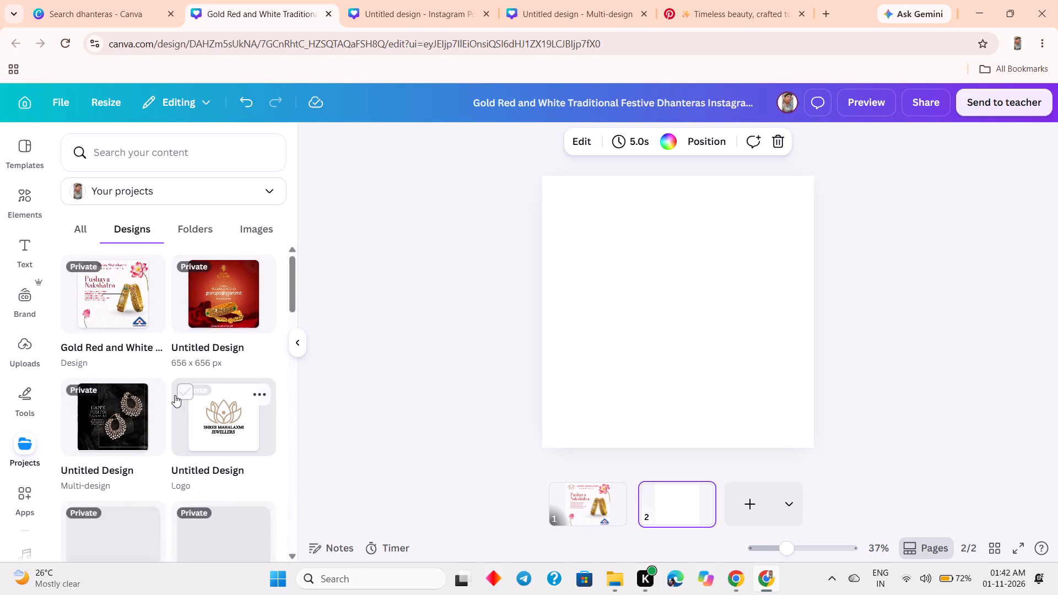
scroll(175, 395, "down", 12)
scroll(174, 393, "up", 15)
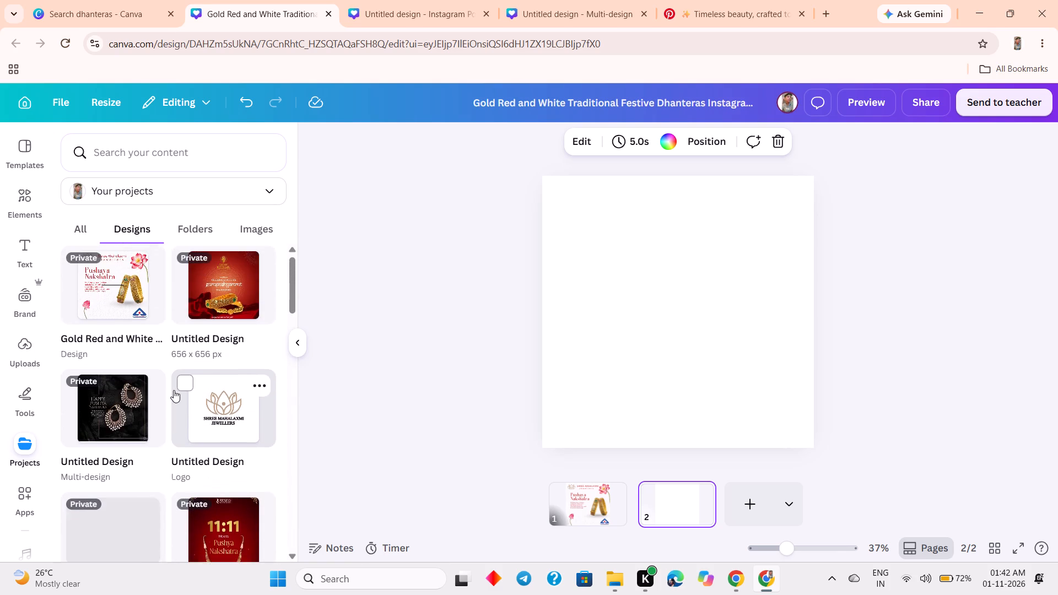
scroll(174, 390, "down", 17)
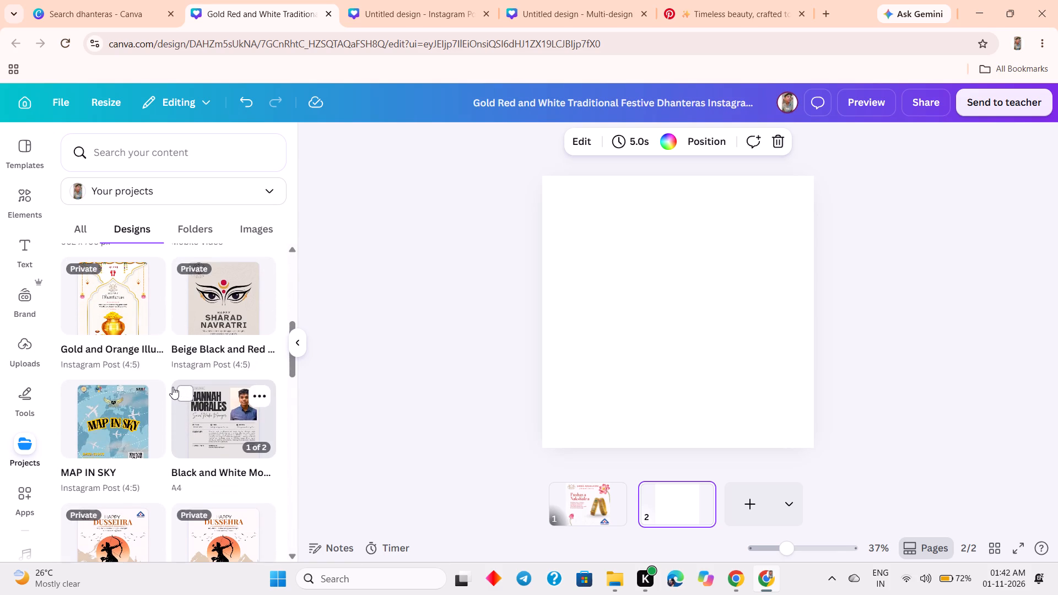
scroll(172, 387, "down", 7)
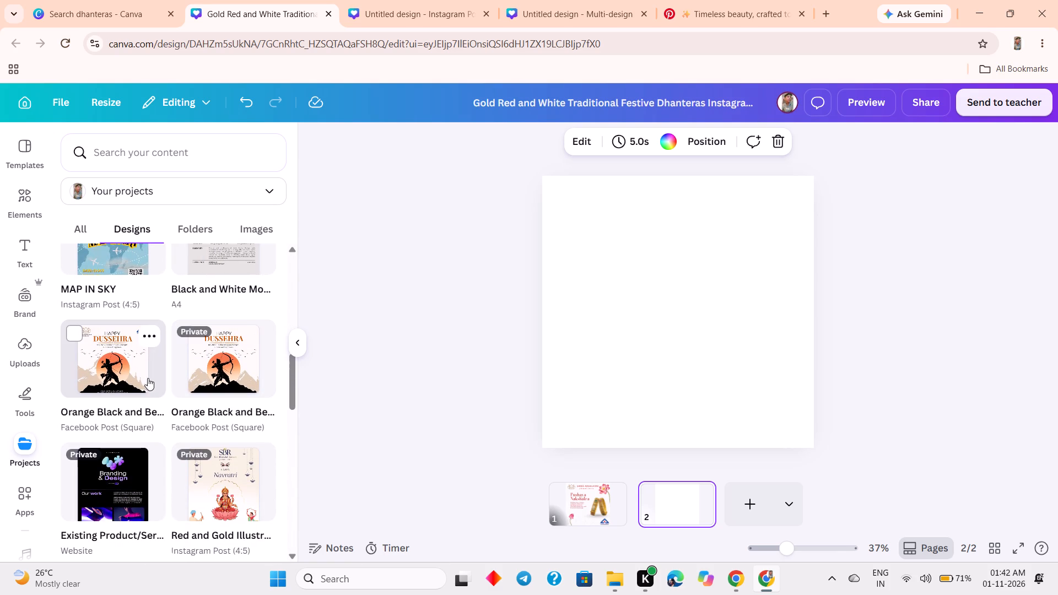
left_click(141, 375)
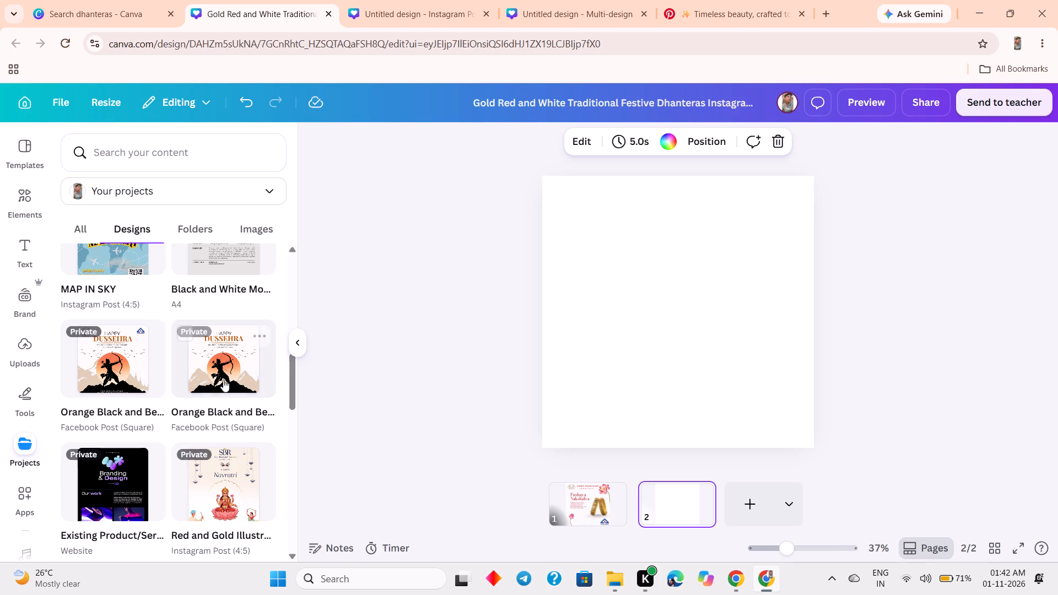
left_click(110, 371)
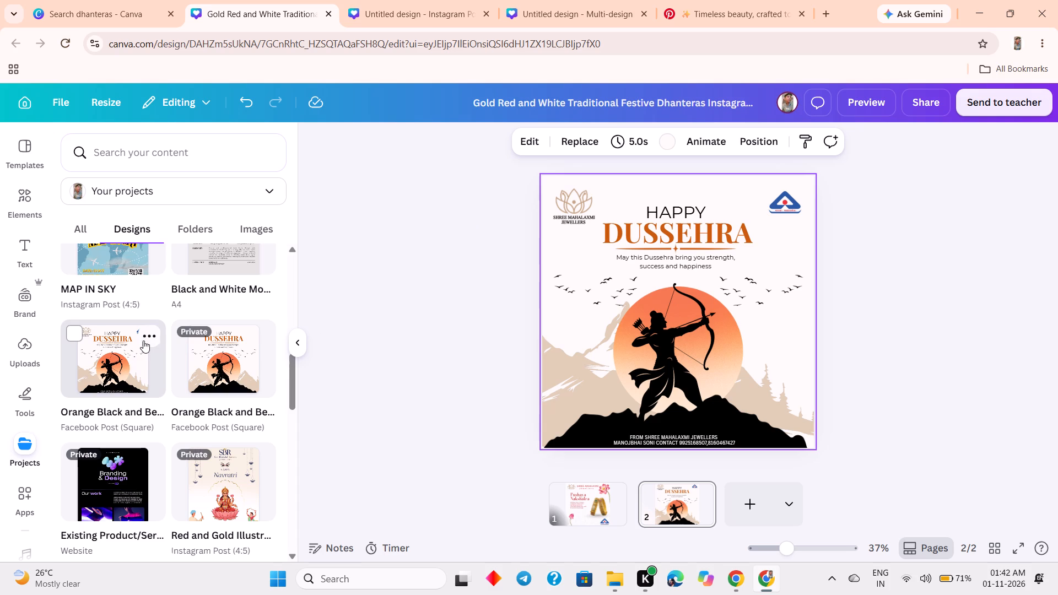
Move the saved Orange Black and Beige Dussehra design that was applied to page 2 to Trash.
left_click(145, 337)
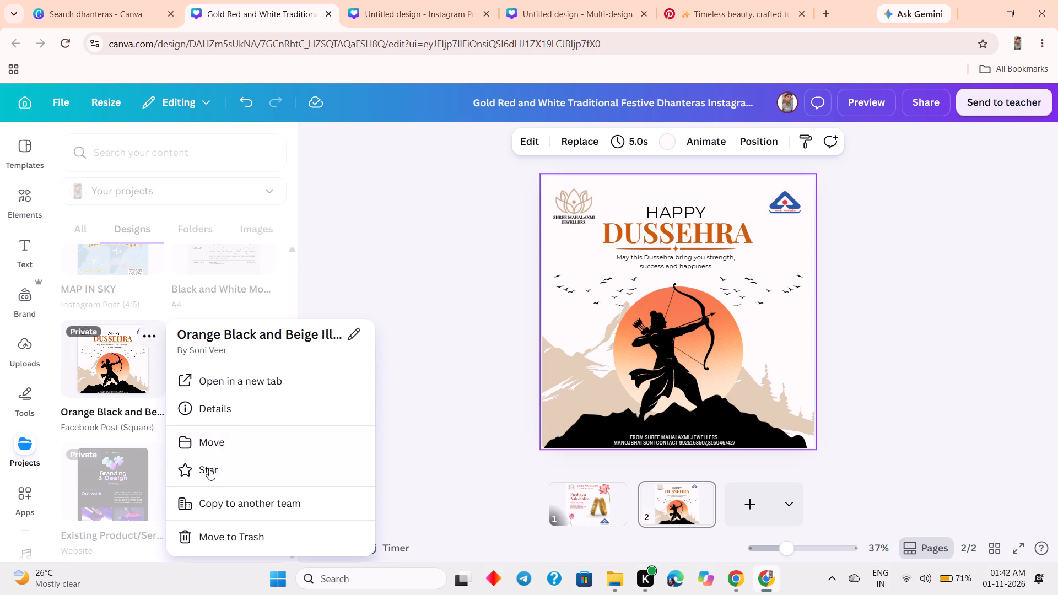
left_click(226, 534)
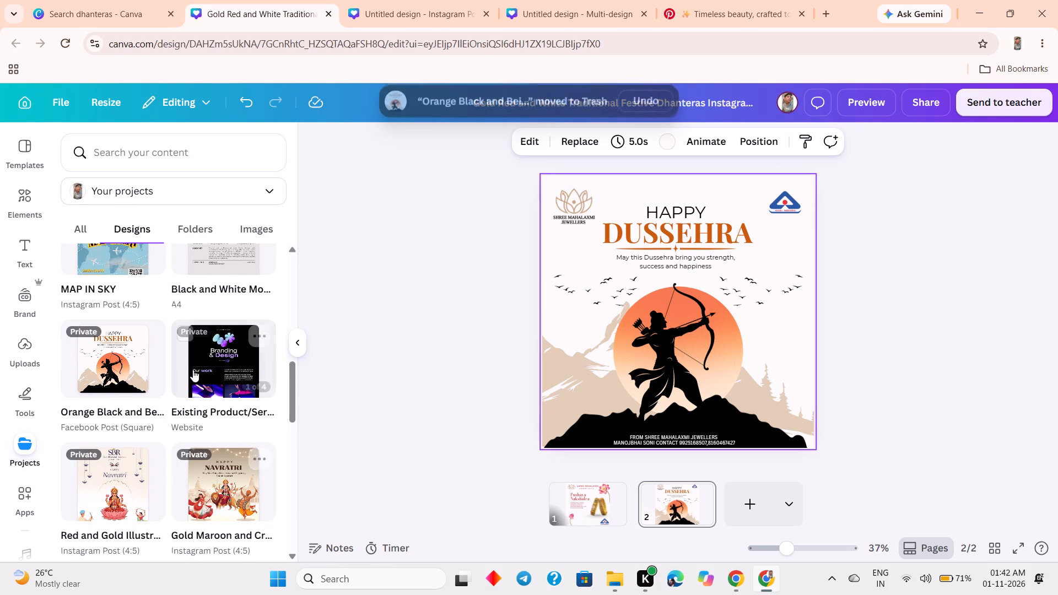
Replace page 2's content with the saved Gold Maroon Happy Navratri design.
scroll(183, 365, "down", 7)
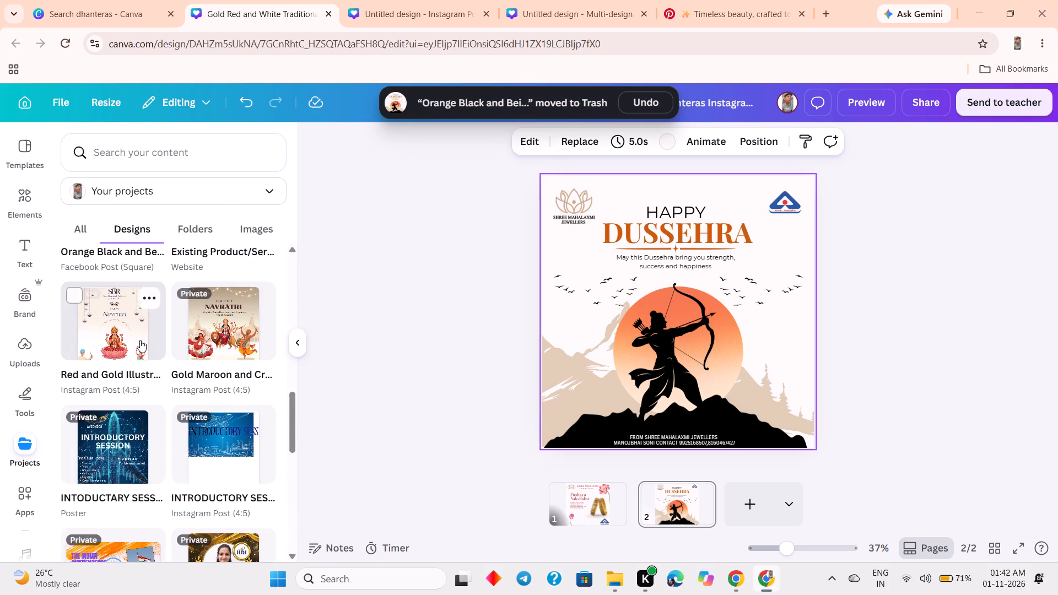
left_click(202, 340)
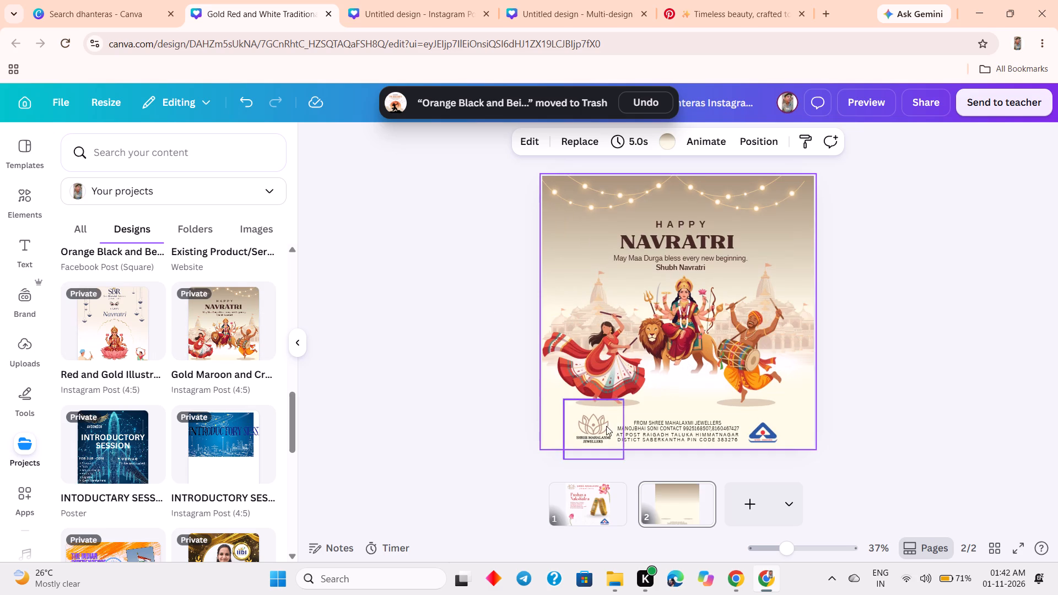
Duplicate the "From Shree Mahalaxmi Jewellers" contact text, move the copy to page 1 and place it beside the hallmark logo.
left_click(636, 422)
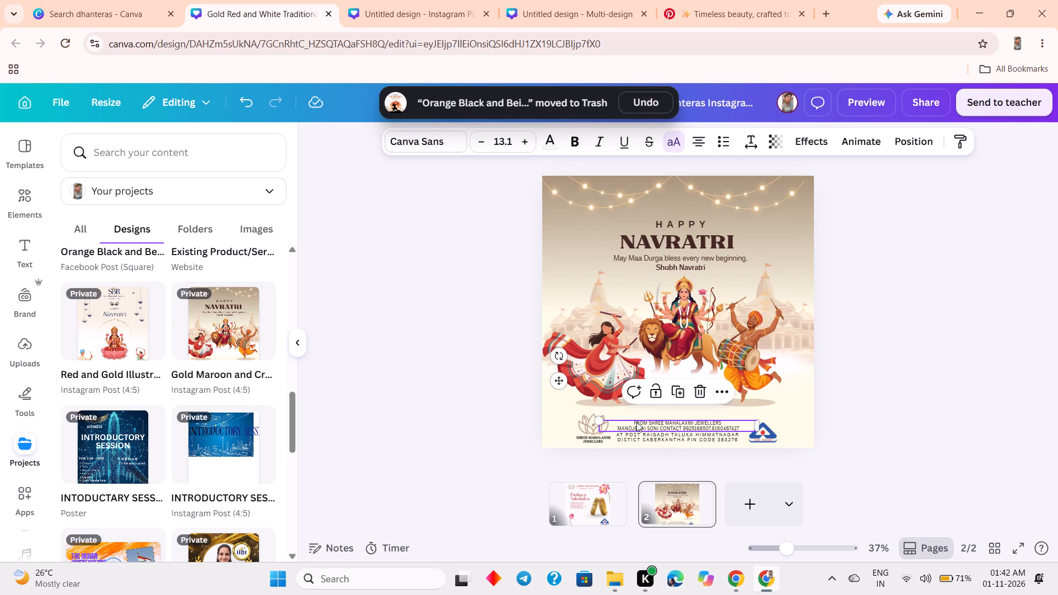
left_click(679, 396)
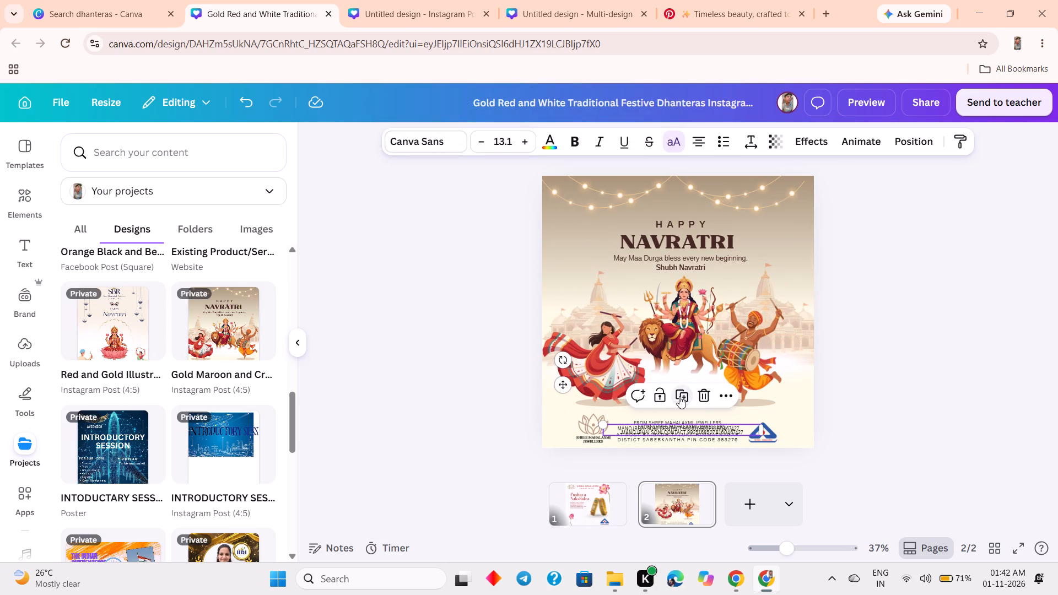
left_click_drag(681, 428, 592, 506)
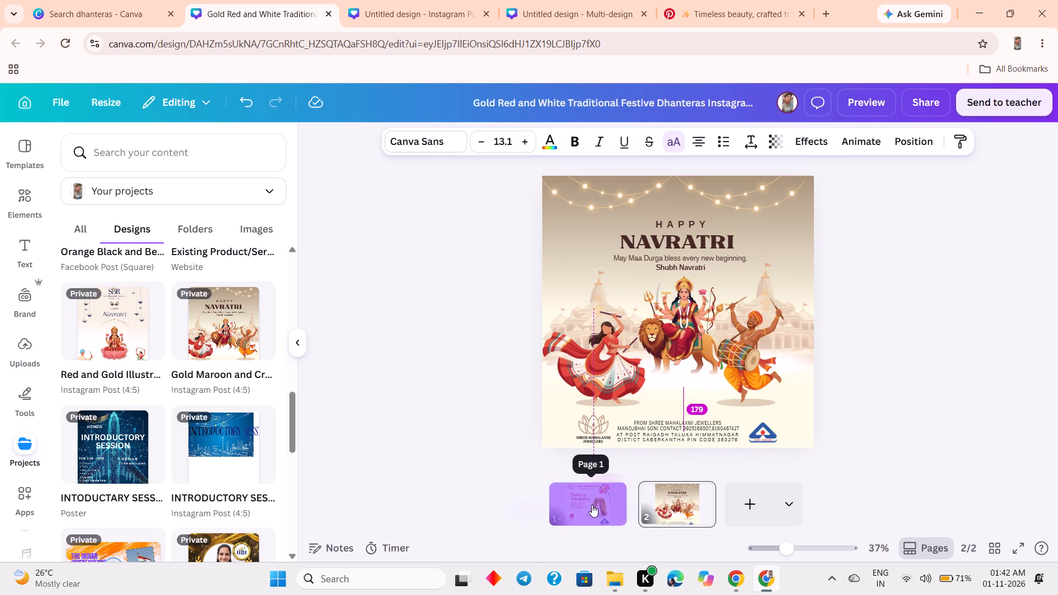
left_click_drag(672, 431, 662, 426)
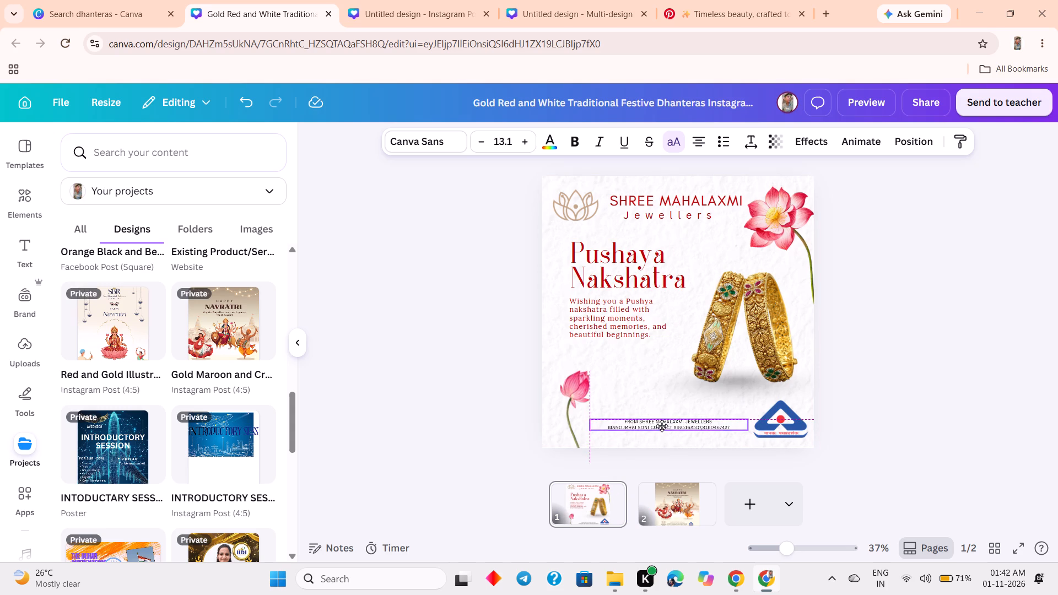
Nudge the contact text on page 1 slightly upward beside the hallmark logo.
left_click_drag(662, 426, 661, 423)
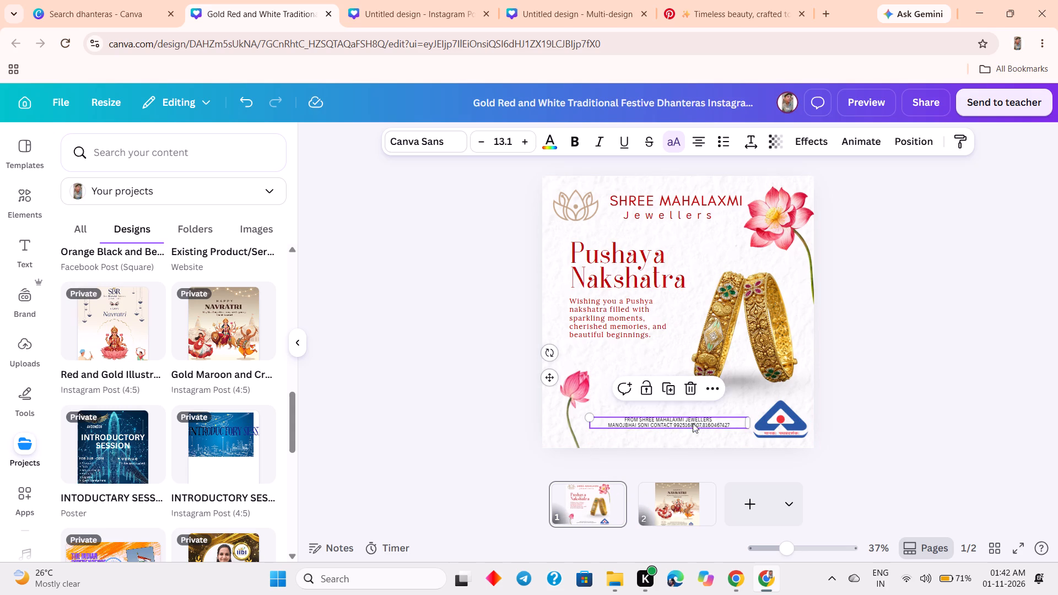
left_click(941, 401)
Duplicate the shop address text on page 2, move the copy to page 1 and place it beneath the contact text.
left_click(673, 502)
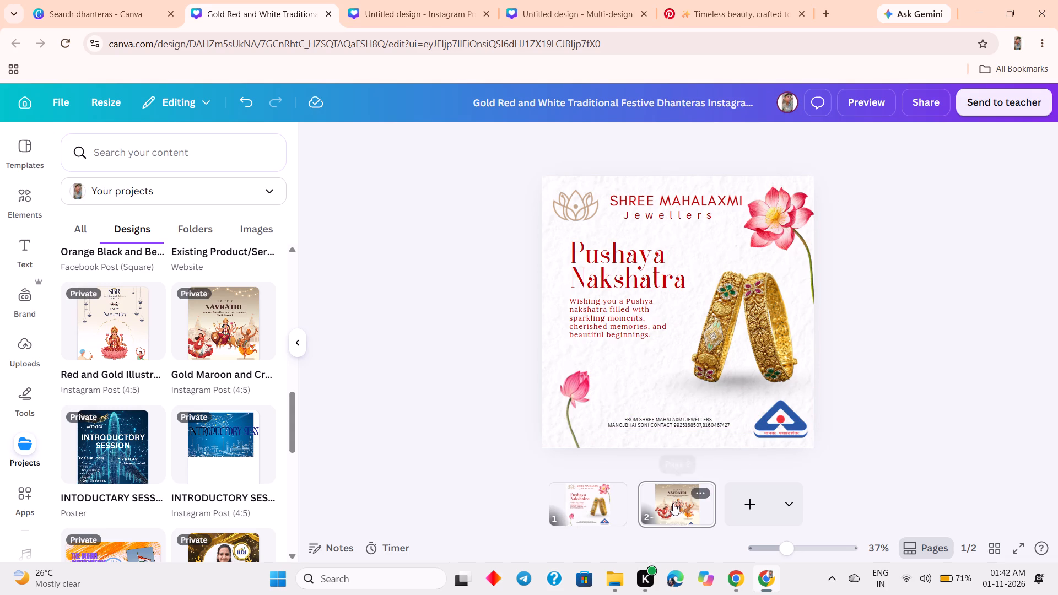
left_click(693, 437)
left_click(673, 402)
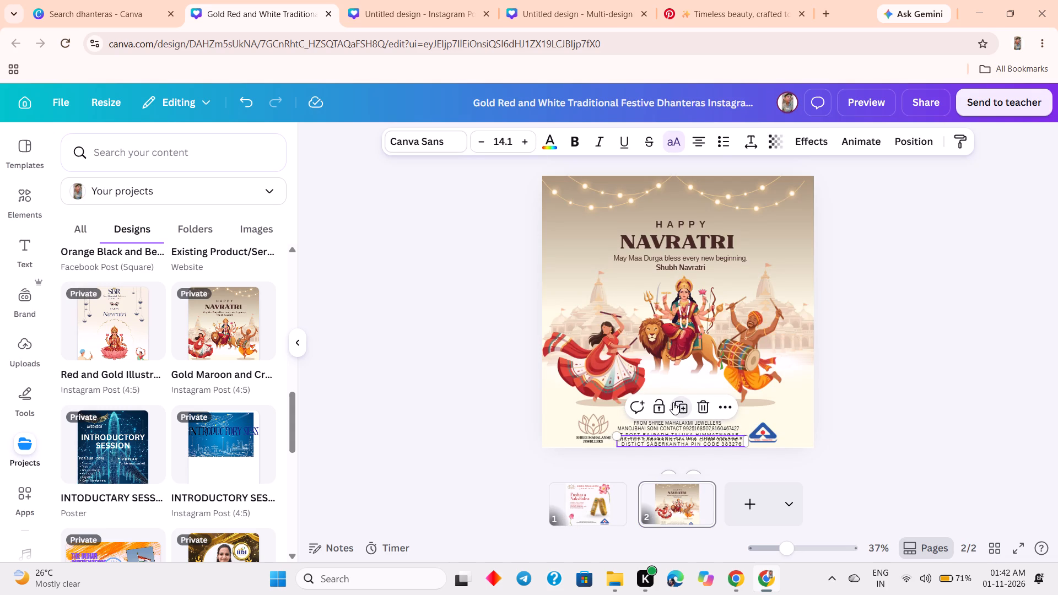
left_click_drag(674, 443, 600, 506)
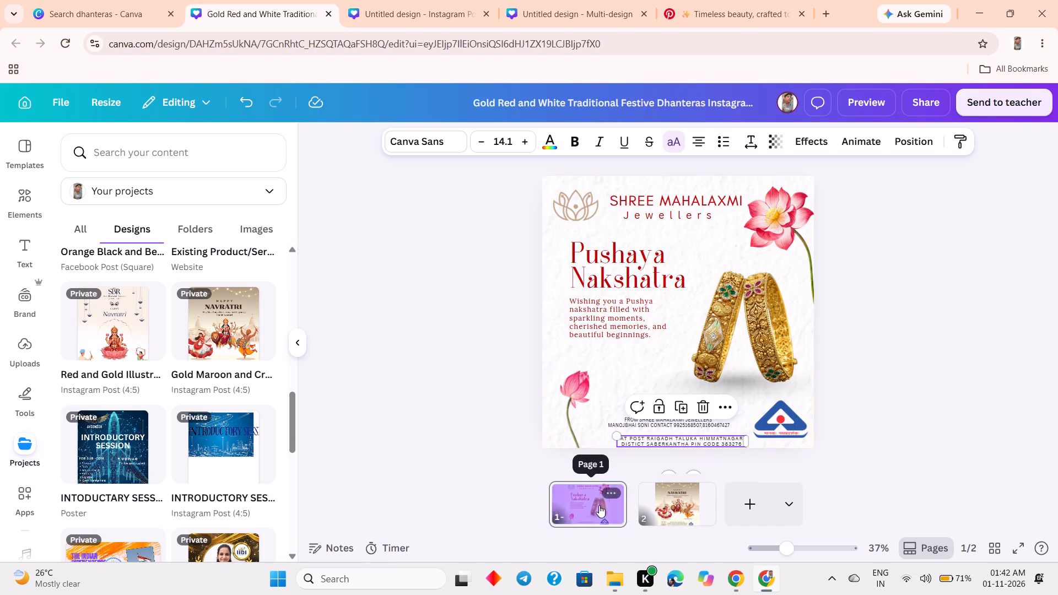
left_click_drag(670, 446, 657, 447)
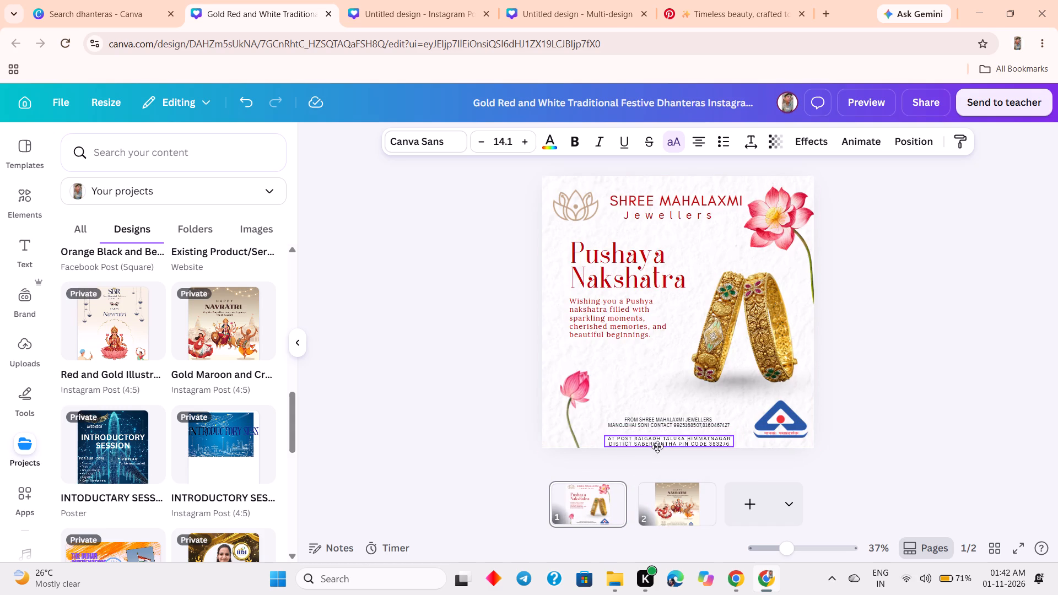
left_click_drag(657, 447, 656, 441)
left_click(968, 434)
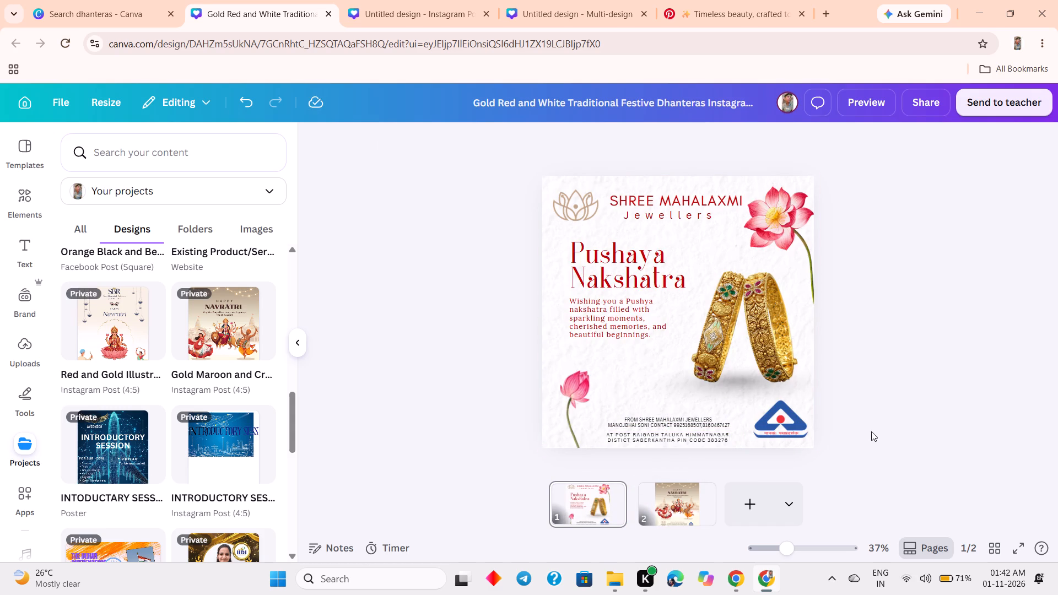
Move the contact text slightly closer to the address lines and set its letter spacing to 178.
left_click(670, 418)
left_click(670, 419)
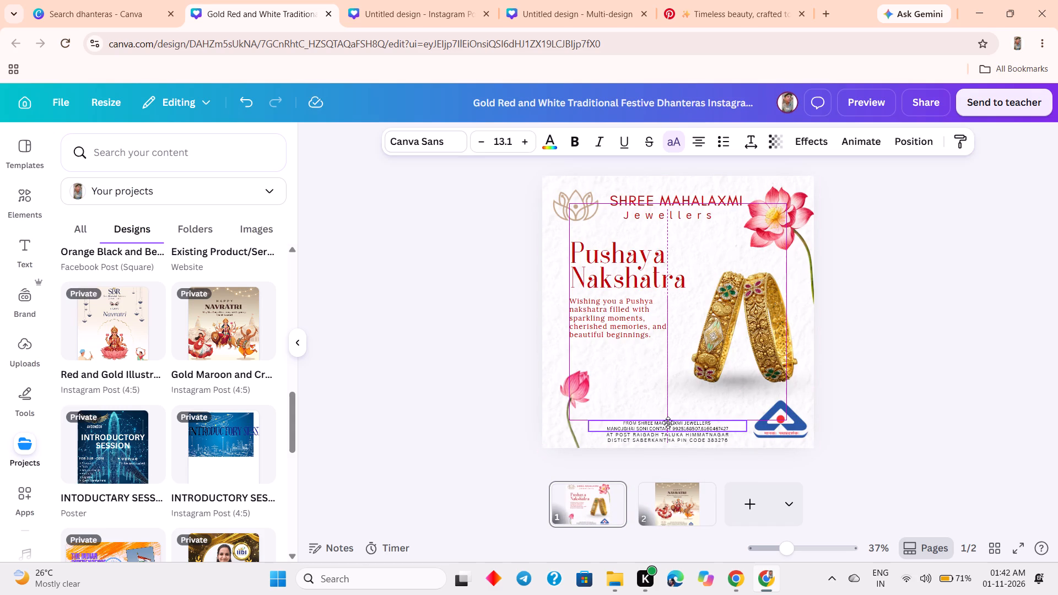
left_click(875, 388)
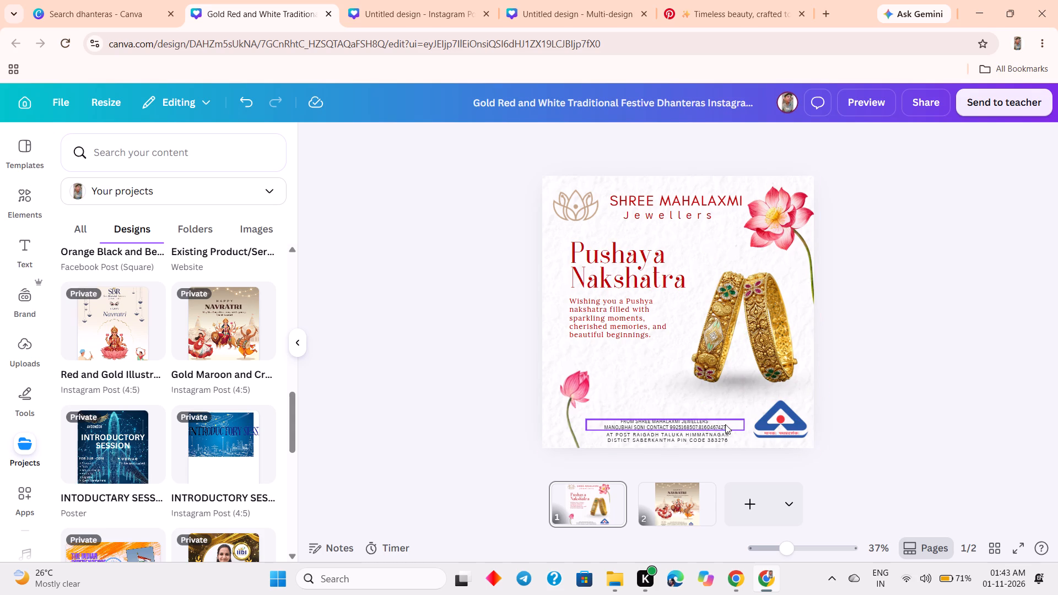
left_click(693, 425)
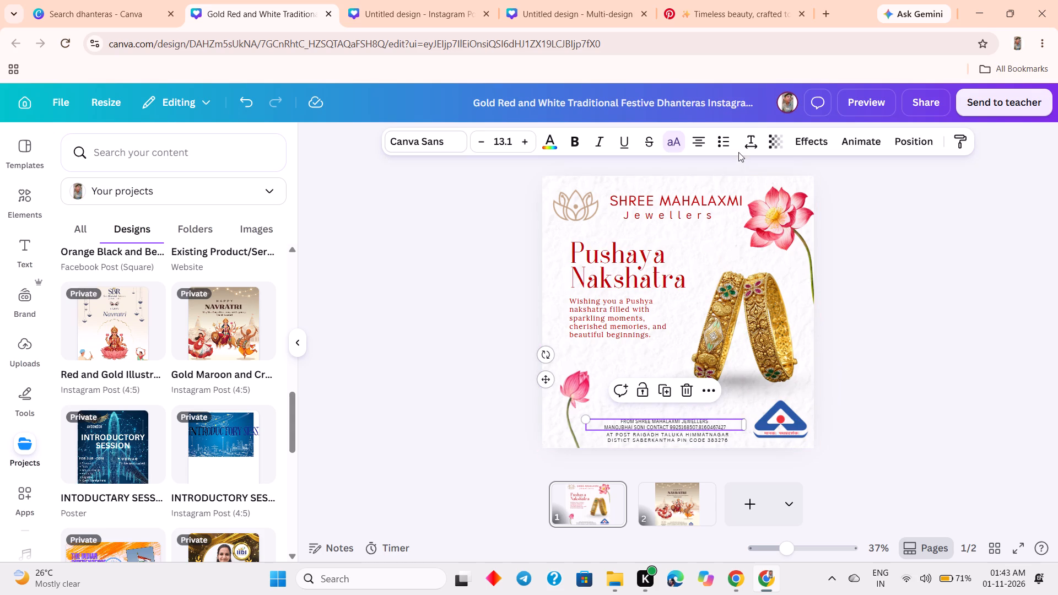
left_click(749, 140)
left_click_drag(711, 203, 711, 204)
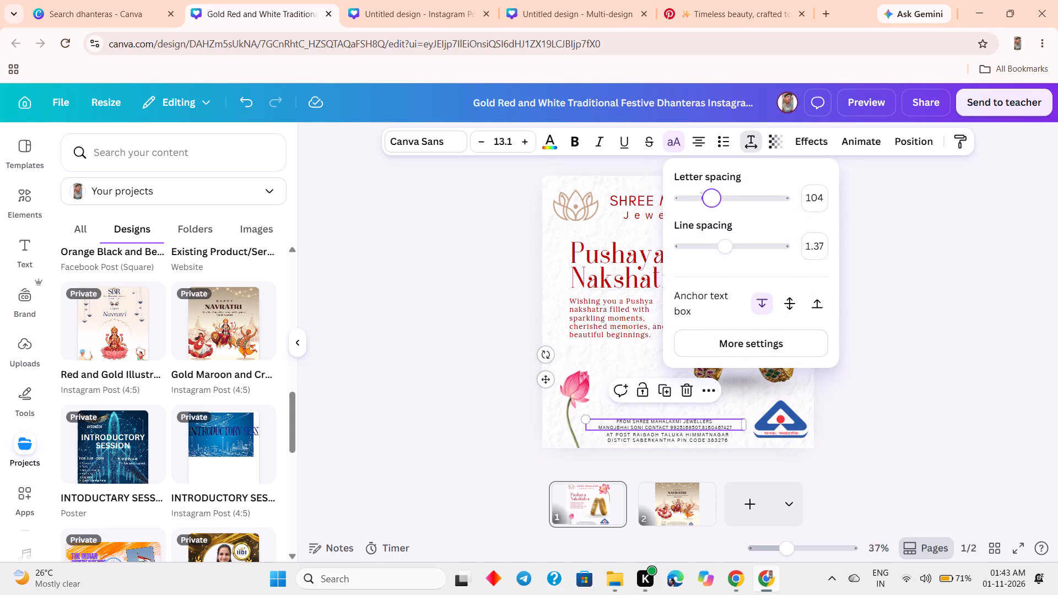
left_click_drag(711, 204, 719, 205)
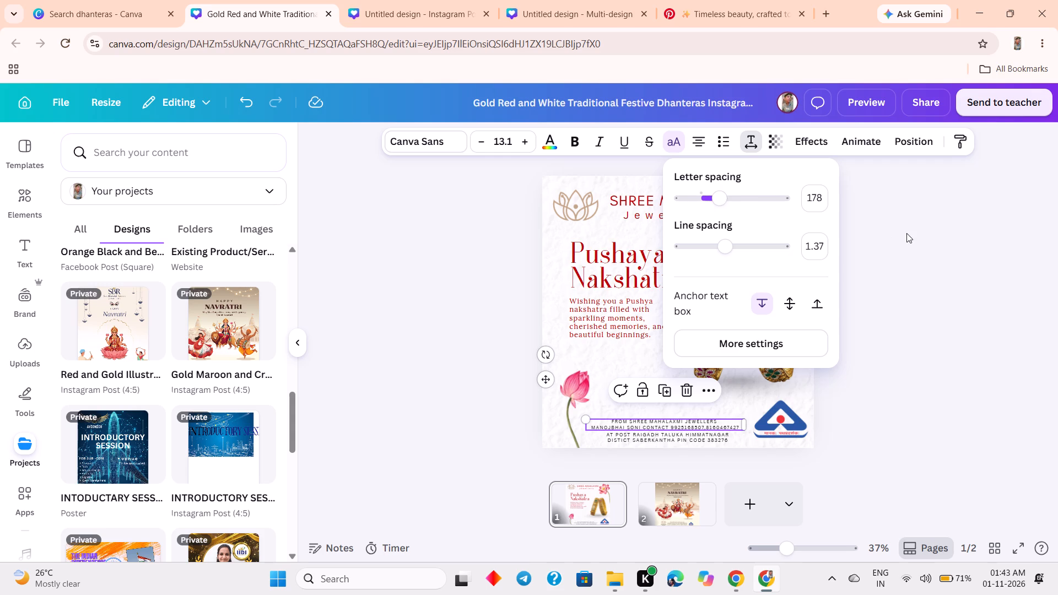
left_click(908, 233)
left_click(889, 279)
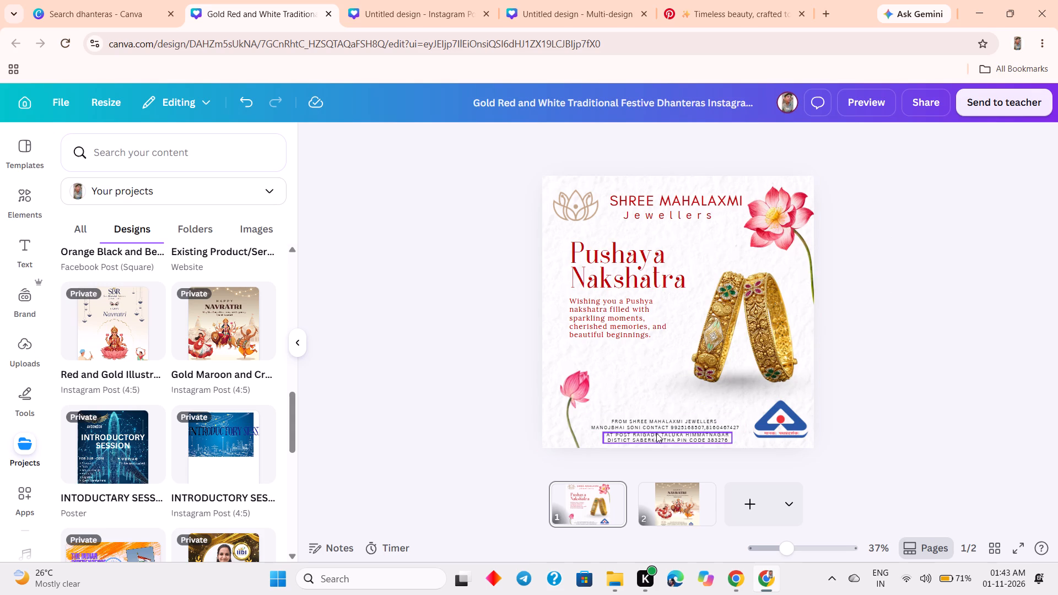
Set the address text's letter spacing to 372 and widen its text box to about 630 so it fits two lines.
left_click(656, 435)
left_click(744, 147)
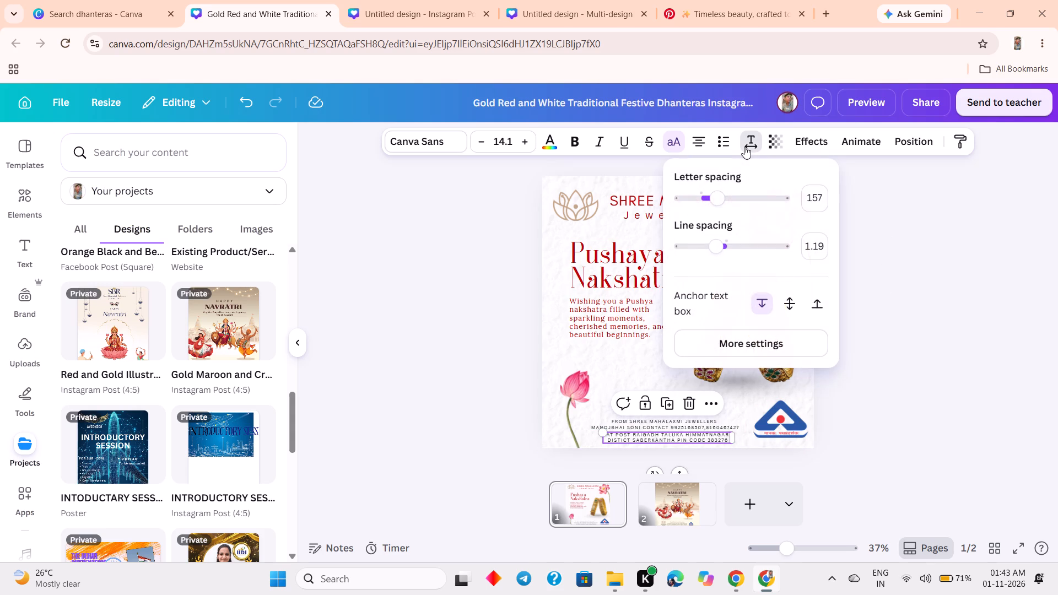
left_click_drag(717, 200, 727, 201)
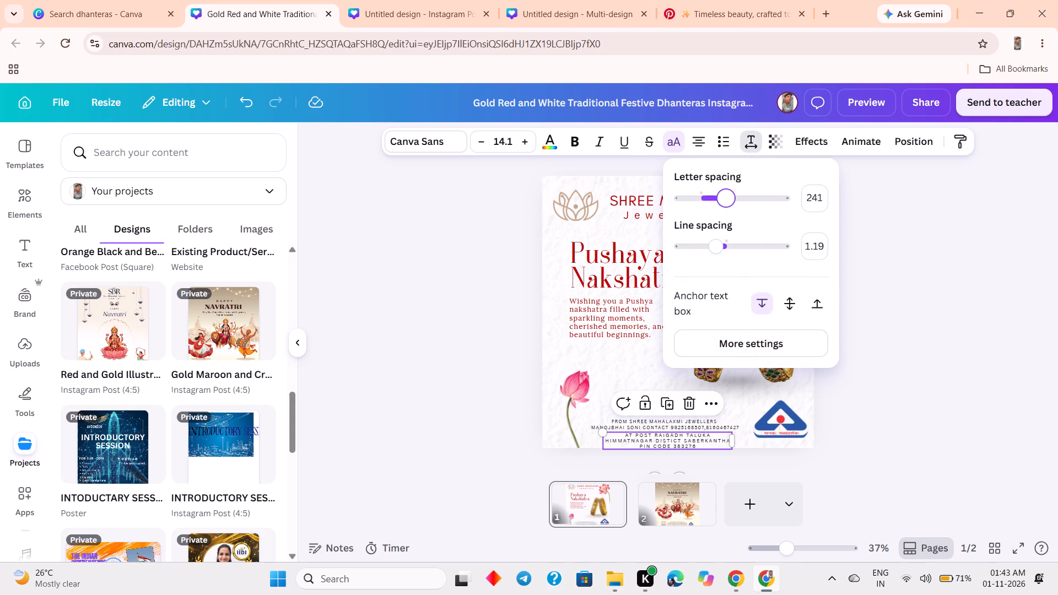
left_click_drag(727, 201, 739, 201)
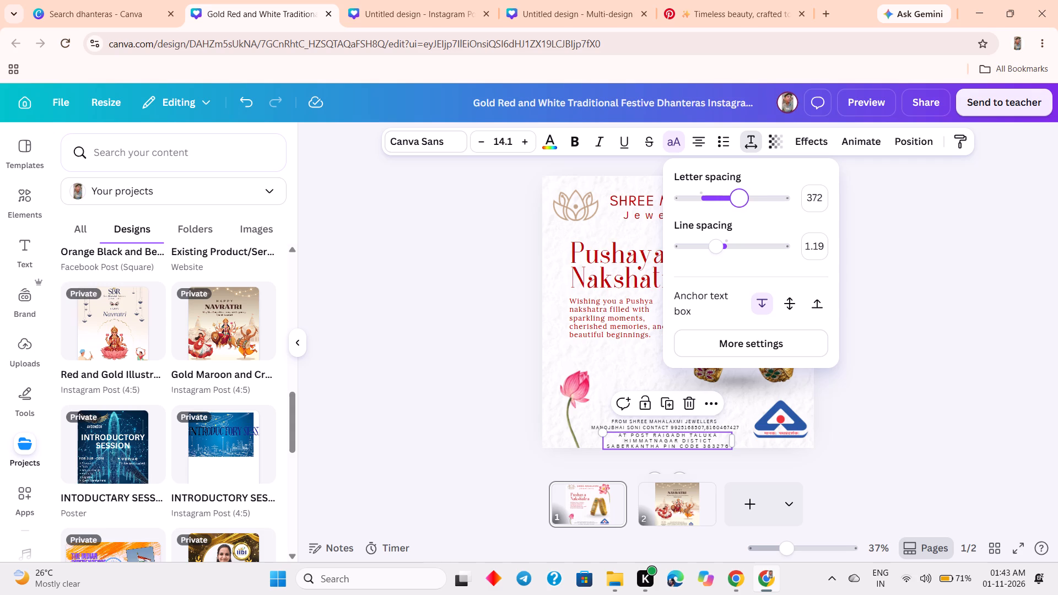
left_click(893, 241)
left_click_drag(741, 439, 742, 437)
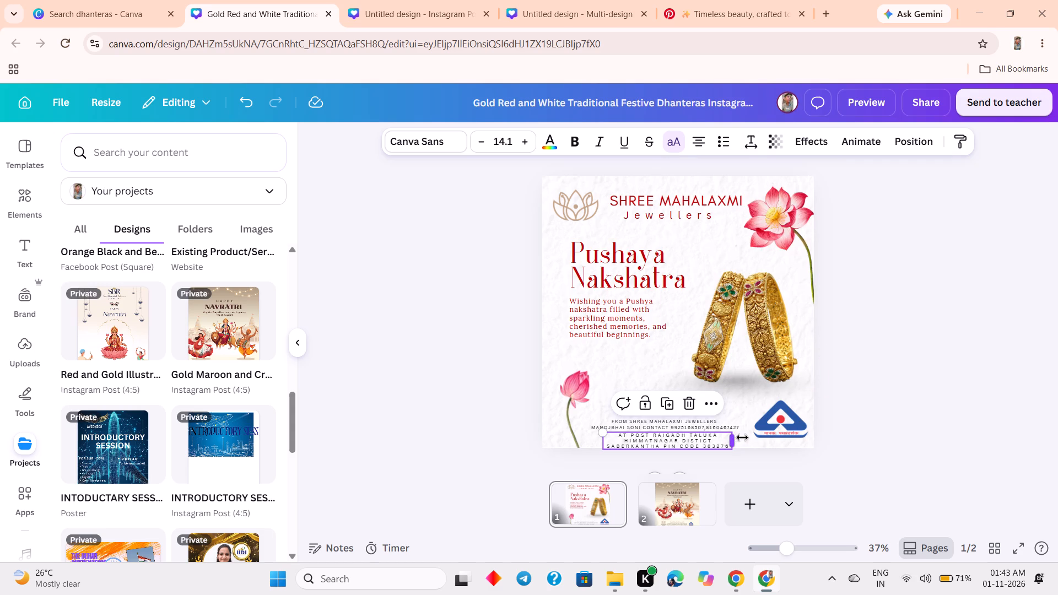
left_click_drag(742, 437, 771, 435)
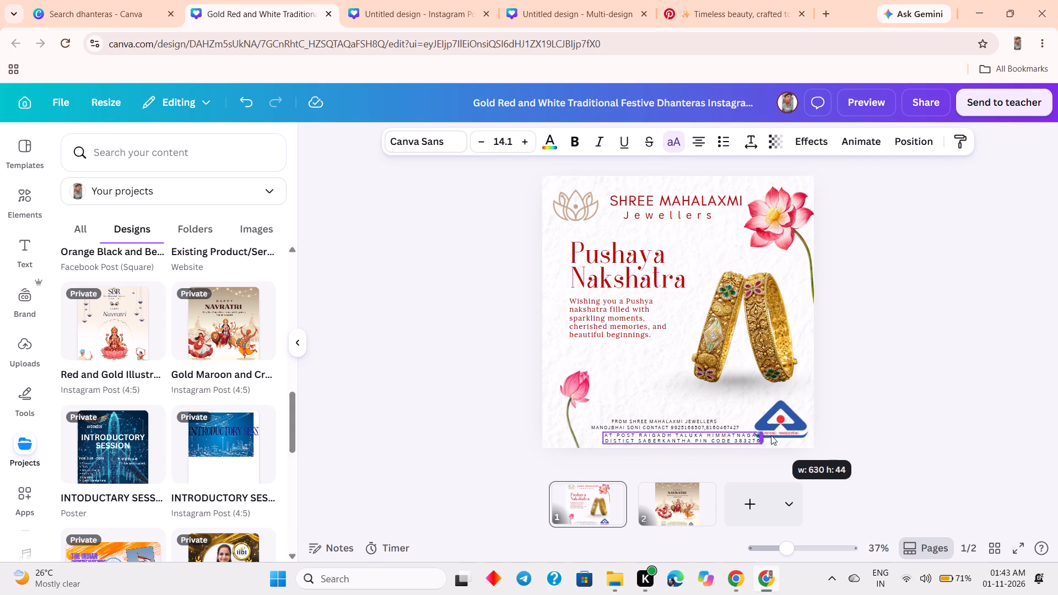
left_click_drag(771, 435, 770, 435)
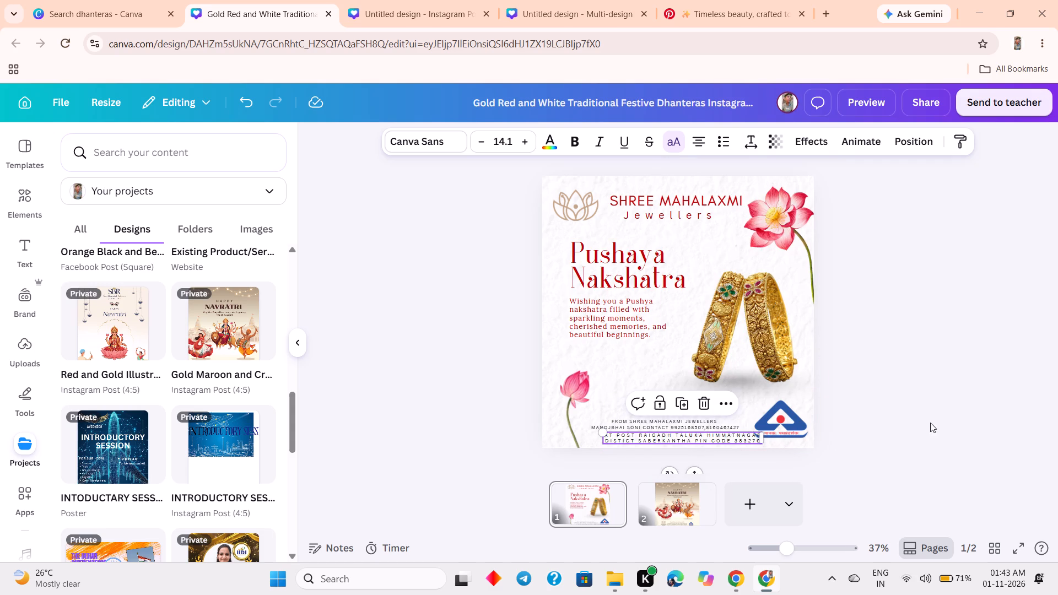
left_click(931, 423)
Position the widened address text directly below the contact text, between the small lotus stem and the hallmark logo.
left_click_drag(633, 439, 618, 439)
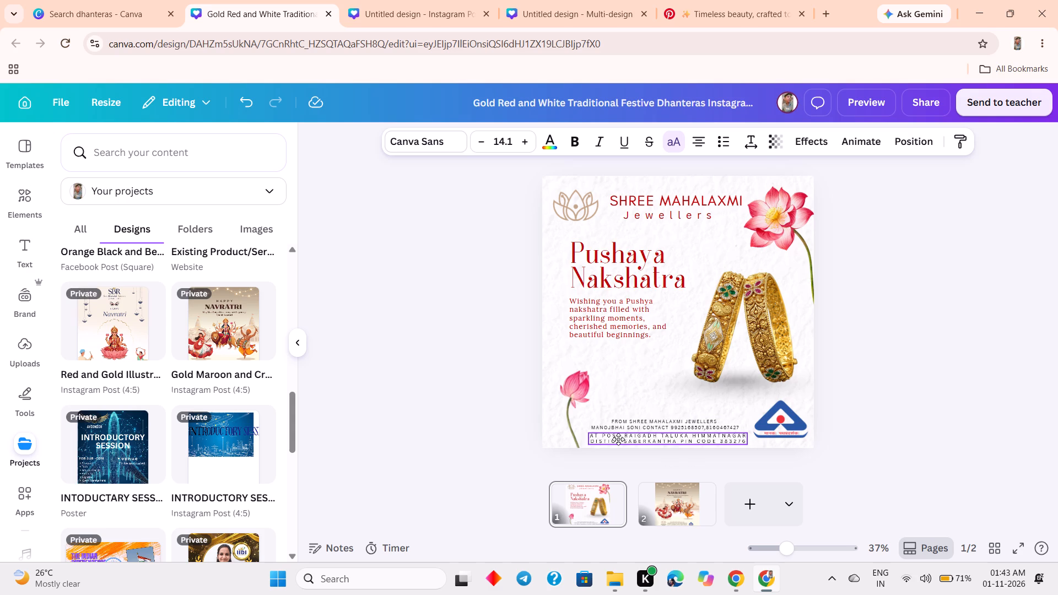
left_click_drag(618, 439, 623, 437)
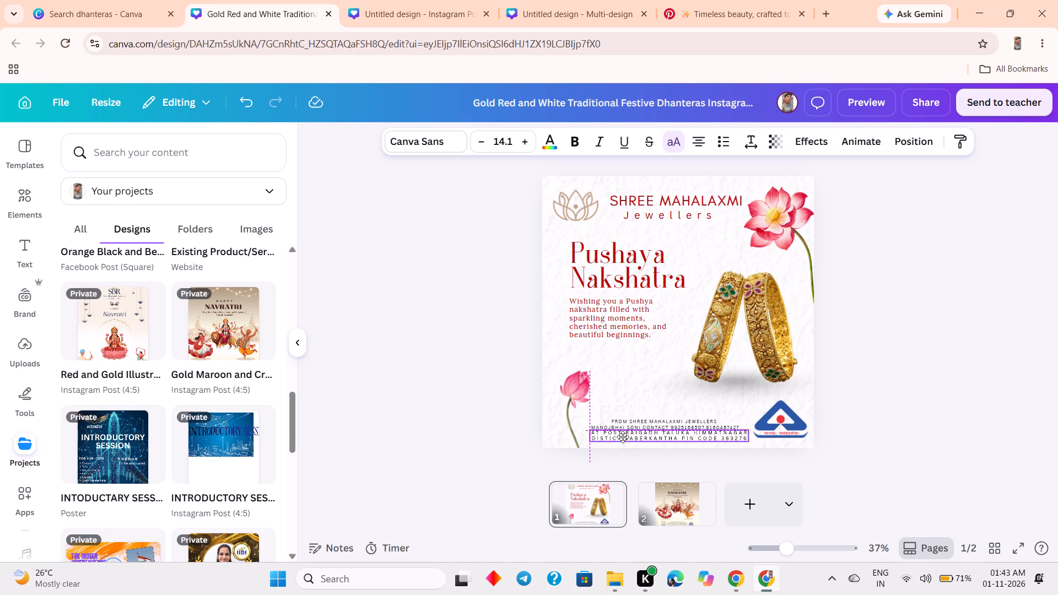
left_click_drag(623, 437, 623, 439)
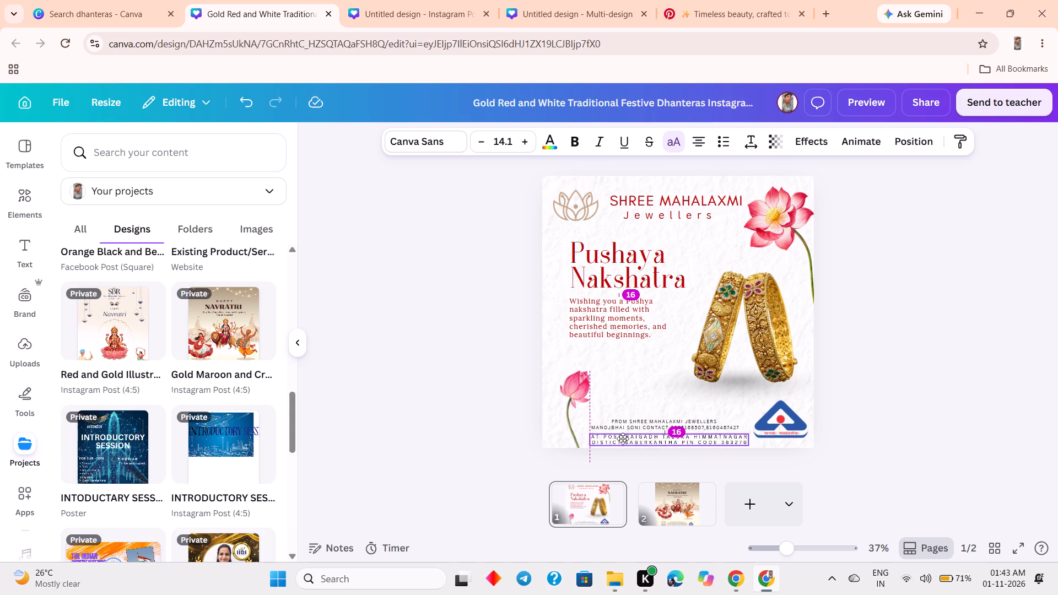
left_click_drag(623, 439, 623, 436)
left_click(945, 385)
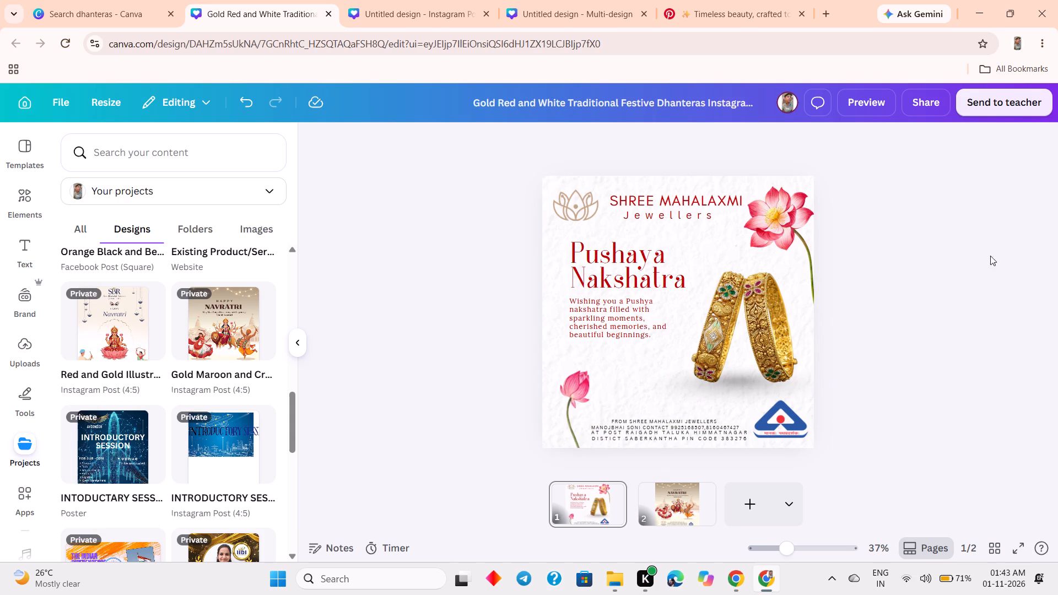
Shift the contact text slightly up and sideways to line it up above the address text.
left_click(645, 422)
left_click(645, 422)
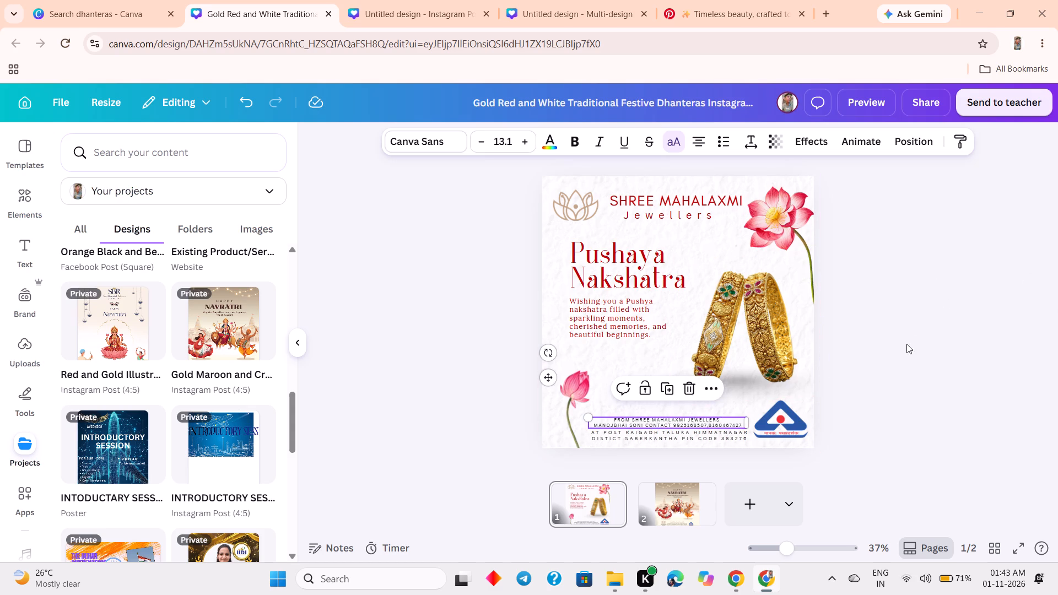
left_click(921, 335)
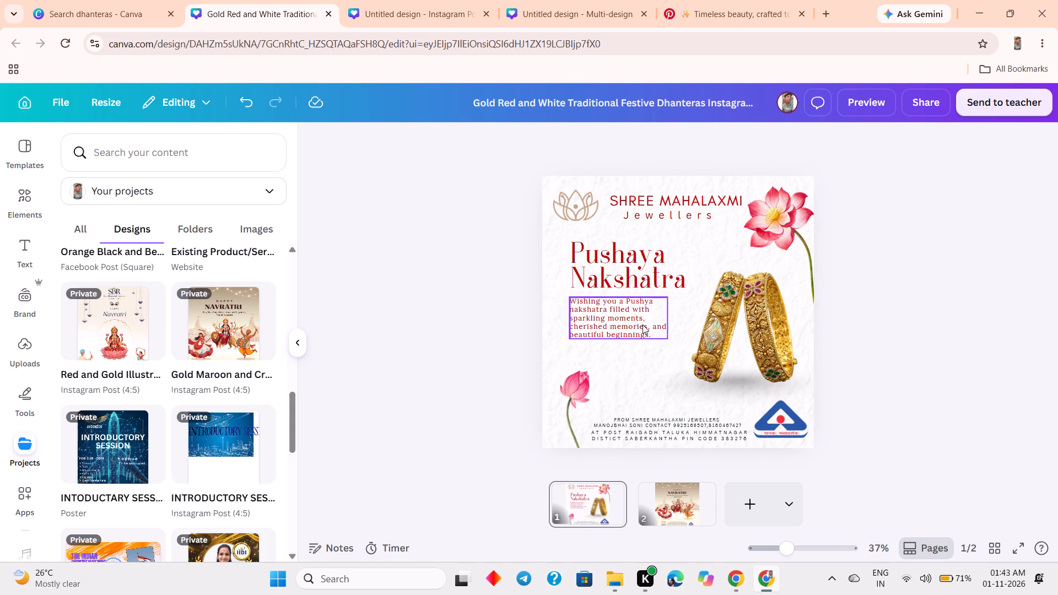
Set the letter spacing of the "Wishing you a Pushya nakshatra" message to 157.
left_click(642, 330)
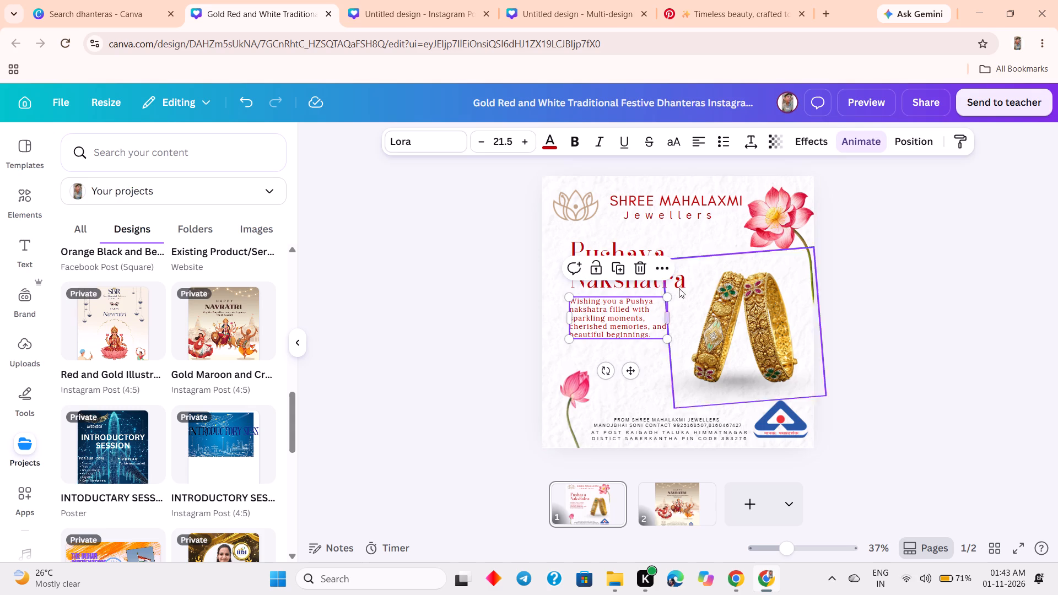
left_click(754, 142)
left_click(716, 197)
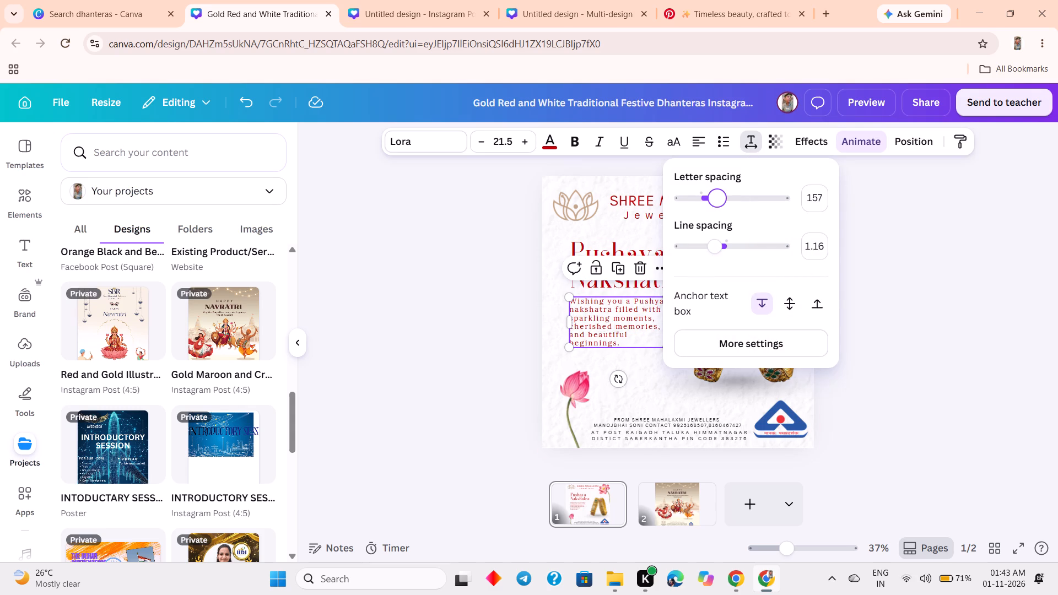
left_click(892, 211)
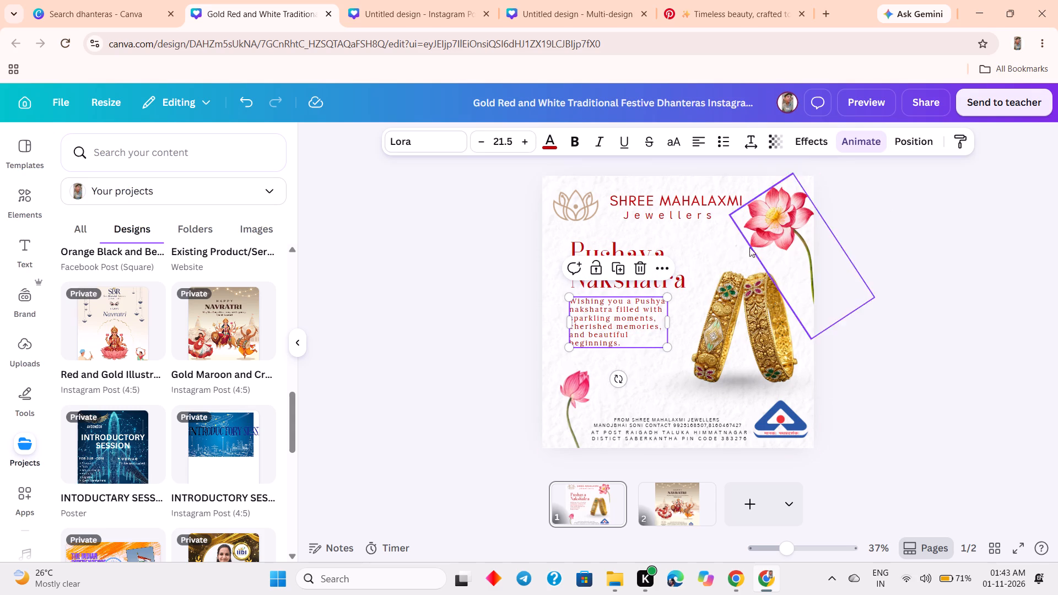
left_click(924, 257)
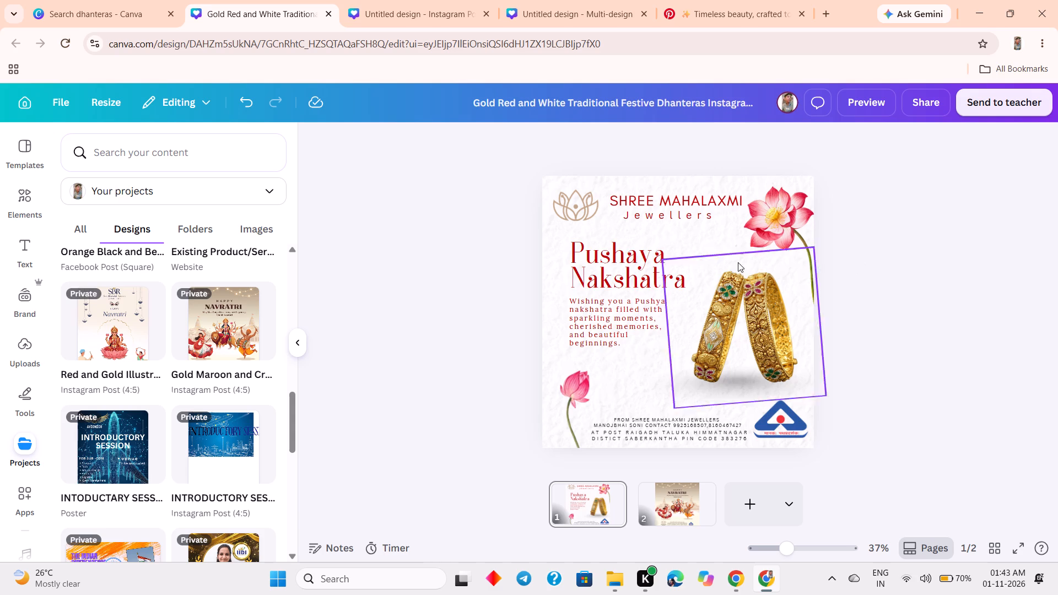
Set the letter spacing of the "Pushaya Nakshatra" heading to 115.
left_click(625, 267)
left_click(752, 148)
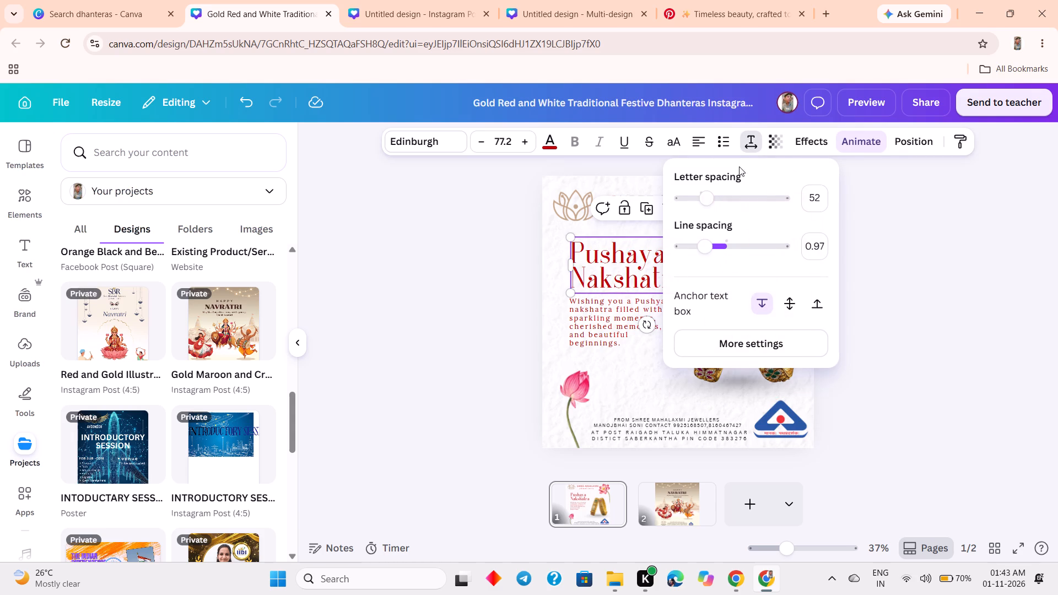
left_click(708, 205)
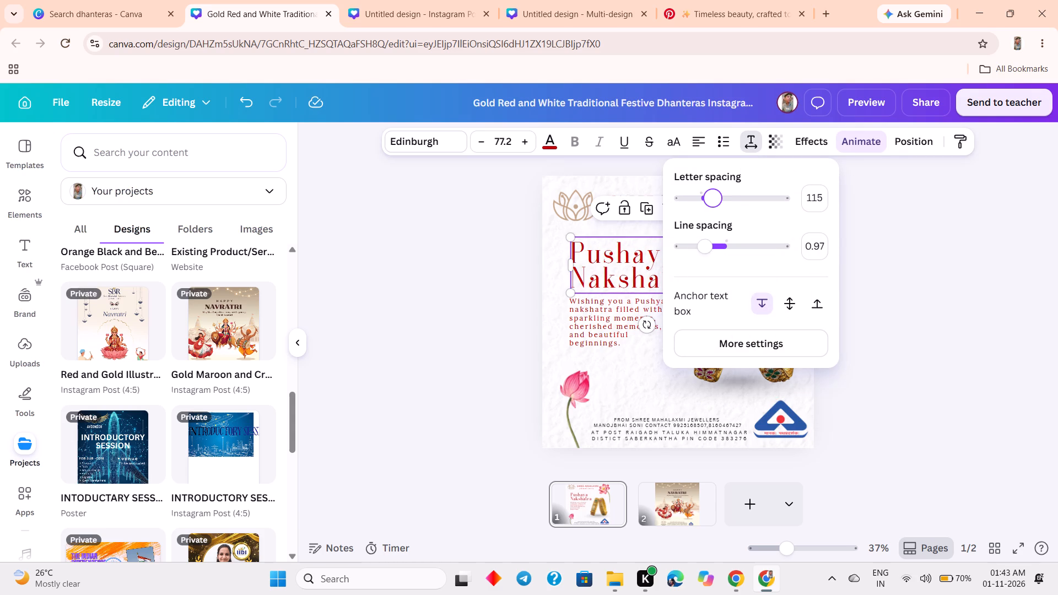
left_click(930, 215)
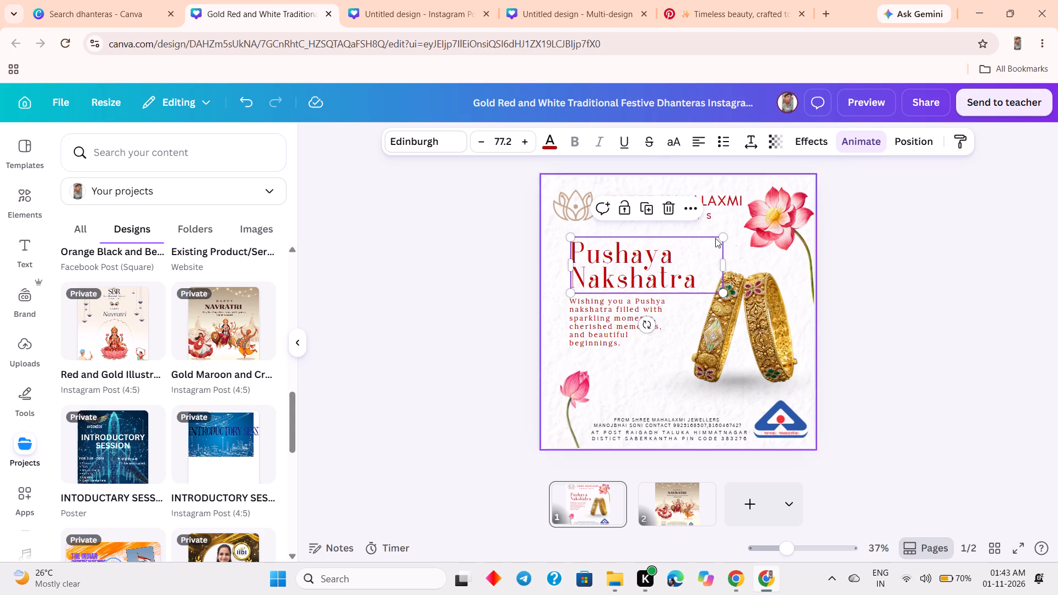
left_click(698, 250)
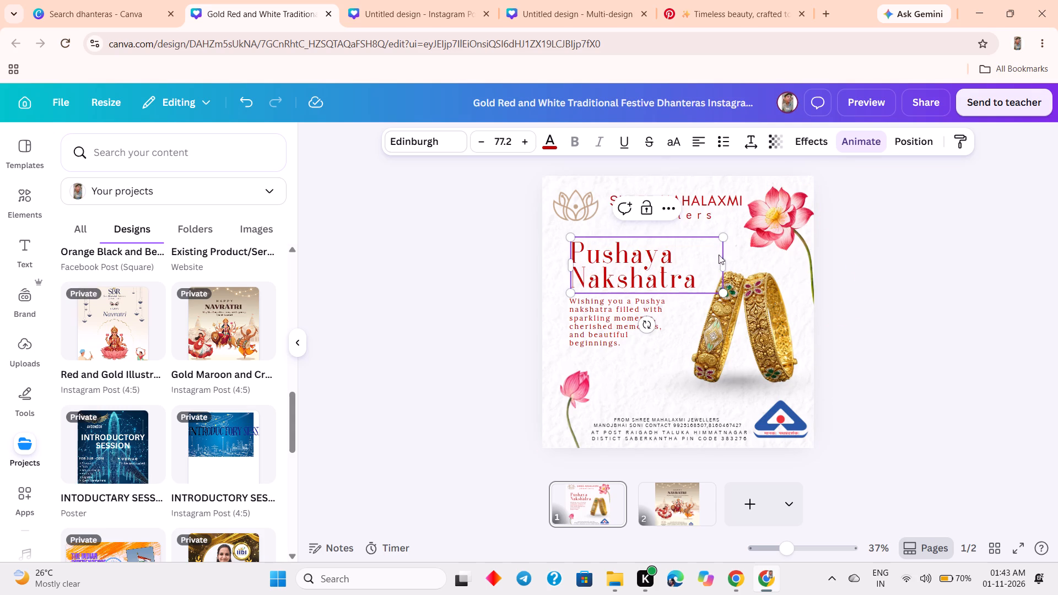
left_click(996, 205)
left_click(692, 256)
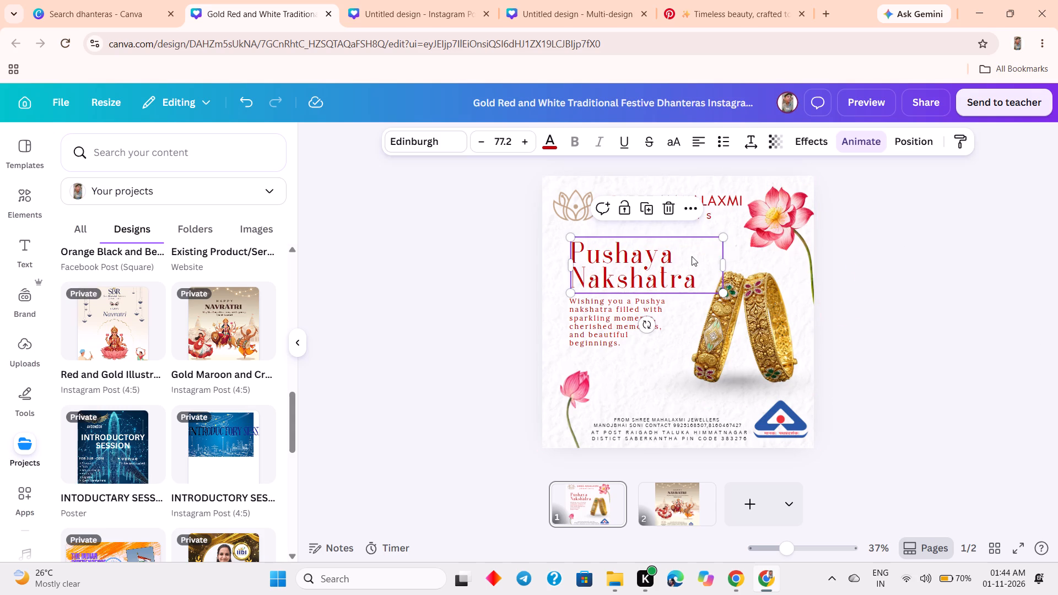
Nudge the gold bangles image slightly toward the greeting text, keeping it above the hallmark logo.
left_click(757, 305)
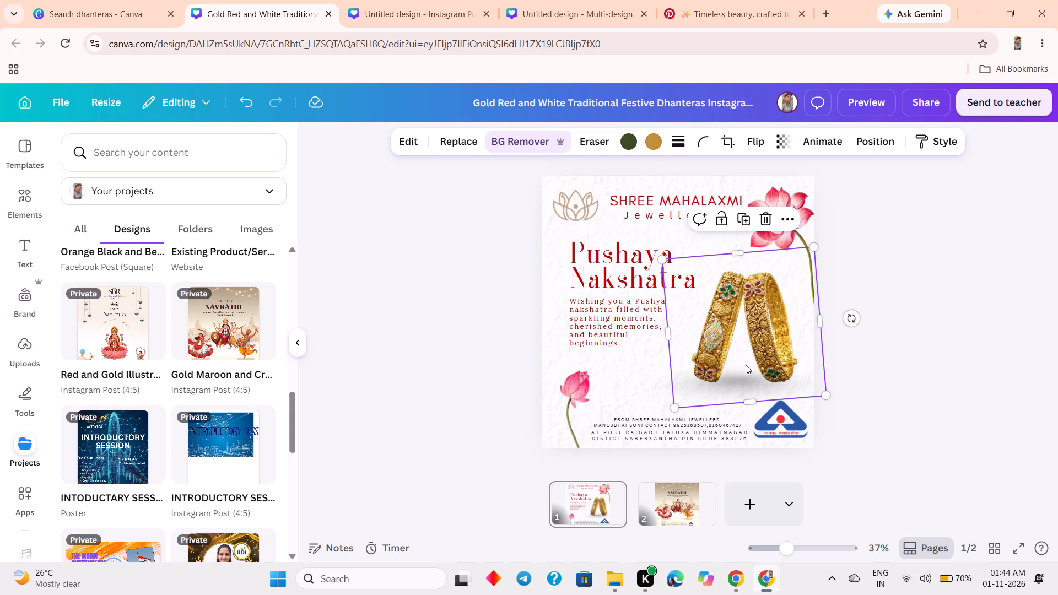
left_click(744, 370)
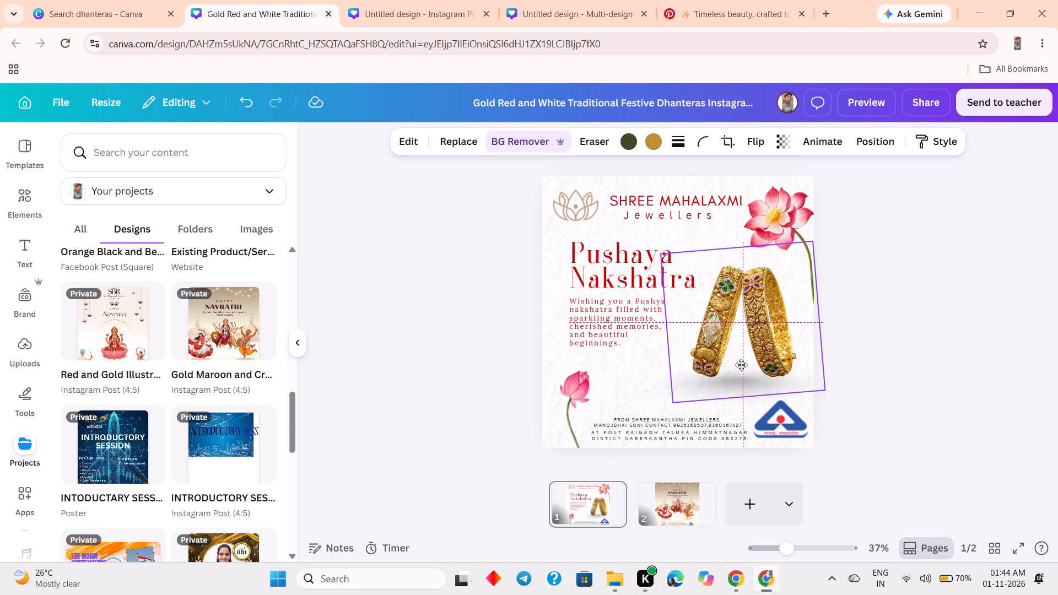
left_click(942, 335)
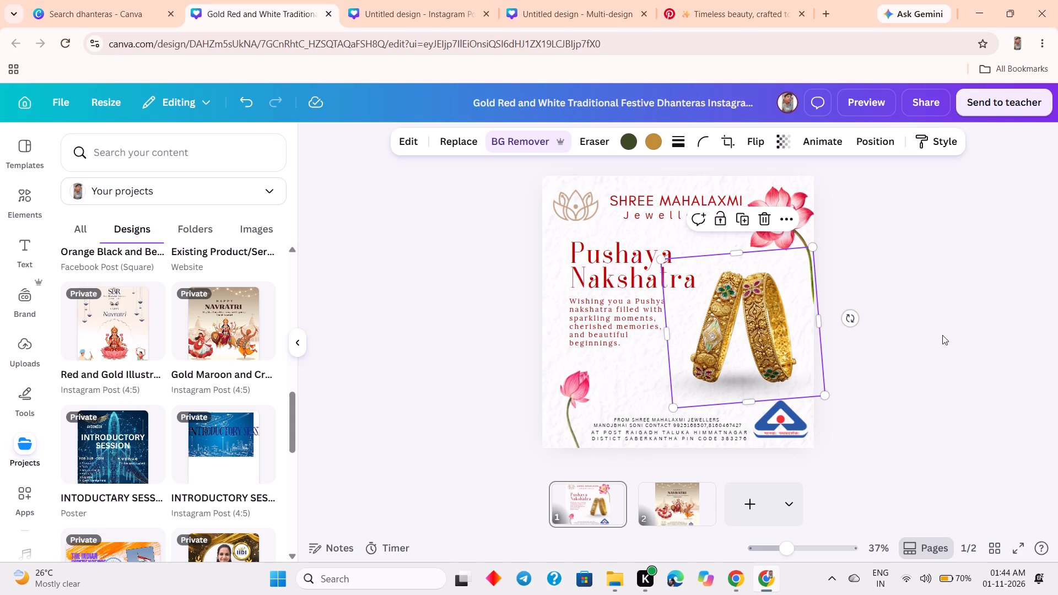
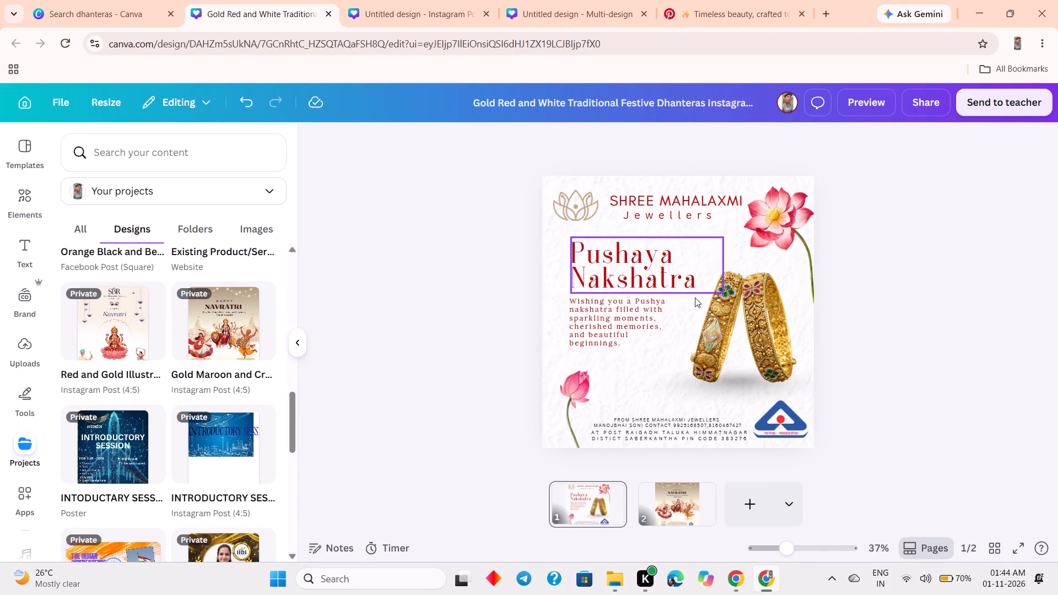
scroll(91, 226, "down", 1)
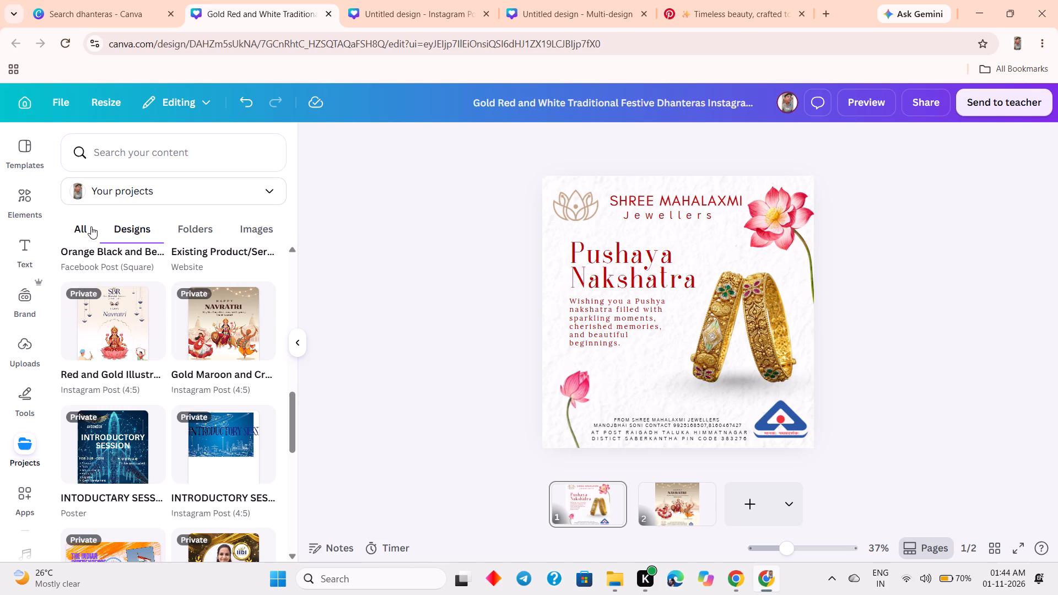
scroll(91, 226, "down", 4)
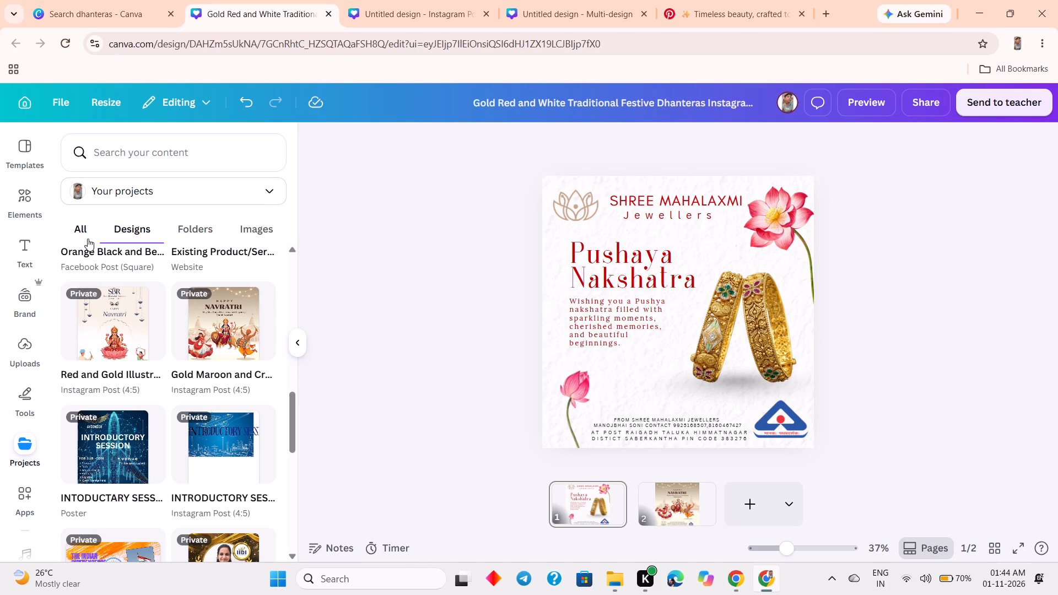
Search the elements for "instagram logo" and add the outlined gradient Instagram logo to the page.
left_click(84, 231)
left_click(40, 201)
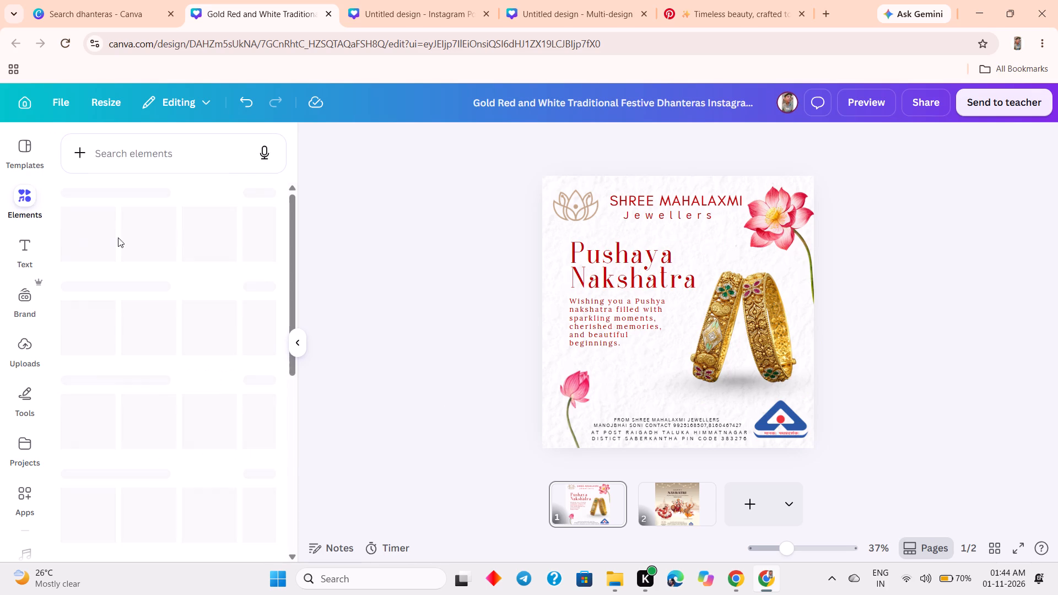
scroll(56, 458, "down", 7)
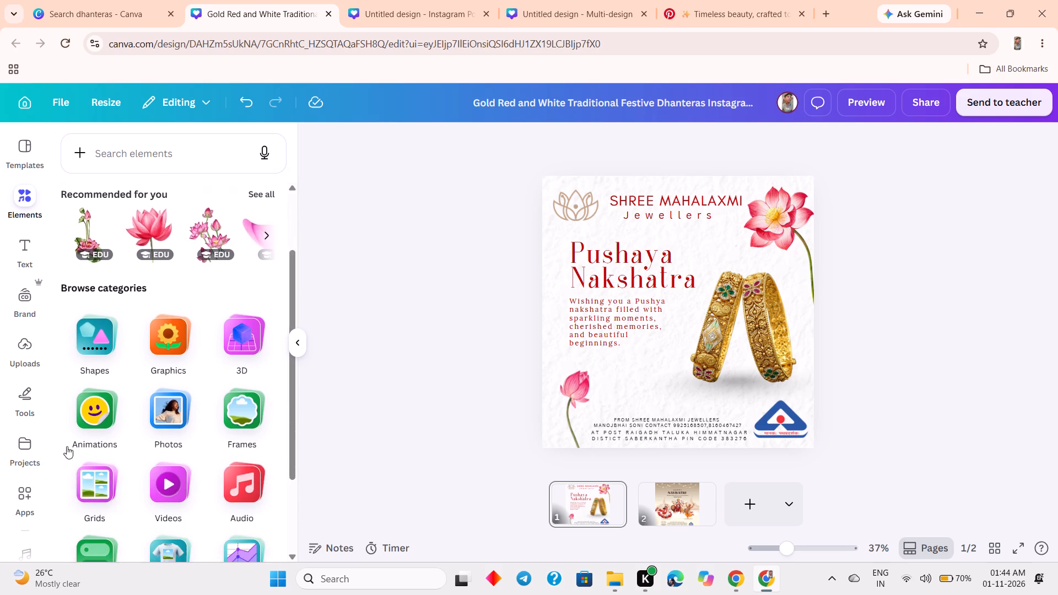
scroll(85, 429, "down", 2)
scroll(103, 377, "up", 8)
scroll(121, 311, "up", 7)
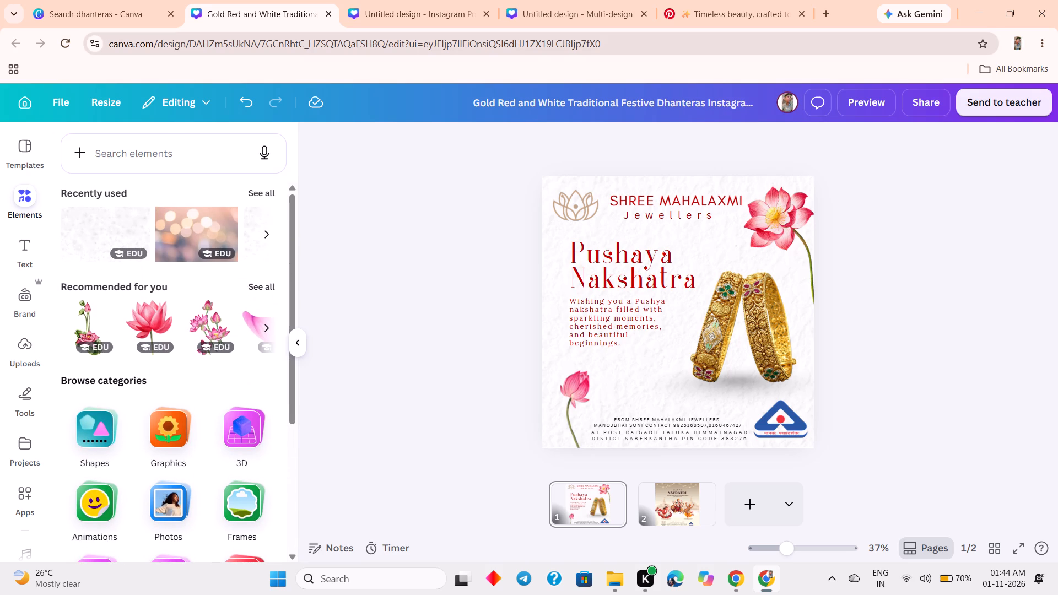
left_click(188, 150)
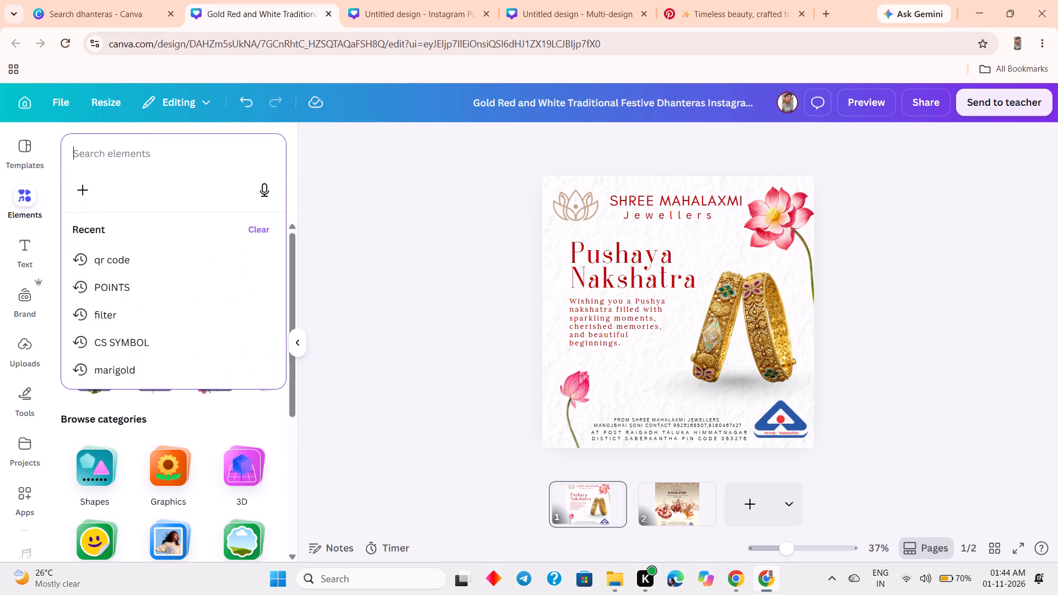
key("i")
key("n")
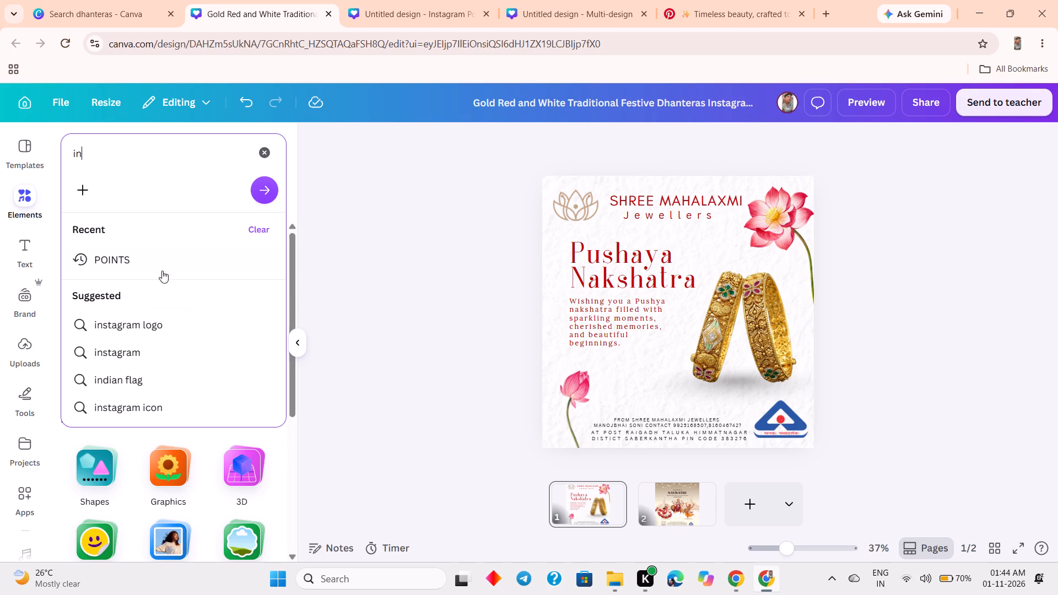
left_click(160, 312)
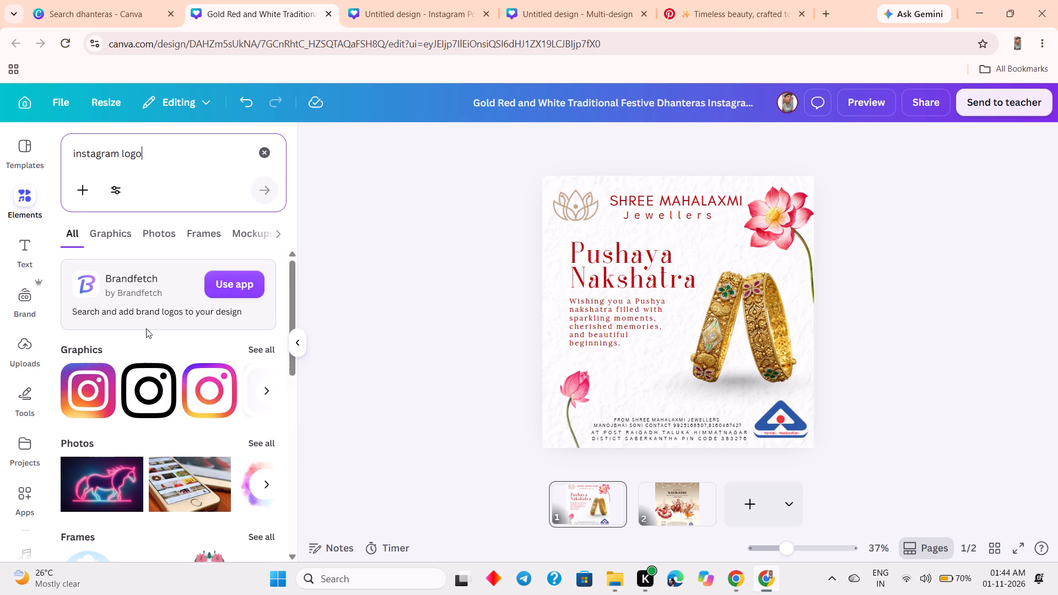
left_click(188, 392)
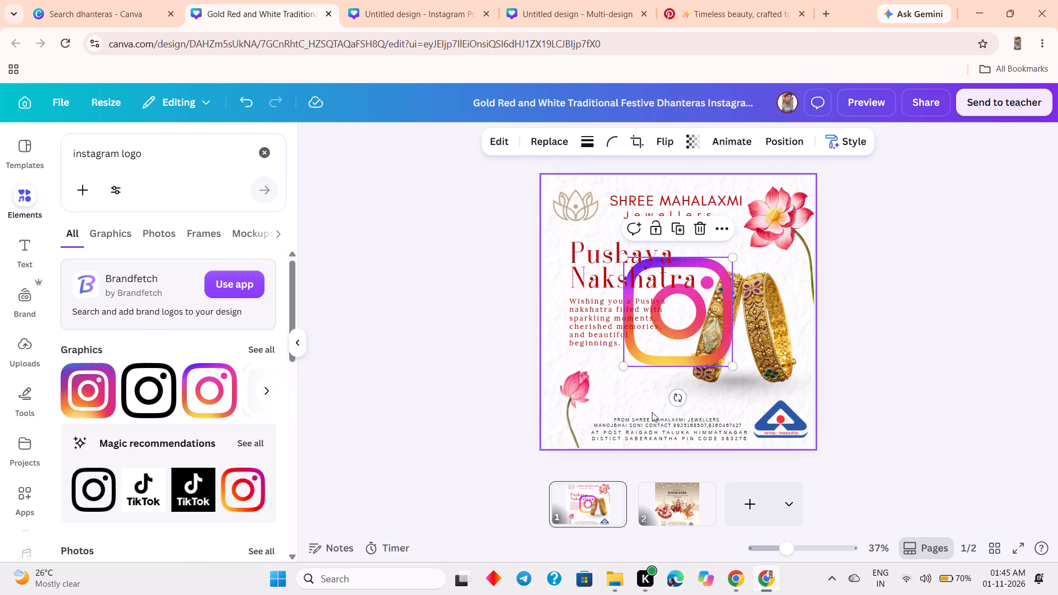
Shrink the Instagram logo to a small icon and move it off the greeting text to beside the lower lotus.
left_click_drag(735, 367, 691, 319)
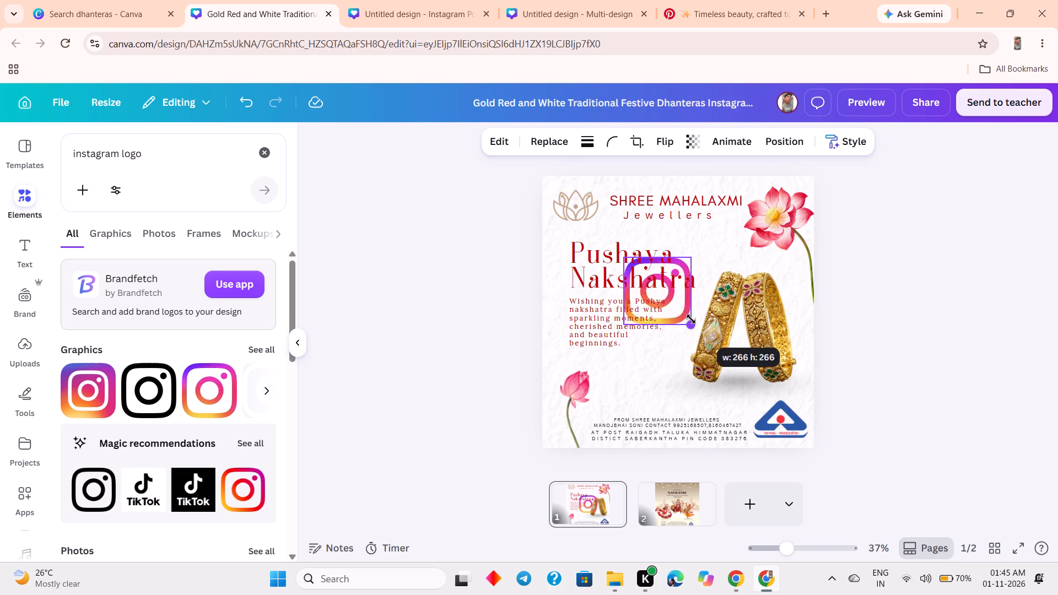
left_click_drag(691, 319, 679, 306)
left_click(658, 300)
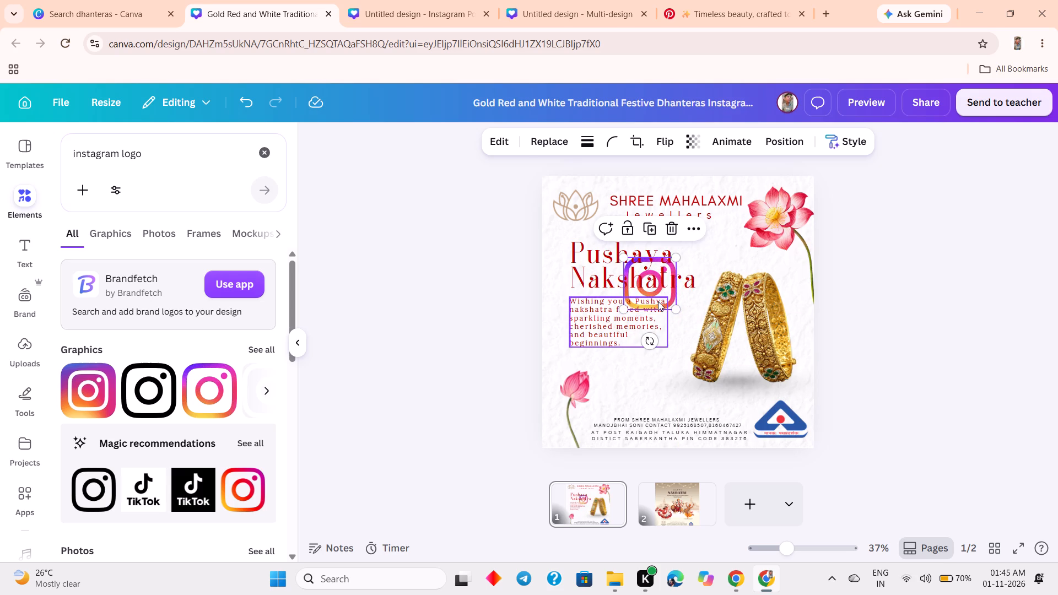
left_click(663, 293)
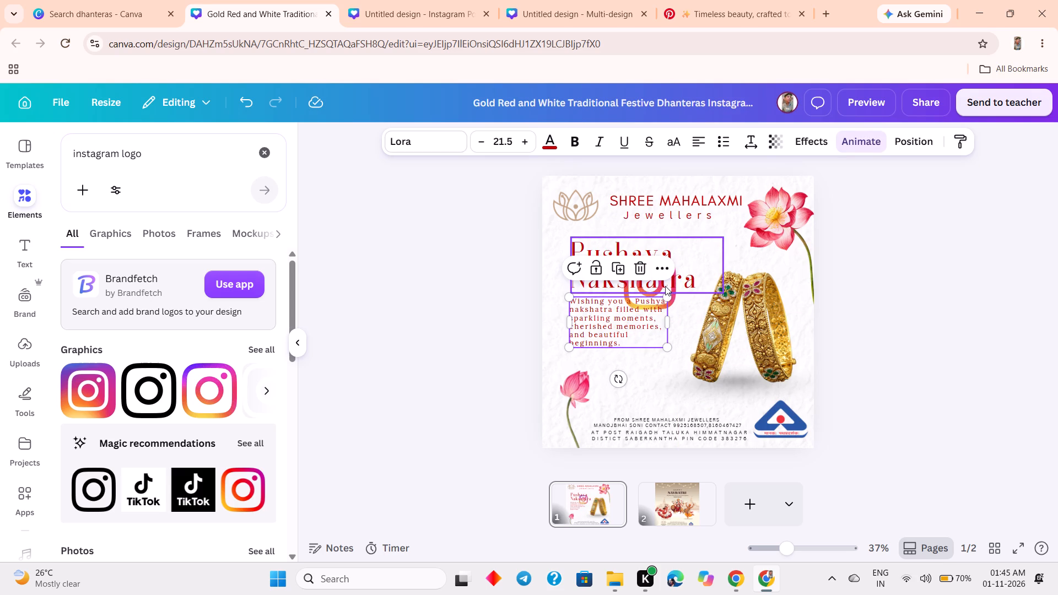
left_click(681, 312)
left_click(648, 360)
left_click_drag(647, 294, 602, 406)
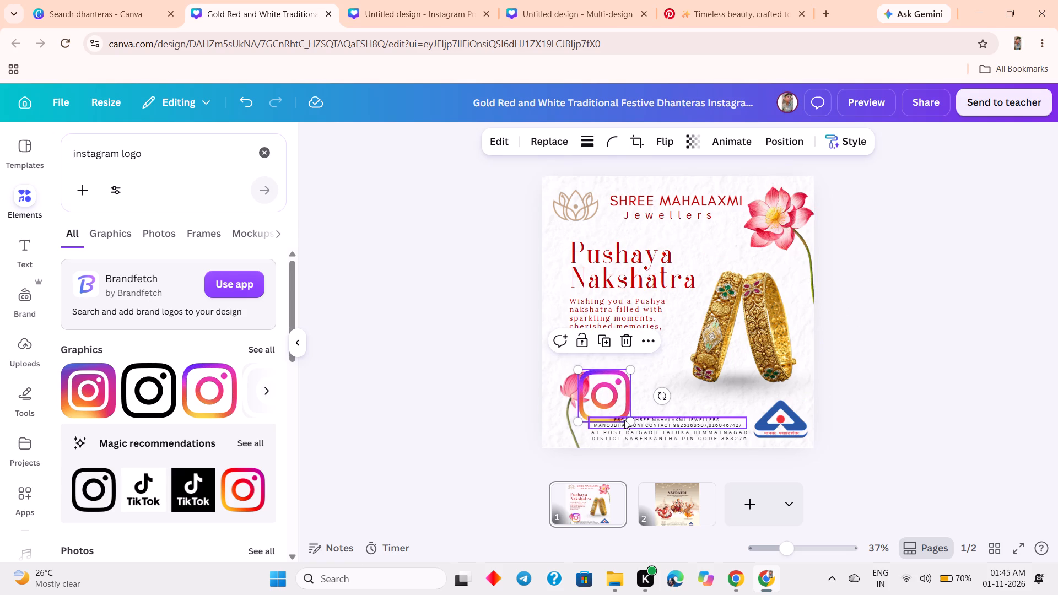
left_click_drag(627, 419, 601, 396)
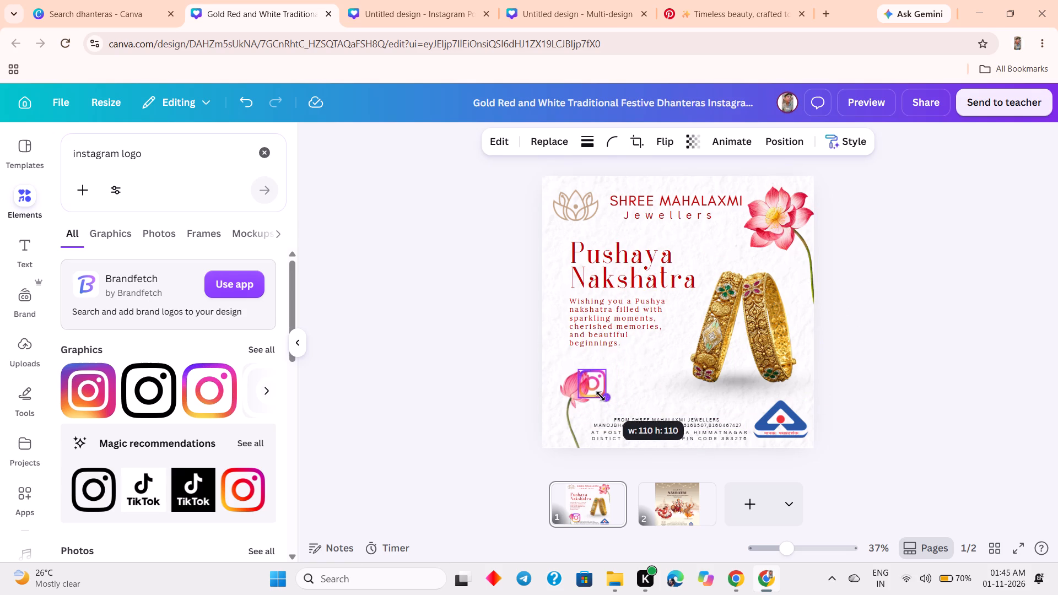
left_click_drag(601, 396, 596, 393)
Place the Instagram icon in the page's bottom-left corner beside the lotus stem and shrink it further to a tiny icon.
left_click_drag(588, 376, 558, 426)
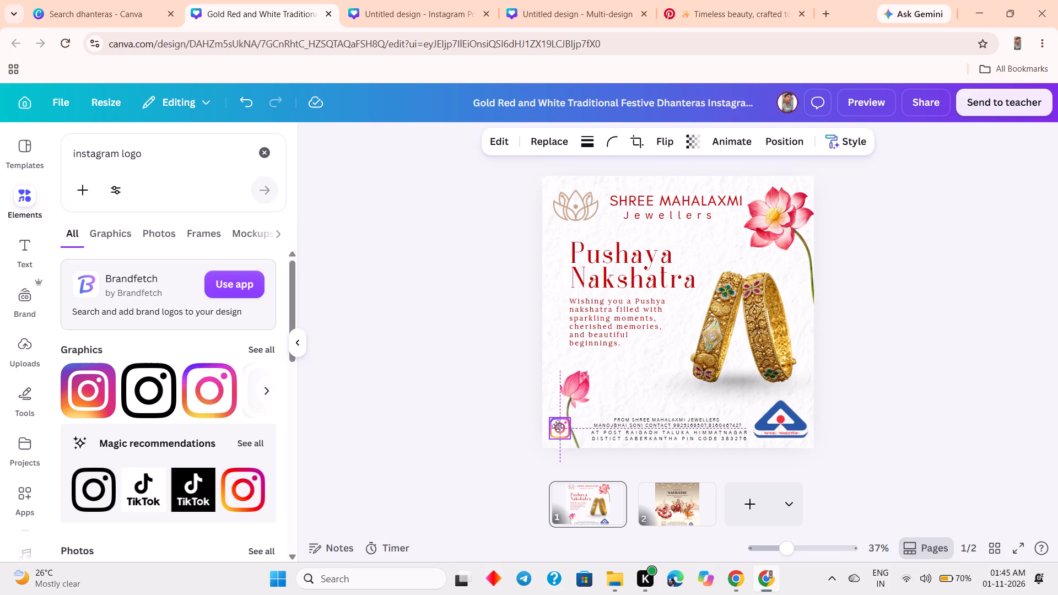
left_click_drag(558, 426, 555, 430)
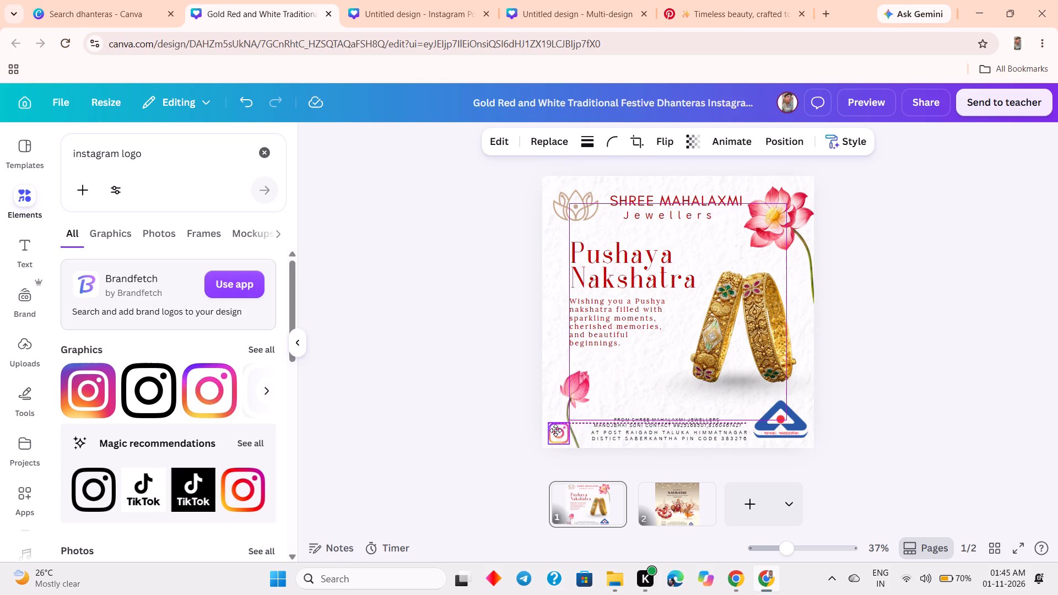
left_click_drag(555, 430, 558, 430)
left_click_drag(564, 442, 561, 437)
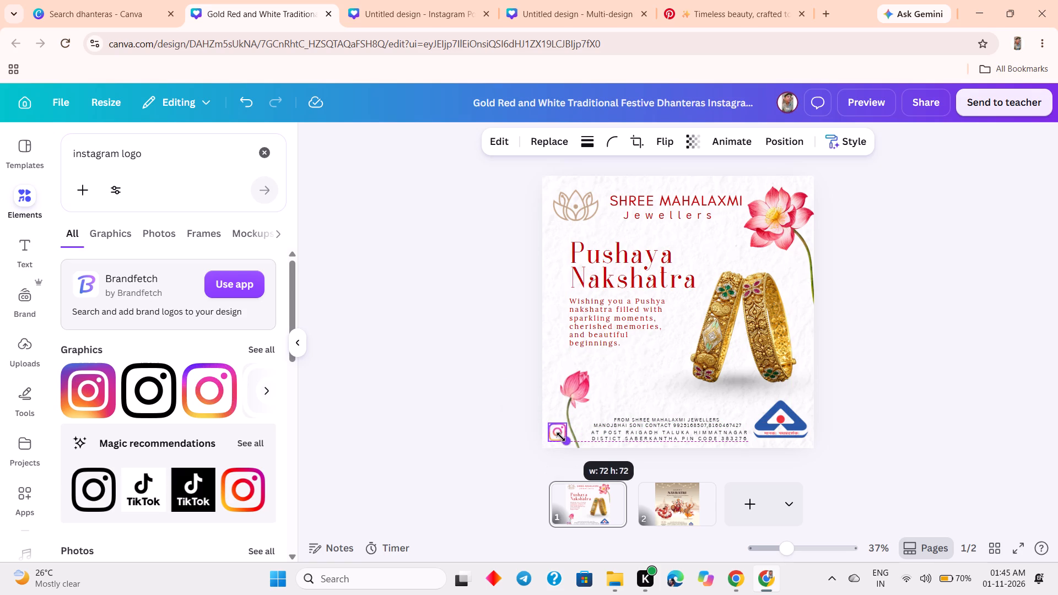
left_click_drag(561, 437, 558, 436)
left_click_drag(554, 426, 553, 426)
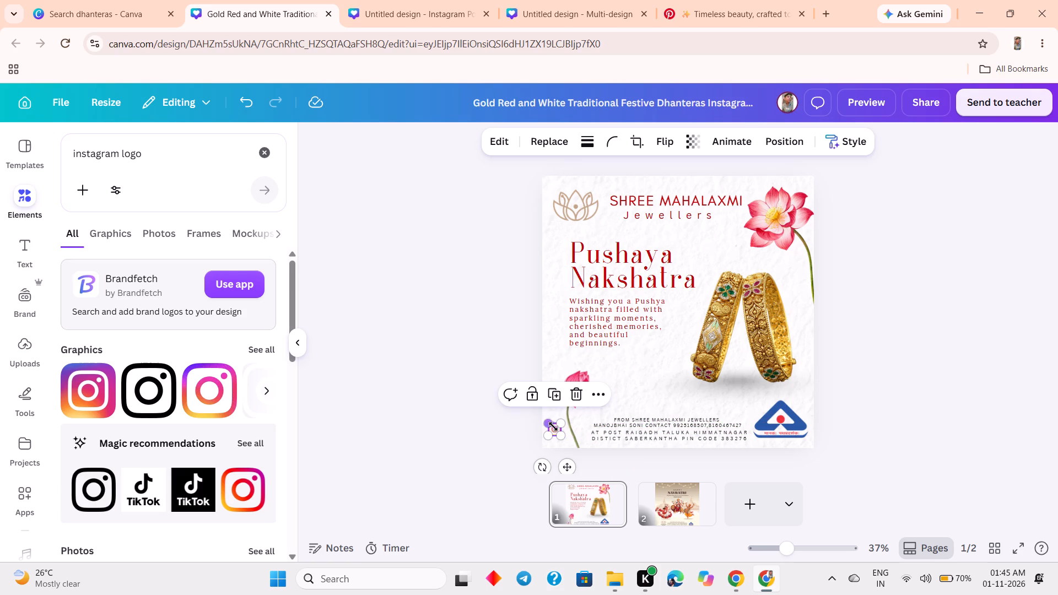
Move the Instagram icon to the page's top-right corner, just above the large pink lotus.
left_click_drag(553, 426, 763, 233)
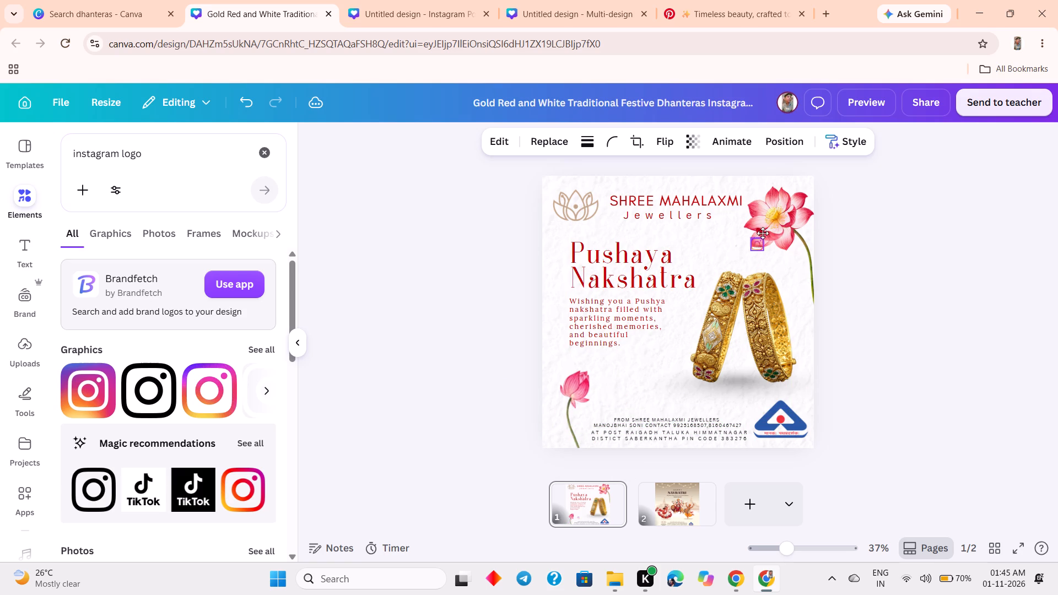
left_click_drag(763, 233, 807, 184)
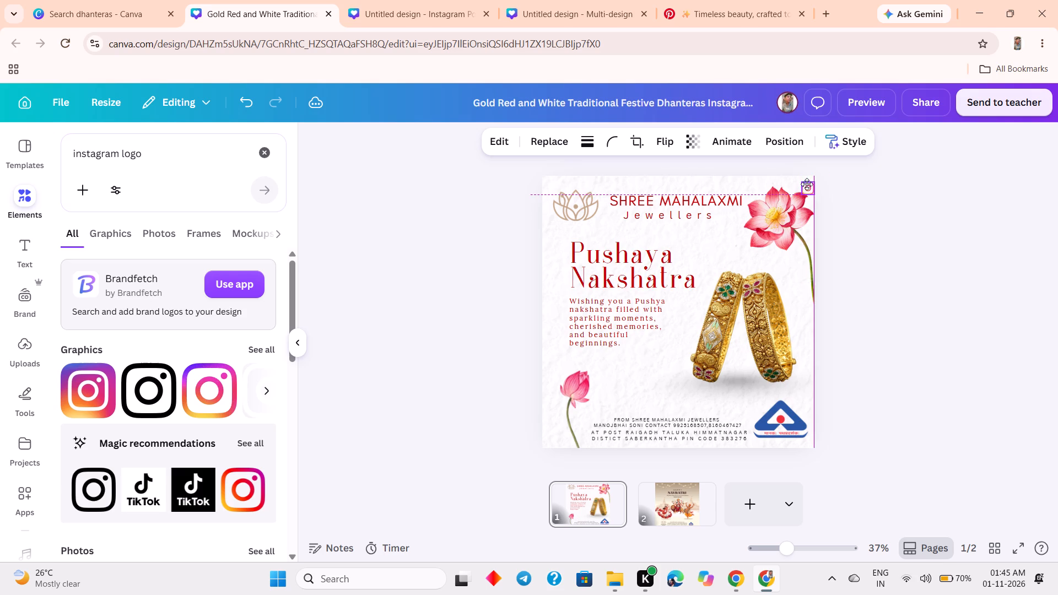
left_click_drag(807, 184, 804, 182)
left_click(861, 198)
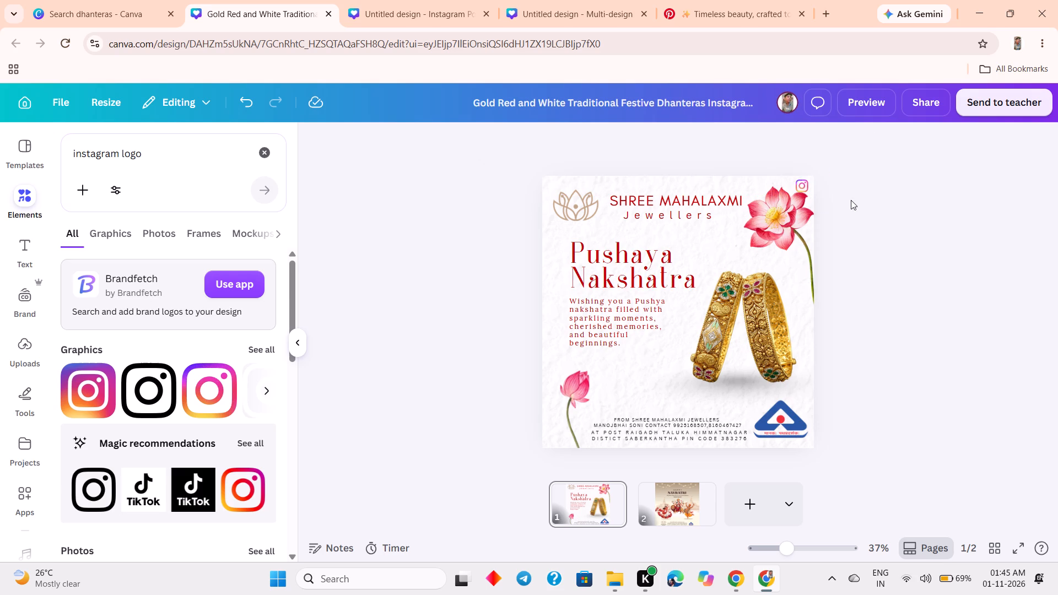
Move the Instagram icon to just above the start of the contact text, near the lower lotus.
left_click_drag(803, 187, 613, 406)
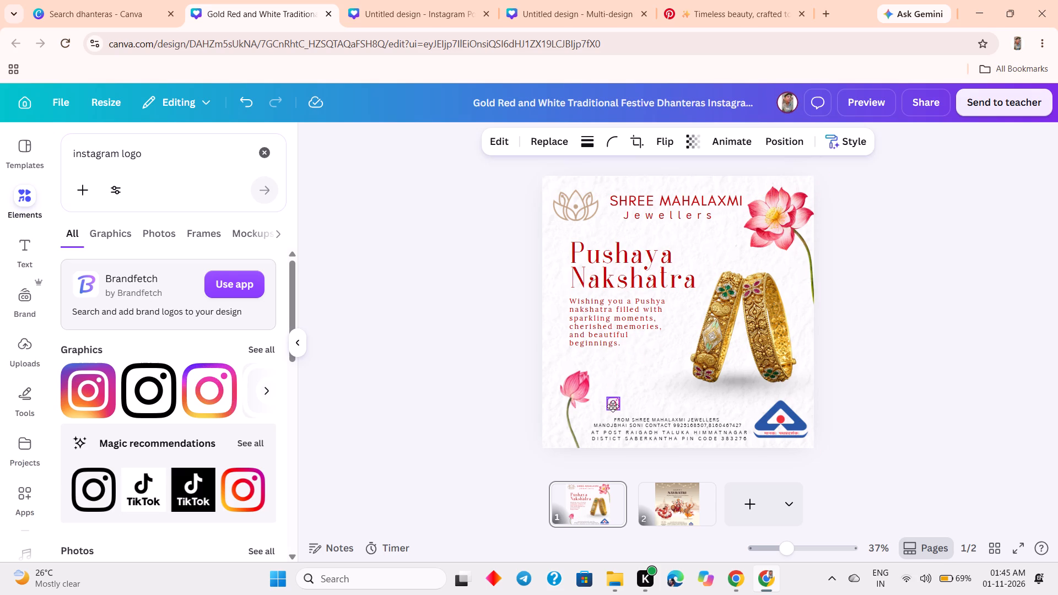
left_click_drag(613, 406, 608, 407)
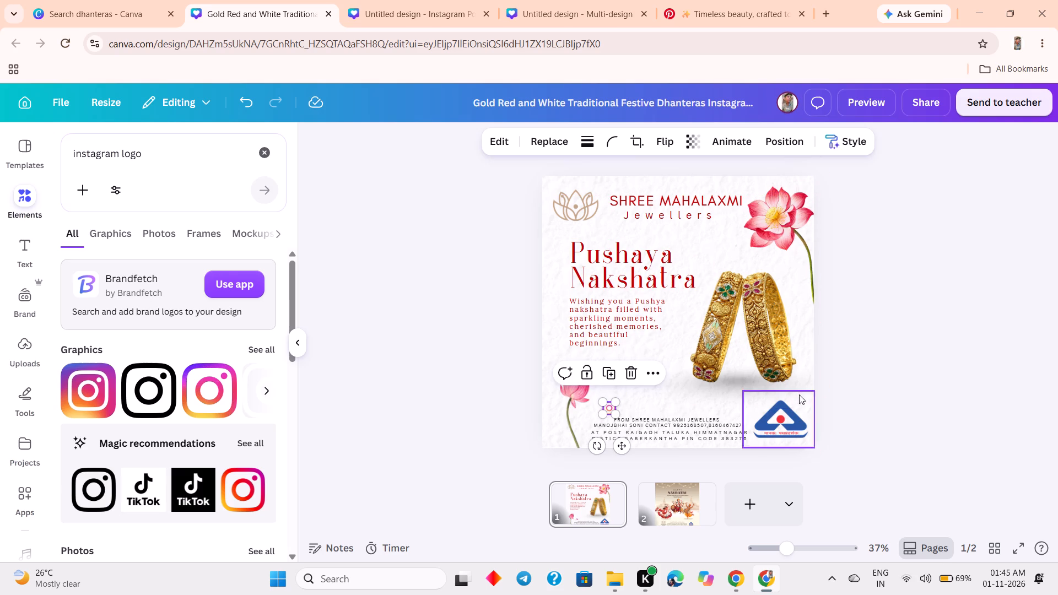
left_click_drag(1003, 378, 997, 377)
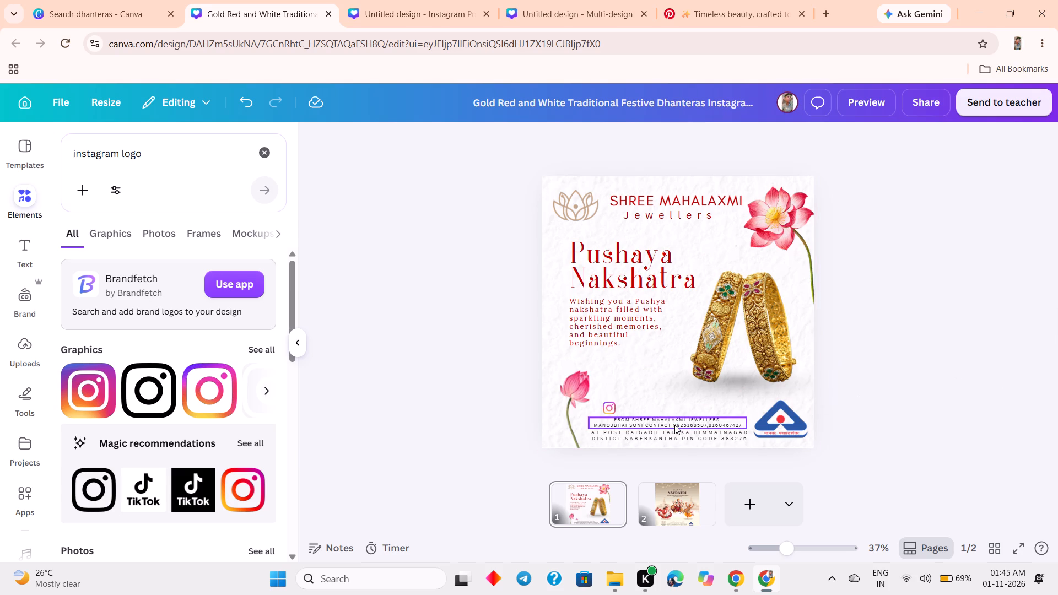
Shift the contact text and the address text below it slightly up the page, keeping them stacked closely together.
left_click_drag(674, 421, 673, 416)
left_click(1041, 391)
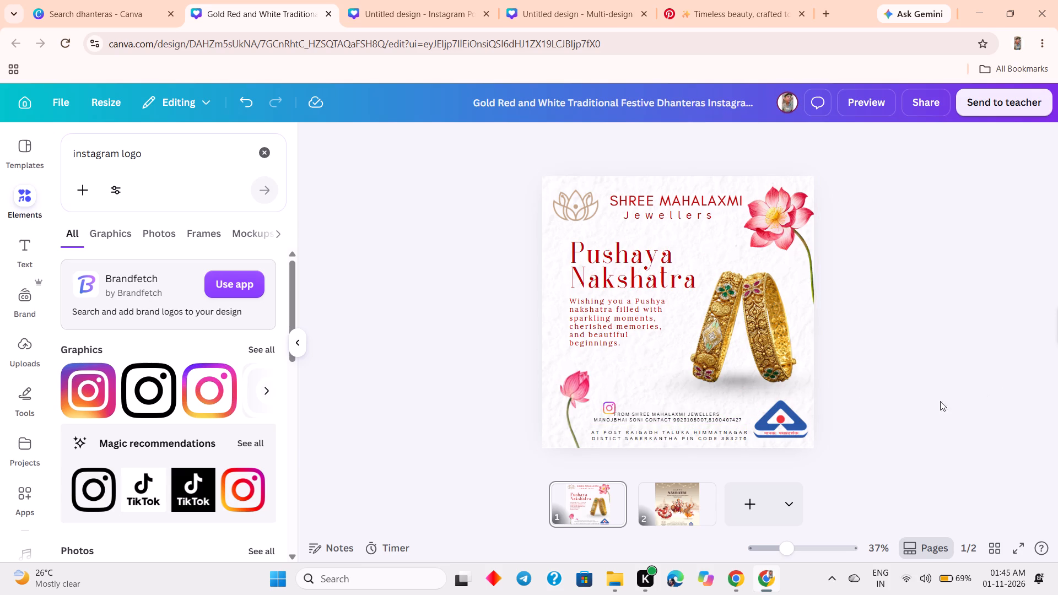
left_click_drag(708, 430, 708, 424)
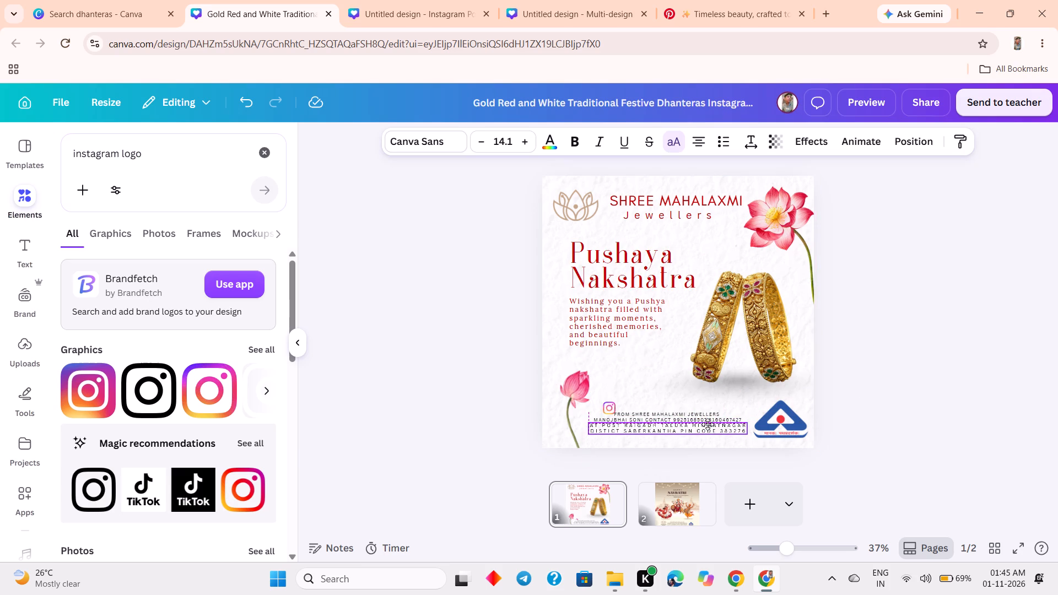
left_click_drag(708, 424, 708, 425)
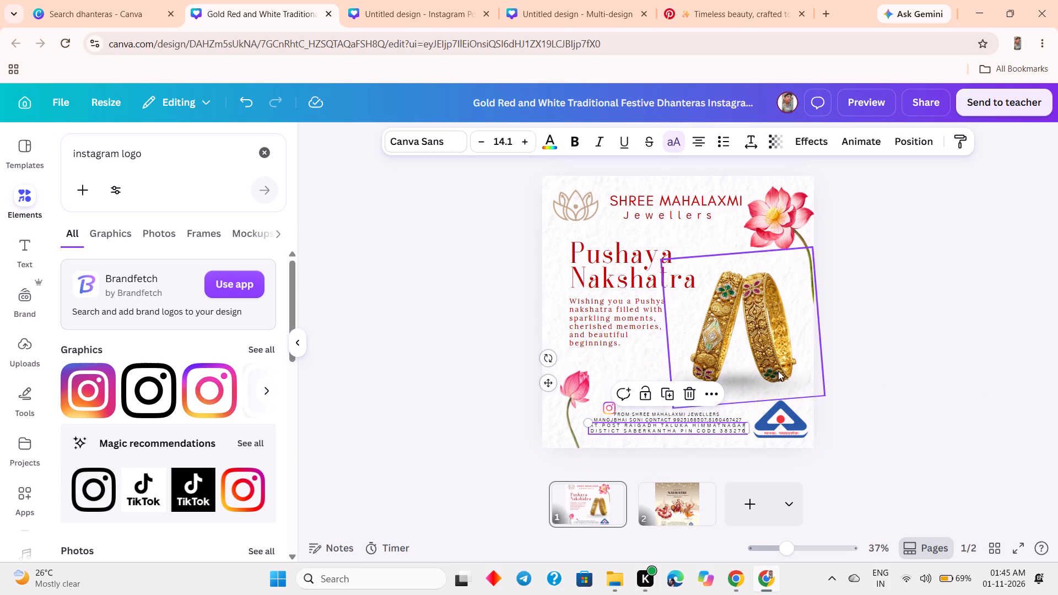
Move the small Instagram logo from above the contact text to just below the start of the address text.
left_click(894, 365)
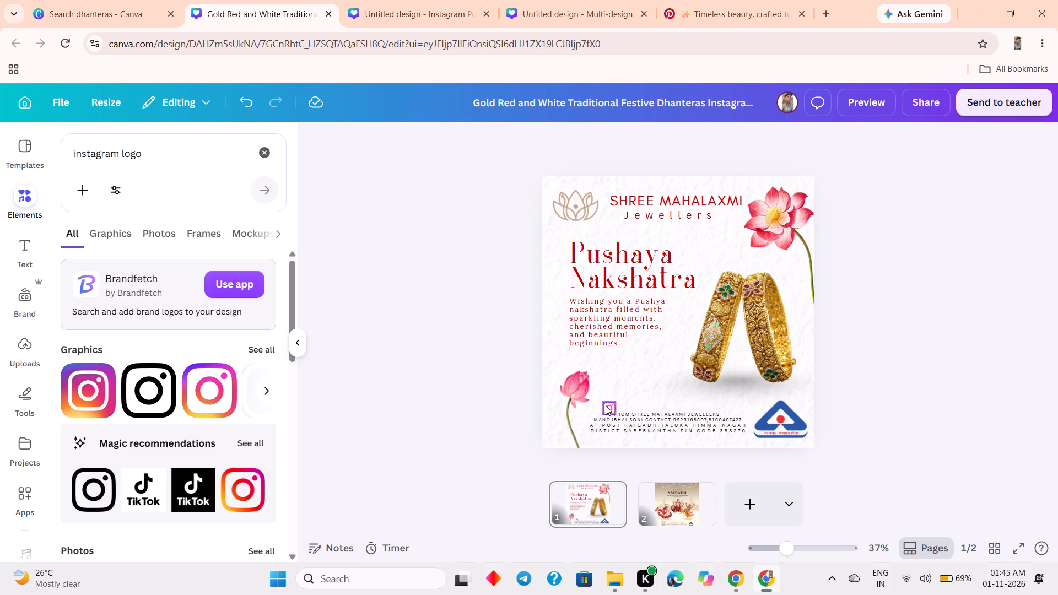
left_click_drag(606, 405, 607, 437)
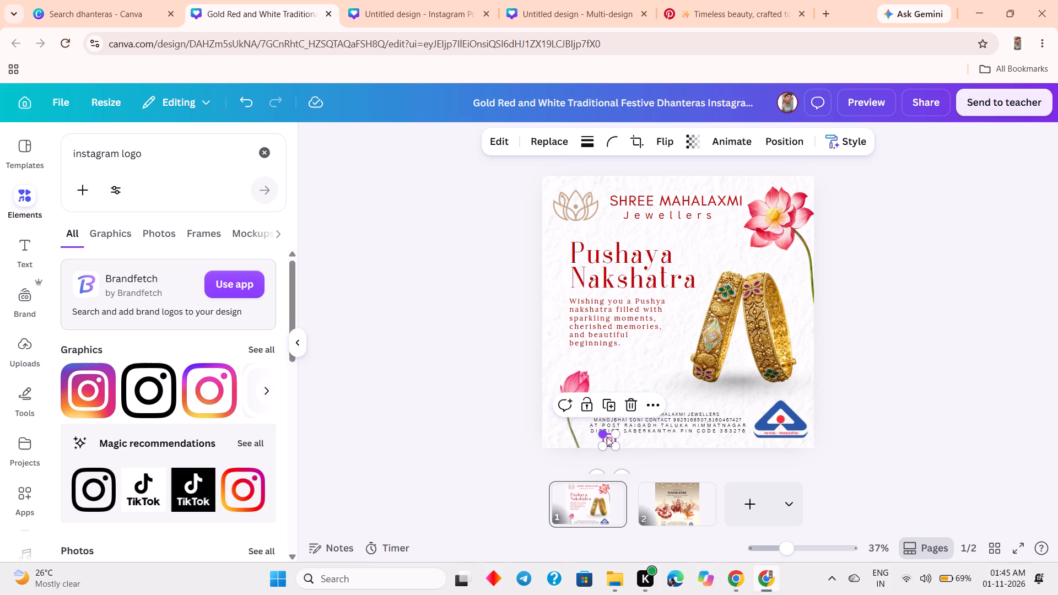
left_click(942, 390)
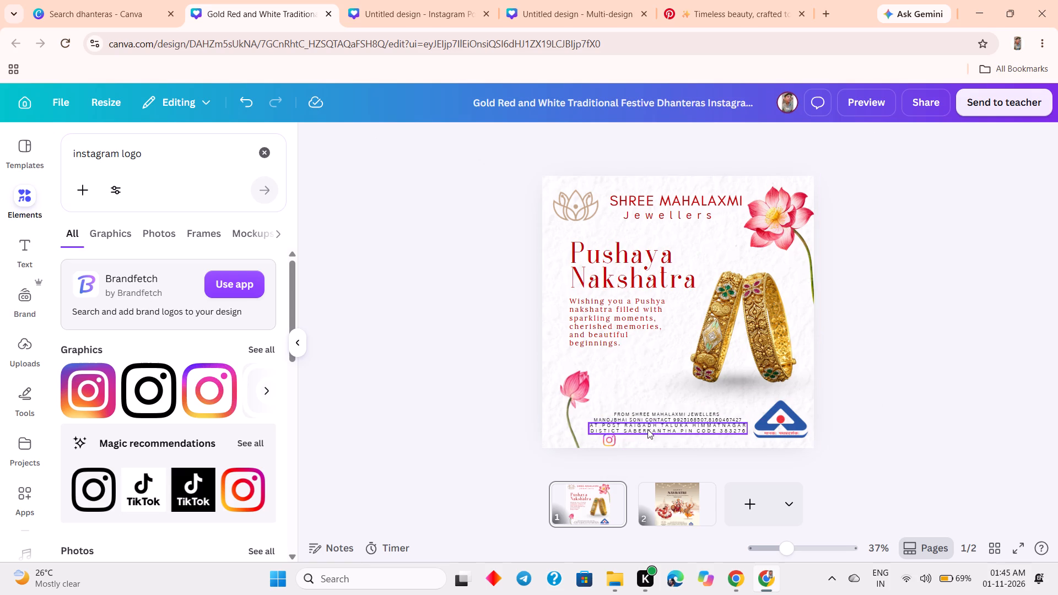
Nudge the contact text and the address text slightly up to leave more room above the Instagram logo.
left_click(646, 419)
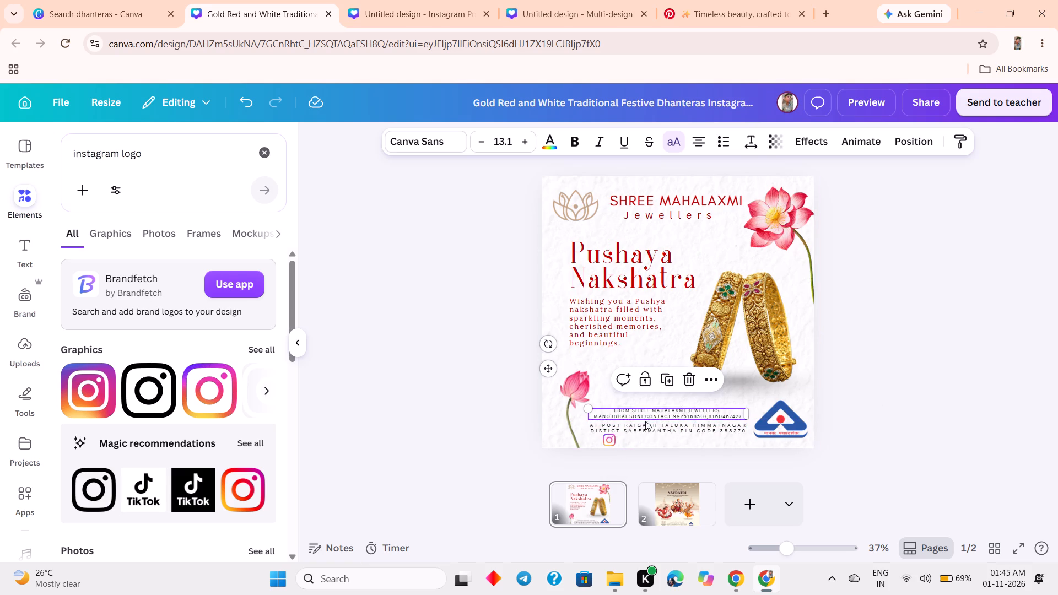
left_click(647, 430)
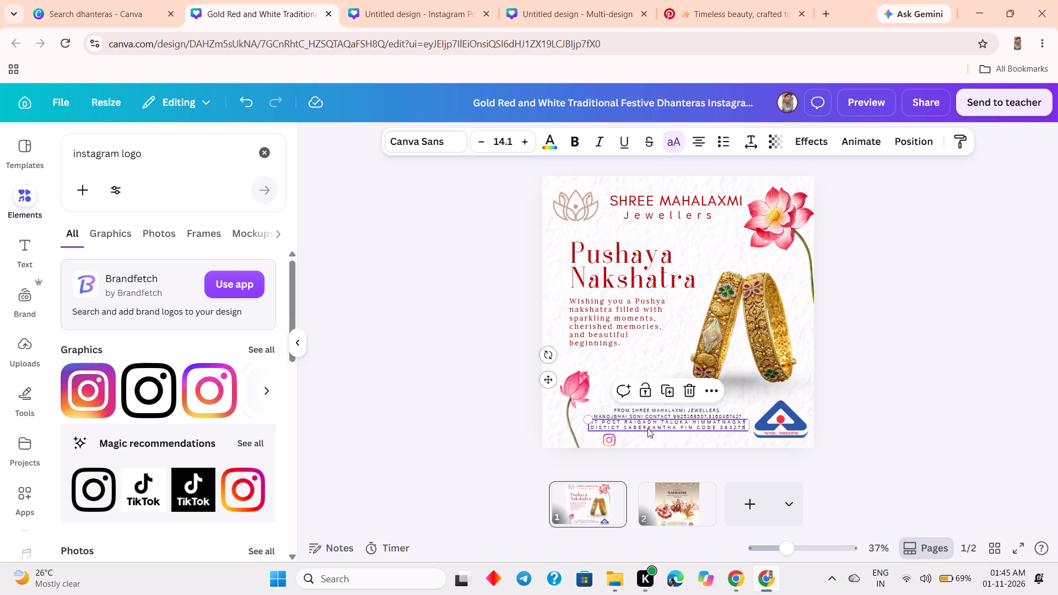
left_click(1022, 390)
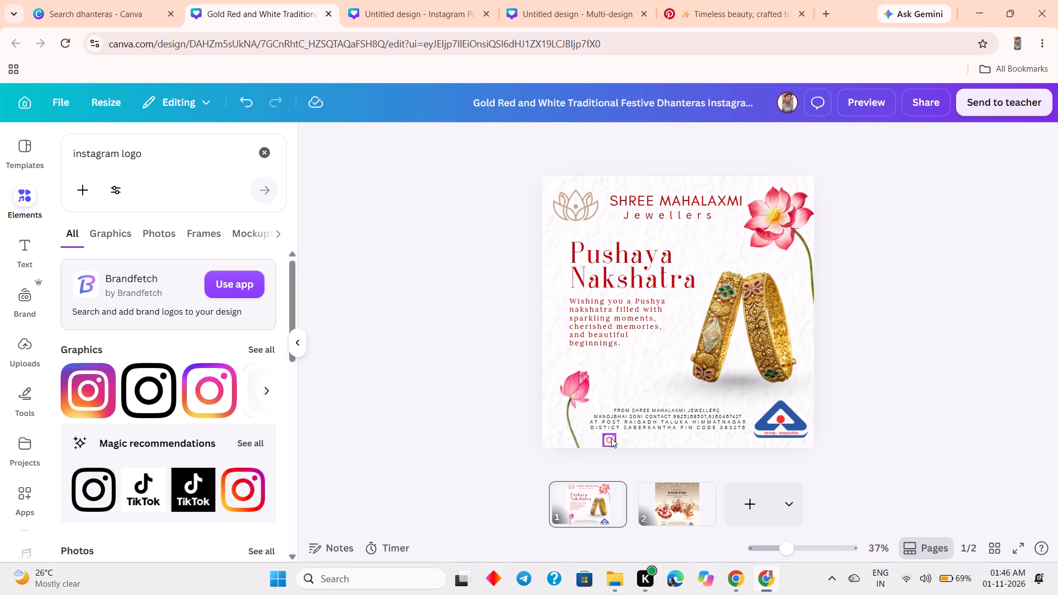
Nudge the small Instagram logo slightly toward the small lotus stem, keeping it just below the address text.
left_click_drag(611, 438, 606, 436)
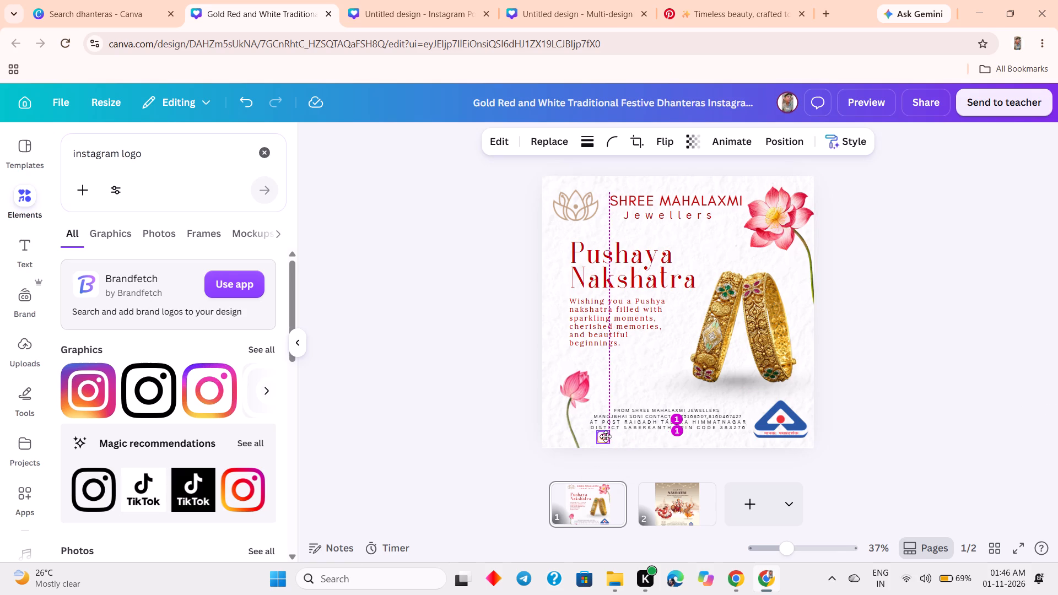
left_click_drag(606, 436, 605, 438)
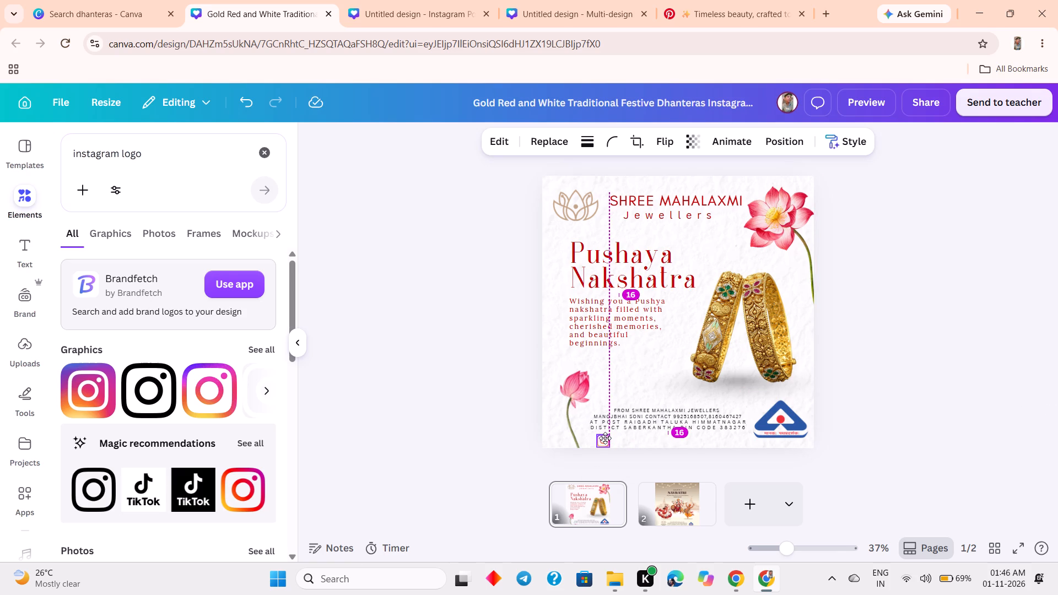
left_click_drag(605, 438, 605, 437)
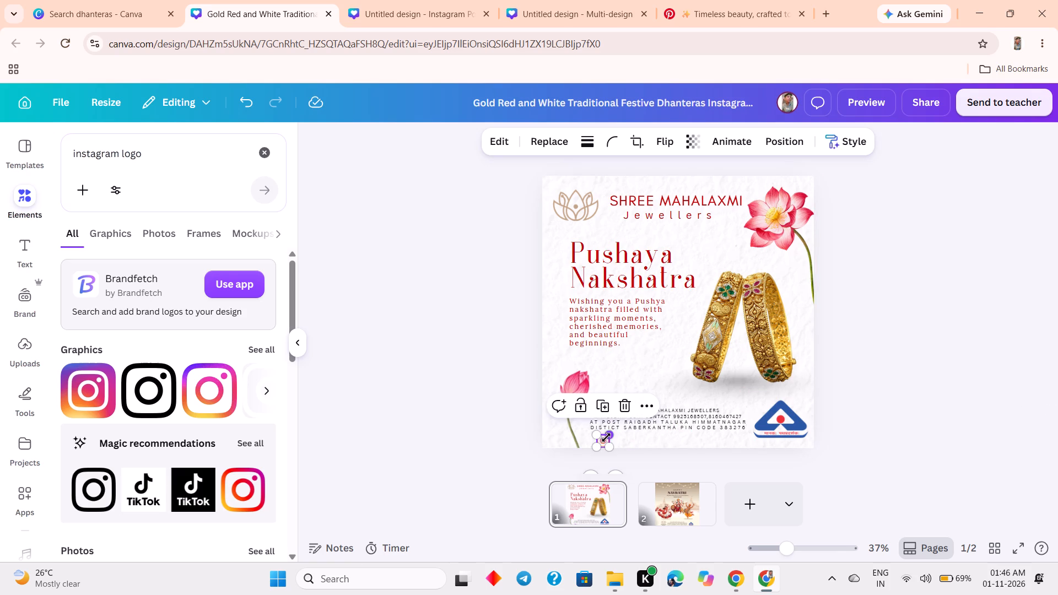
left_click(904, 406)
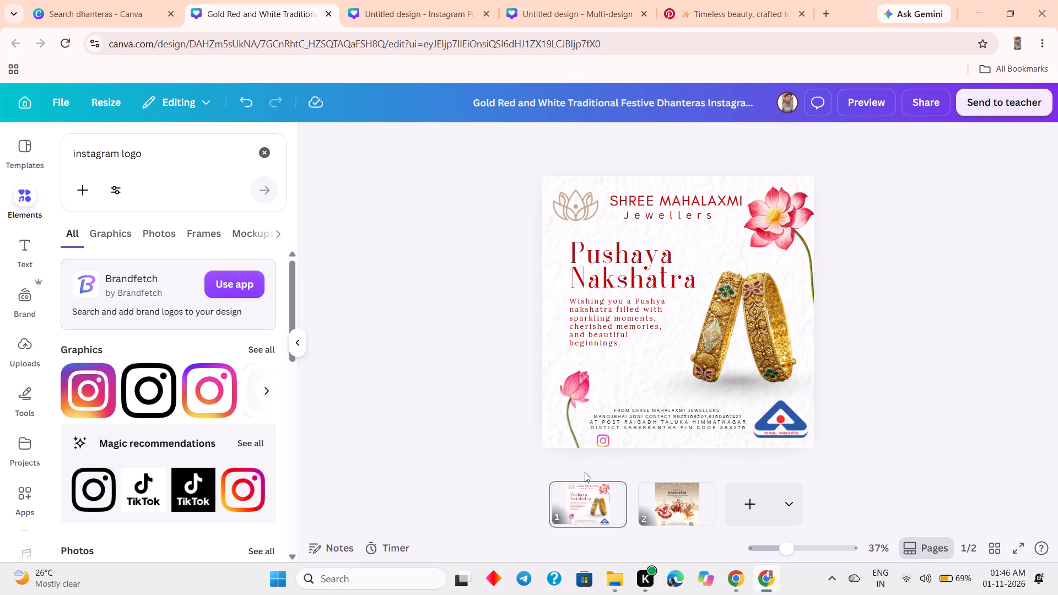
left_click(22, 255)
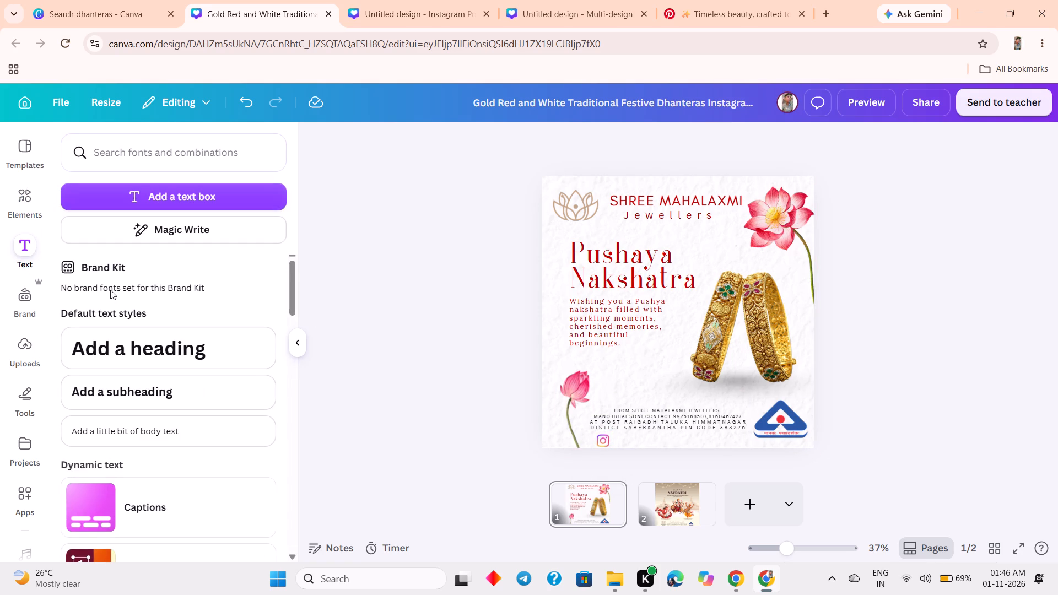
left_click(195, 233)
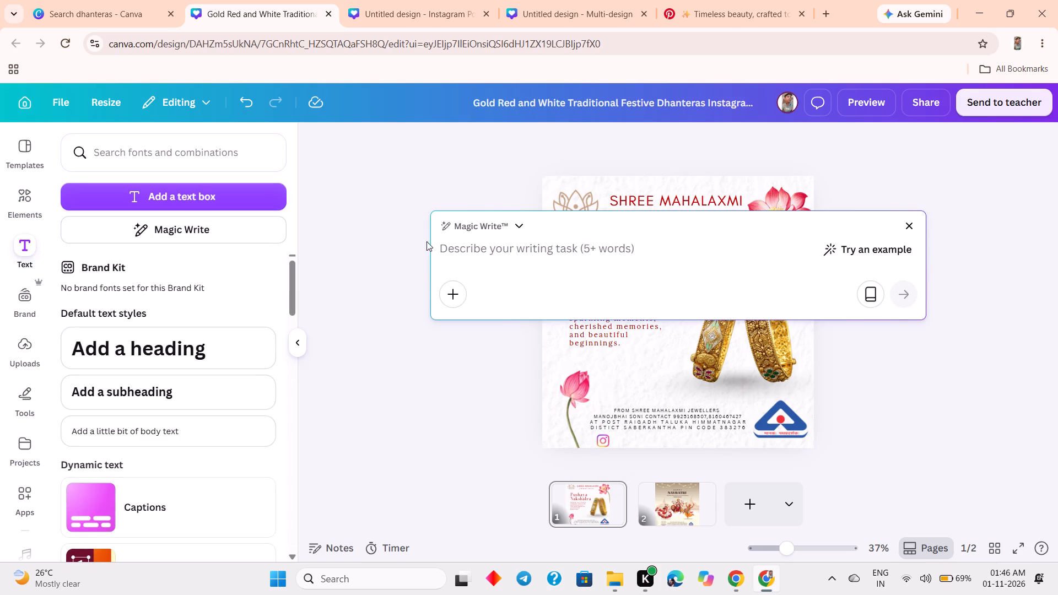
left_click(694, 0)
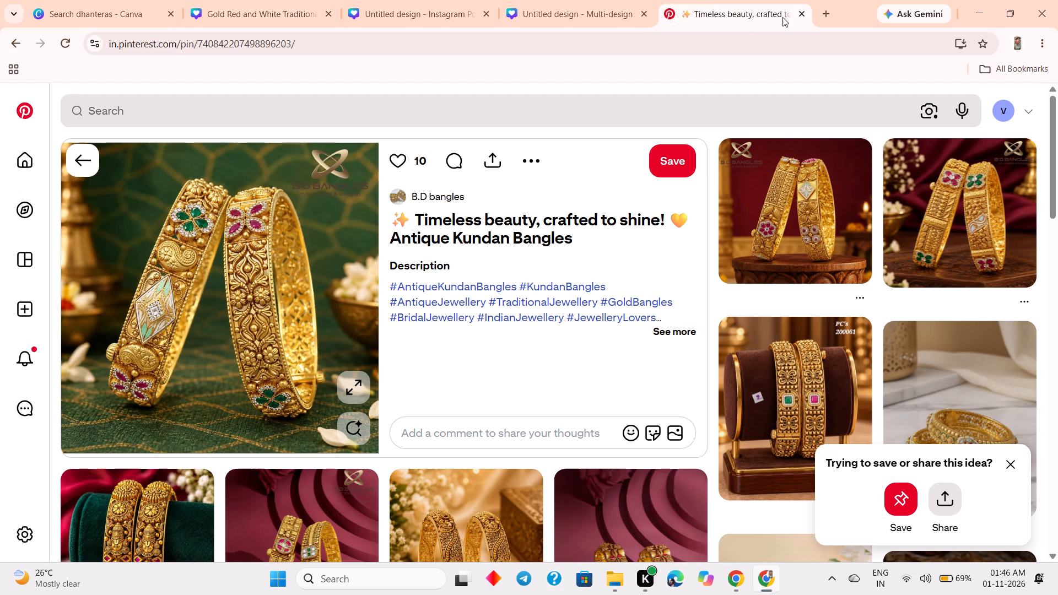
Search Google for instagram in a new browser tab and open the Instagram website.
left_click(836, 9)
left_click(829, 14)
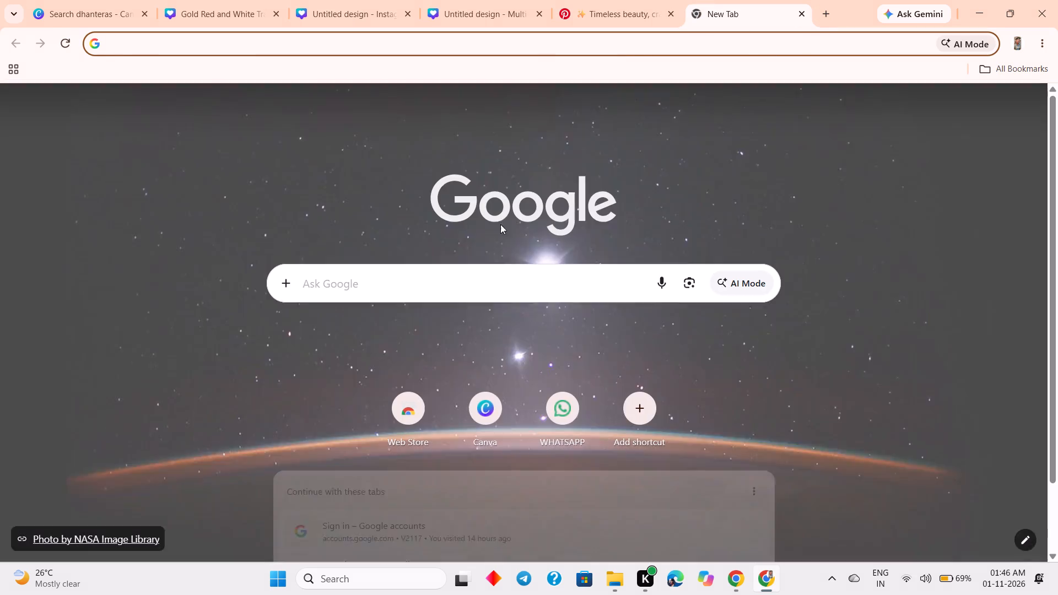
left_click(466, 284)
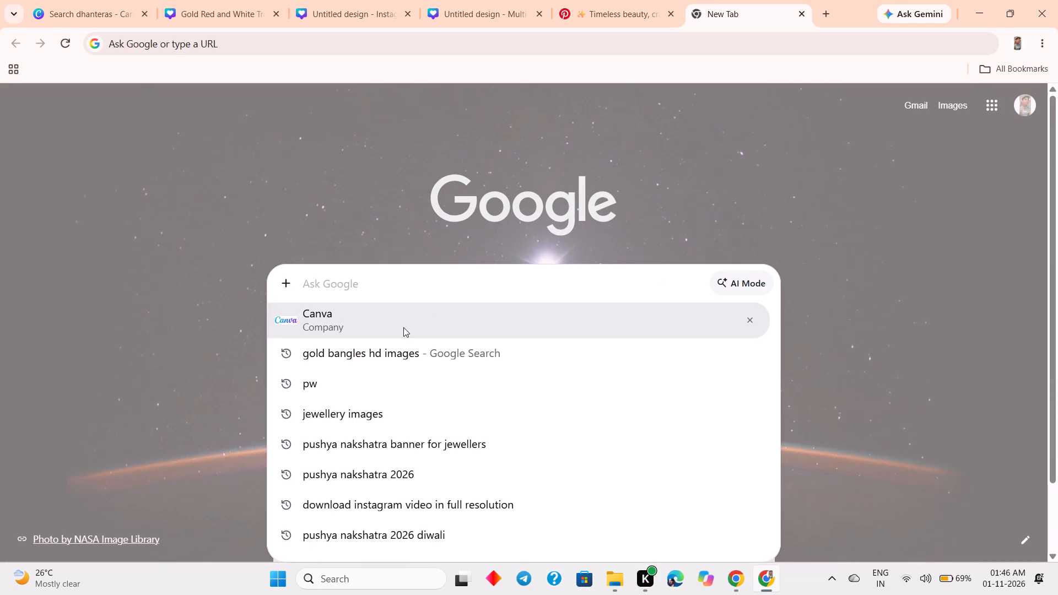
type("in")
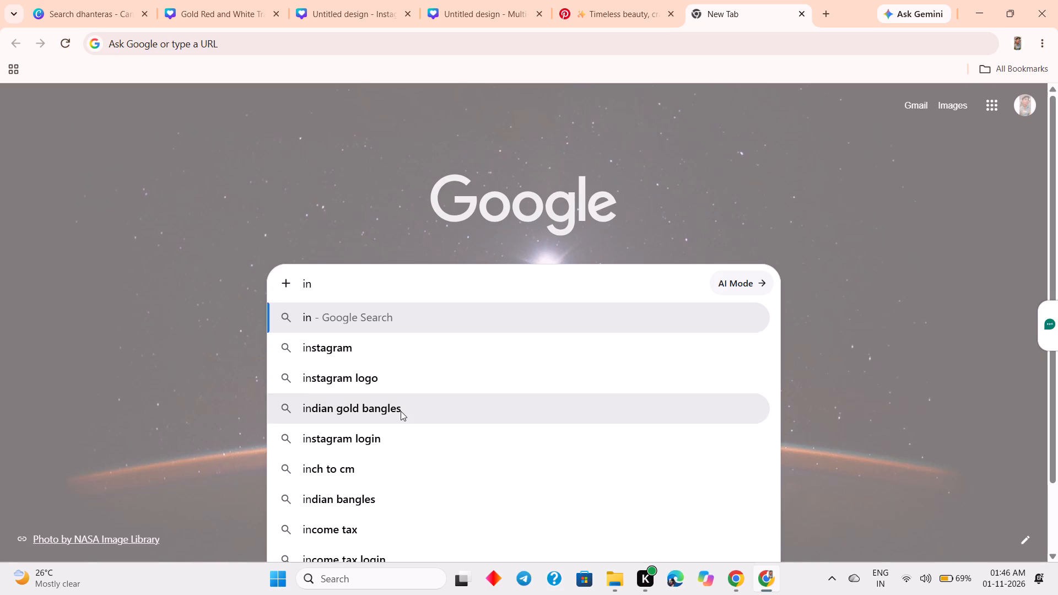
left_click(409, 347)
left_click(202, 240)
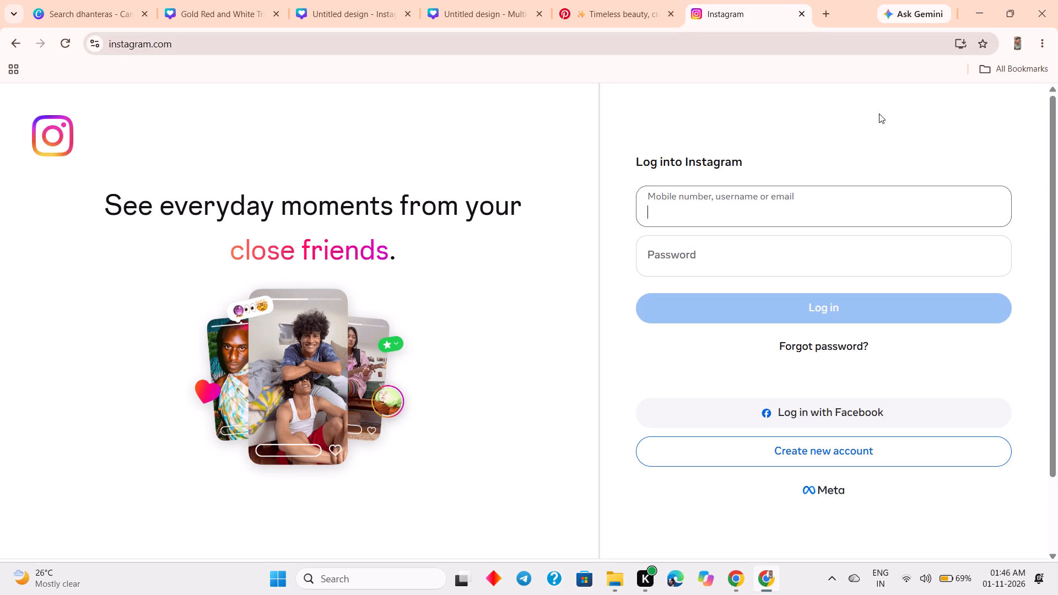
Look through the installed Windows apps and launch one.
left_click(260, 584)
left_click(271, 581)
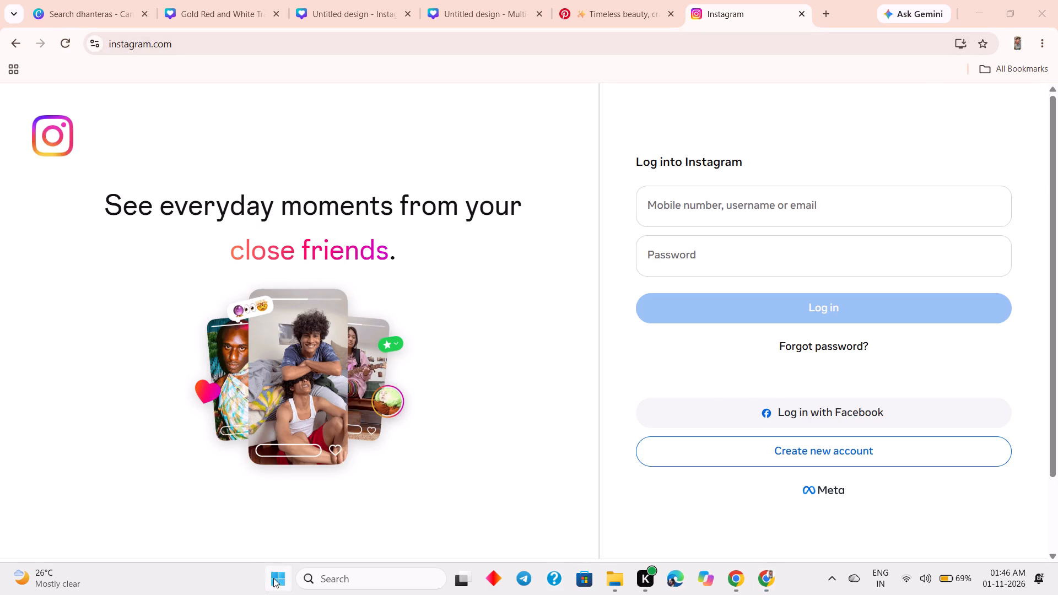
scroll(329, 539, "down", 8)
left_click(644, 234)
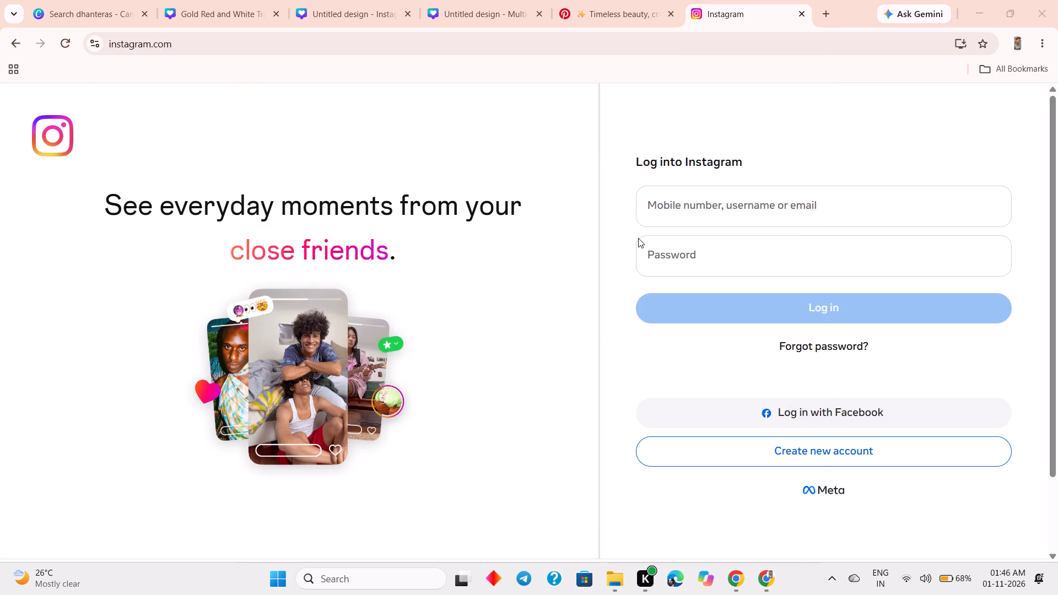
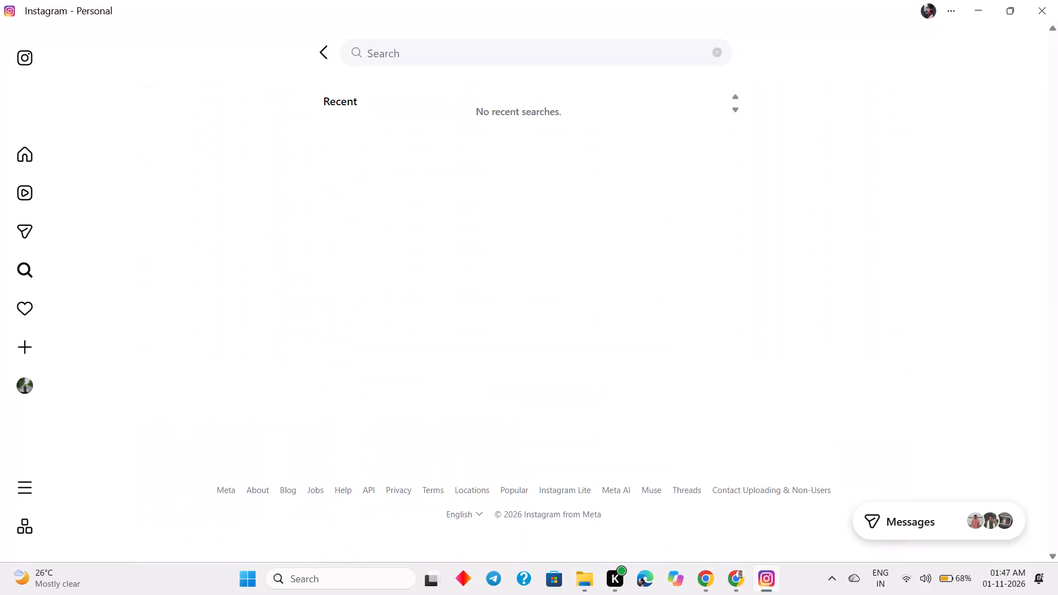
Search Instagram for "shree" and open the shree_mahalaxmi_jewellers_99 profile.
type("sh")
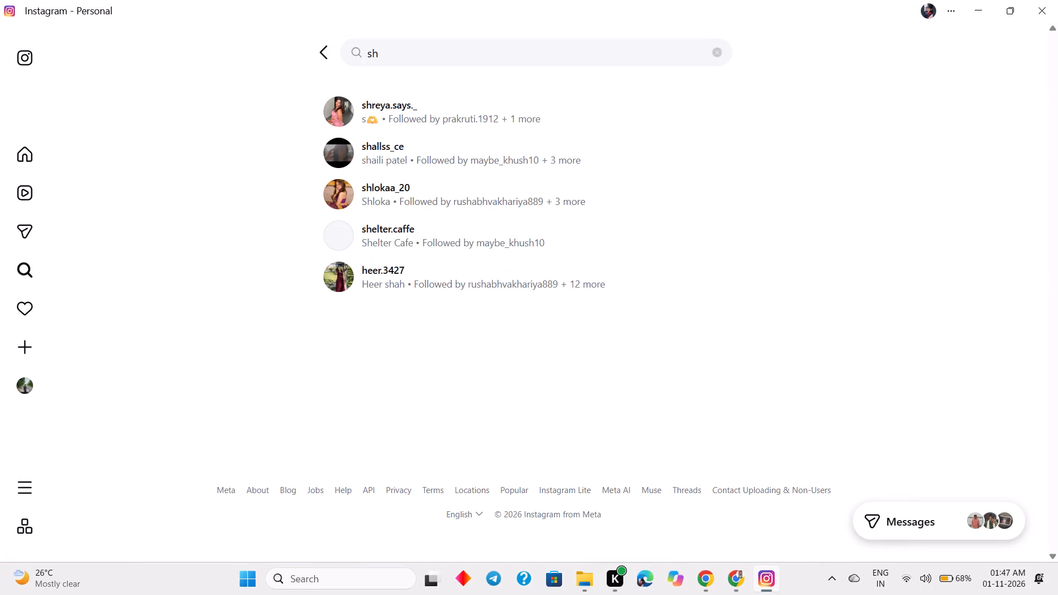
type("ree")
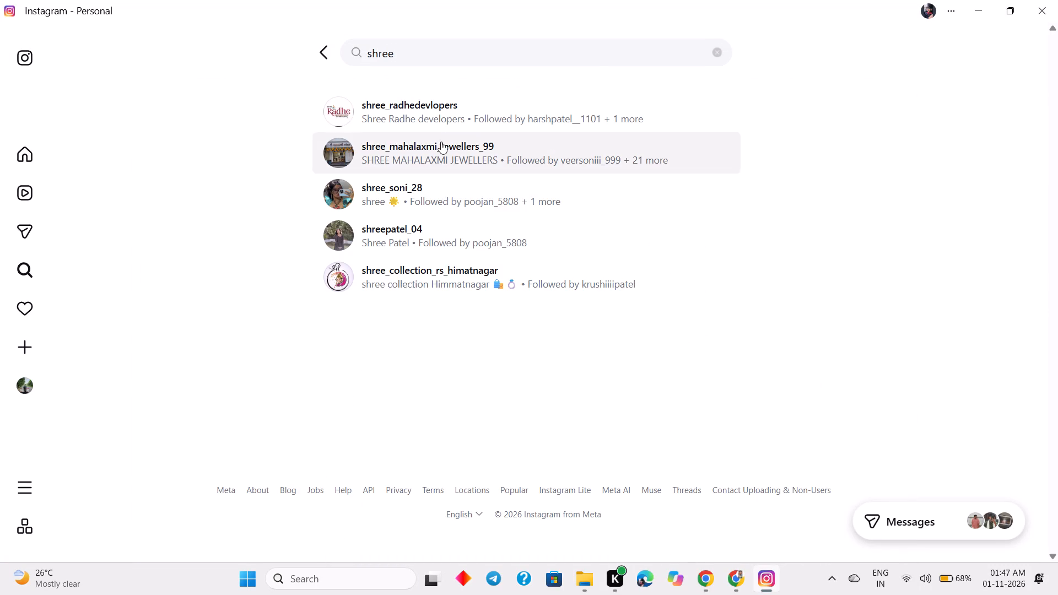
left_click(442, 144)
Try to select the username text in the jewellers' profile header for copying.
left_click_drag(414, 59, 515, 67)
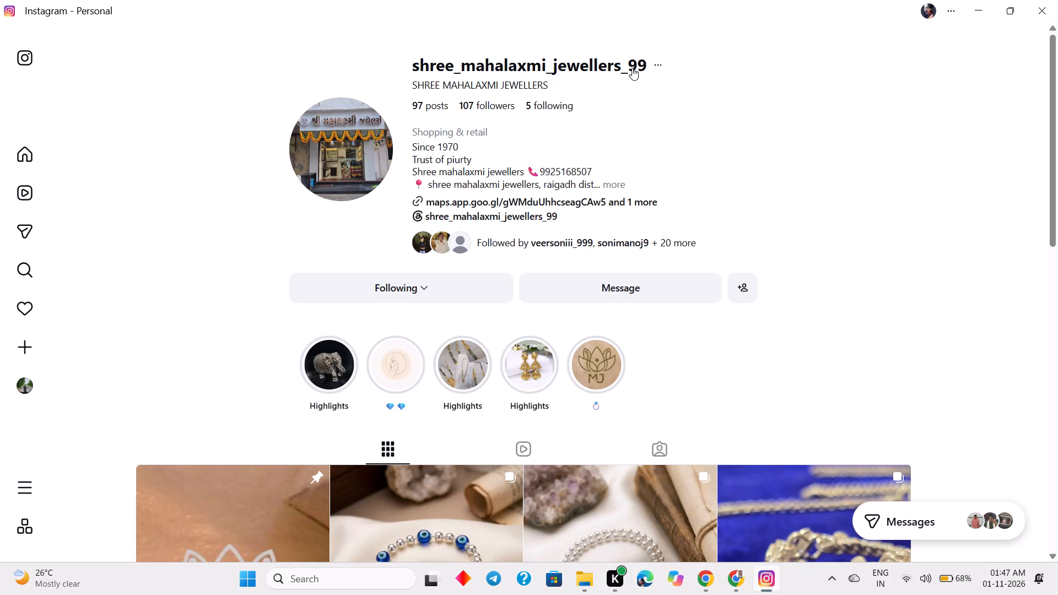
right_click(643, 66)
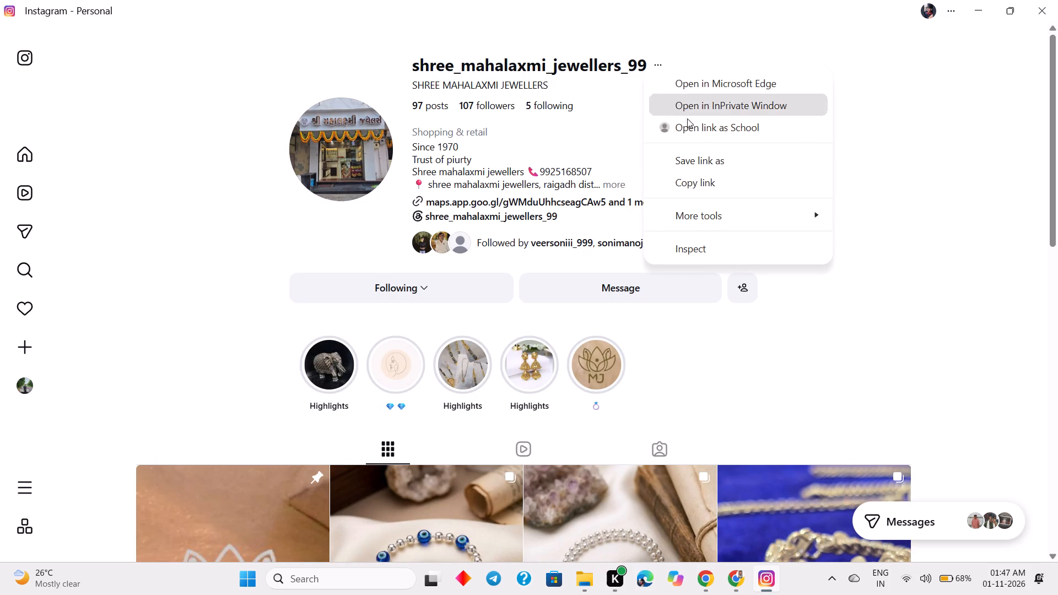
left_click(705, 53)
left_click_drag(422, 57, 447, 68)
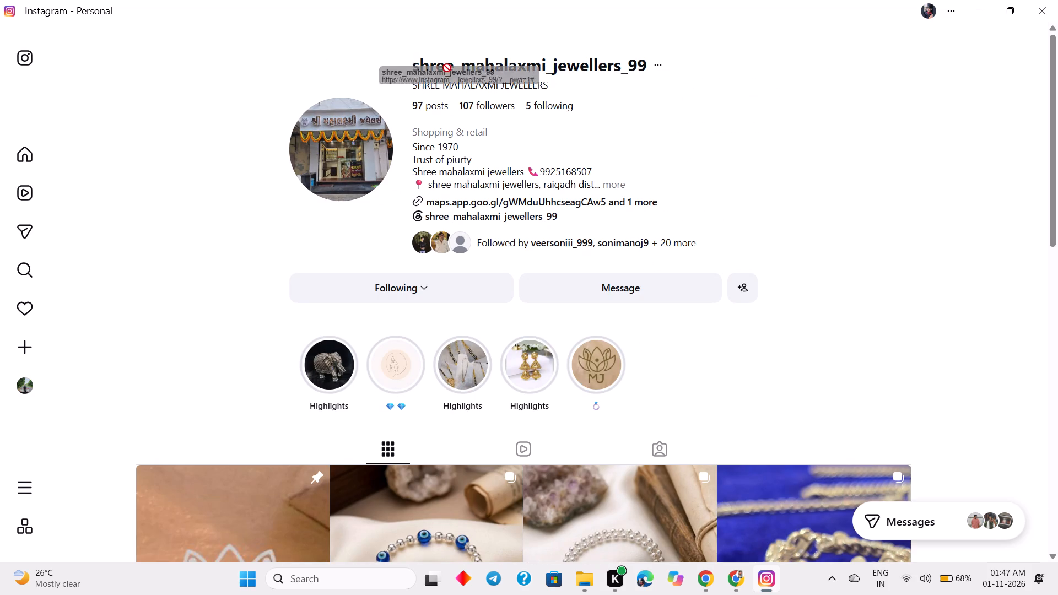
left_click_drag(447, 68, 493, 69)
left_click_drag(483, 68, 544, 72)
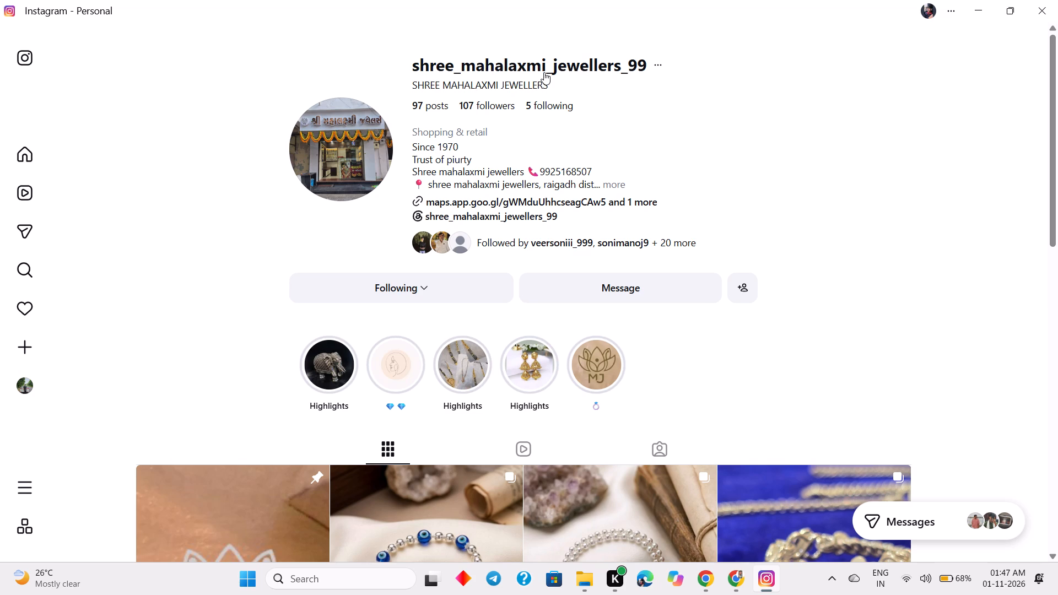
Copy the full handle shree_mahalaxmi_jewellers_99 from the profile's About information and paste it as text on the Canva post.
double_click(542, 69)
left_click(542, 68)
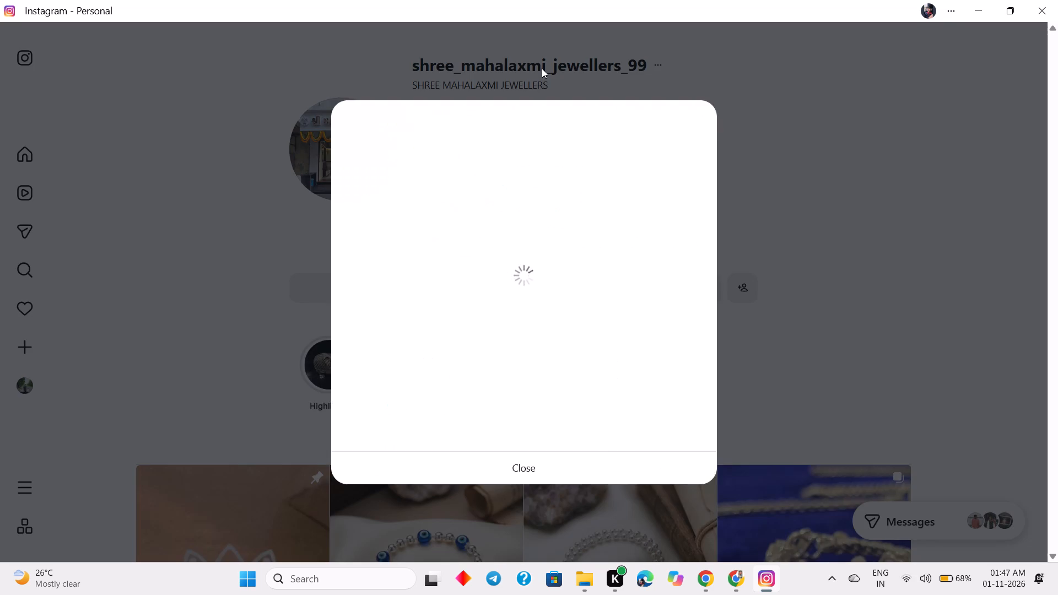
left_click_drag(433, 242, 479, 243)
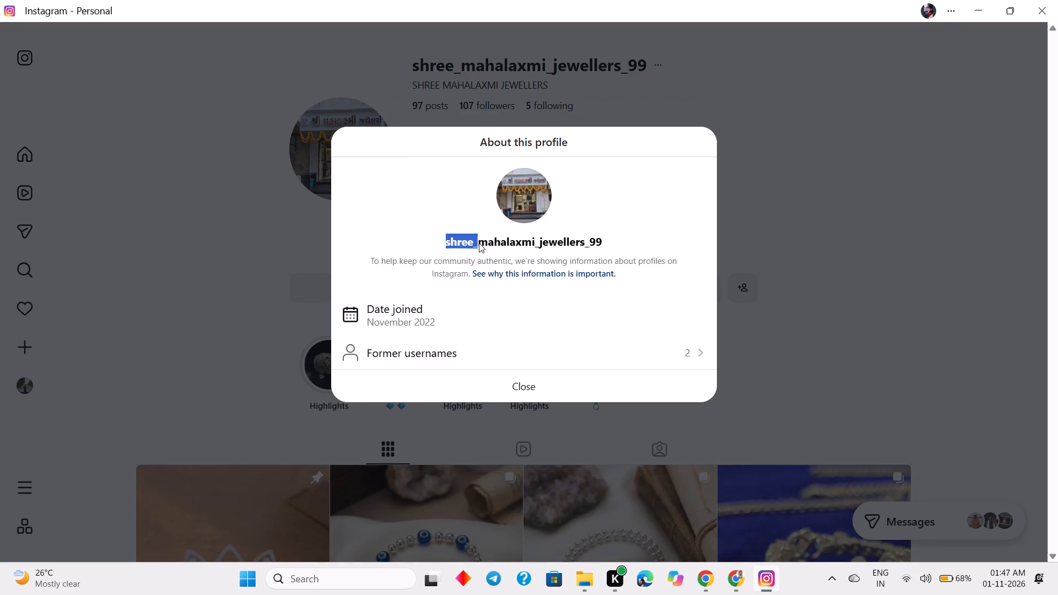
left_click_drag(479, 243, 601, 246)
left_click(633, 199)
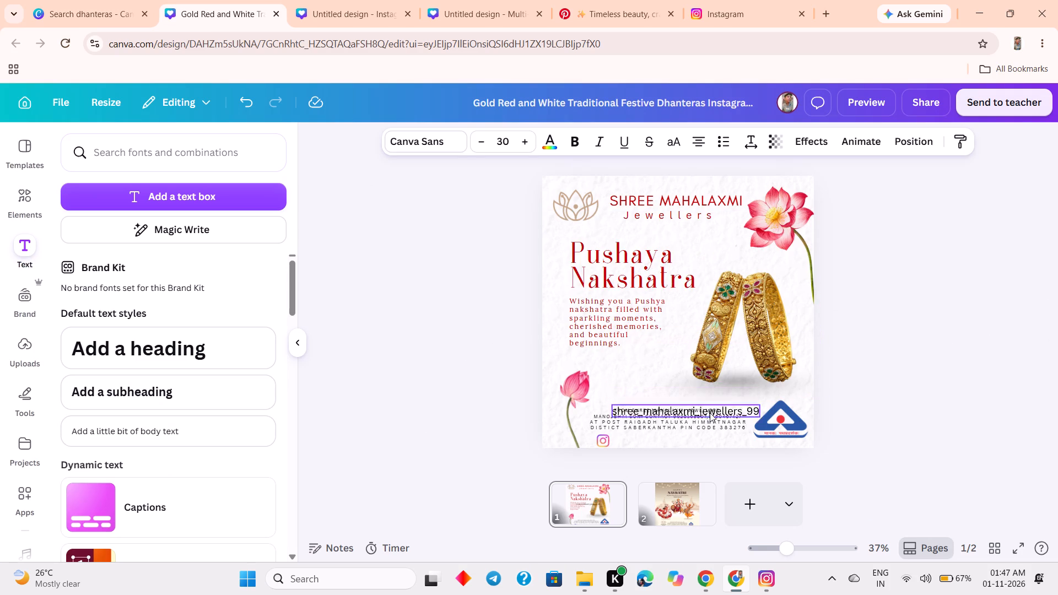
Move the shree_mahalaxmi_jewellers_99 handle text below the address, beside the Instagram logo, and shrink it to a font size of about 25.1.
left_click_drag(710, 413, 705, 437)
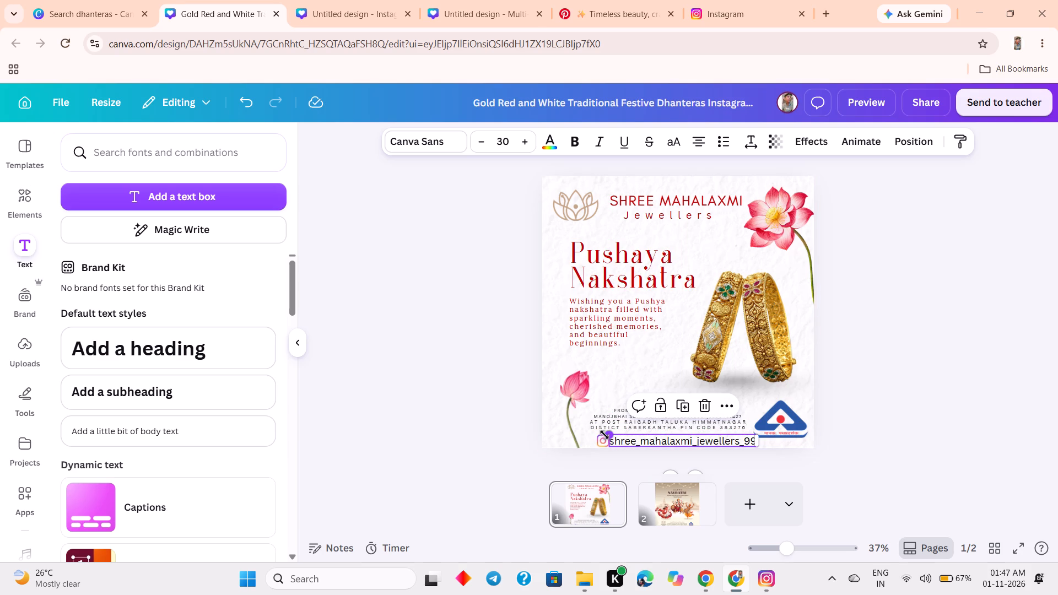
left_click_drag(604, 435, 629, 439)
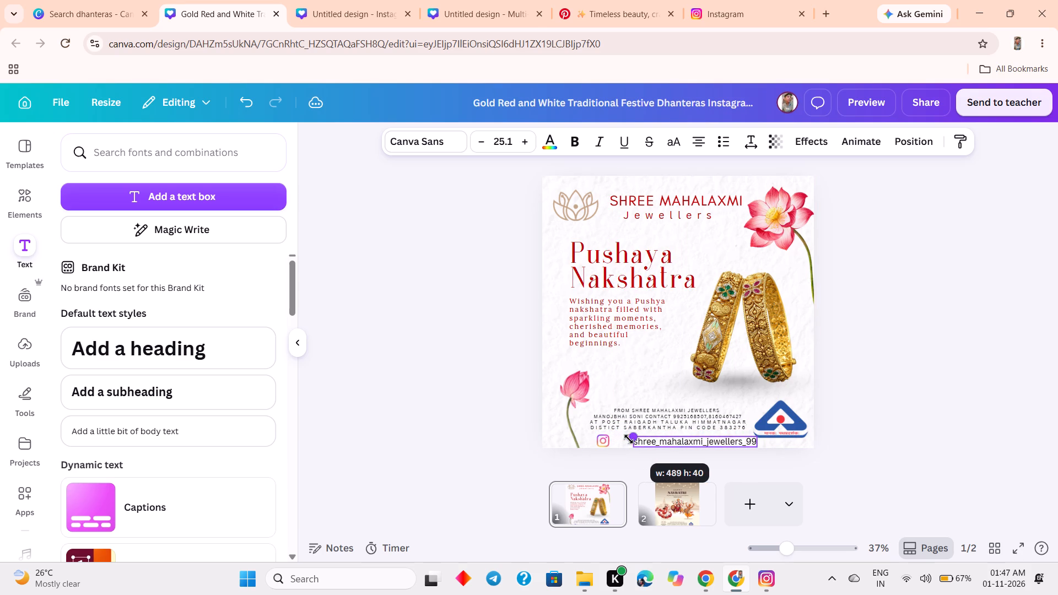
left_click_drag(629, 439, 629, 439)
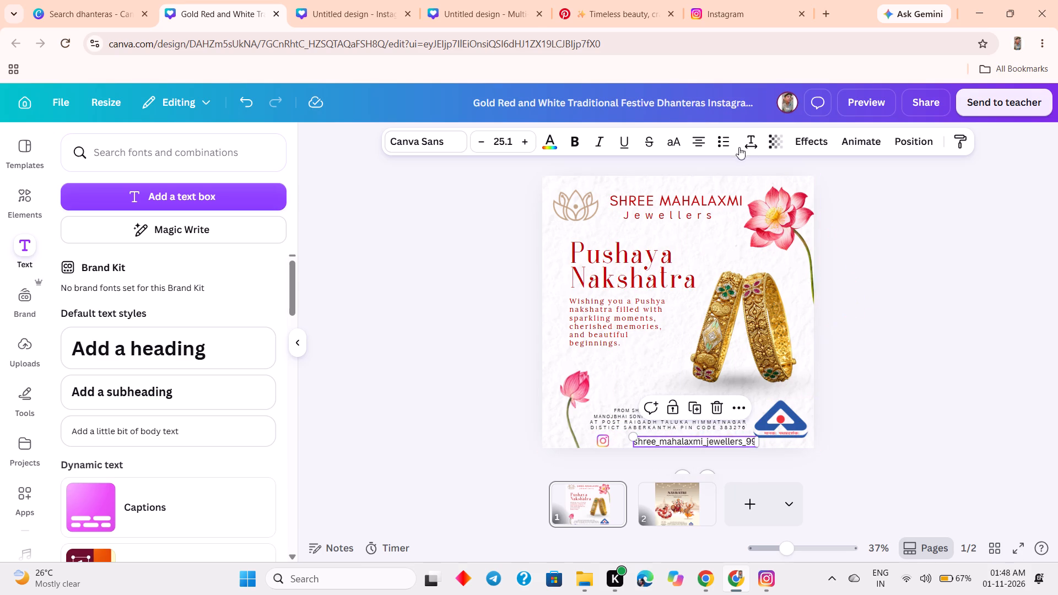
Set the letter spacing of the Instagram handle text to 167.
left_click(750, 144)
left_click_drag(696, 202, 698, 203)
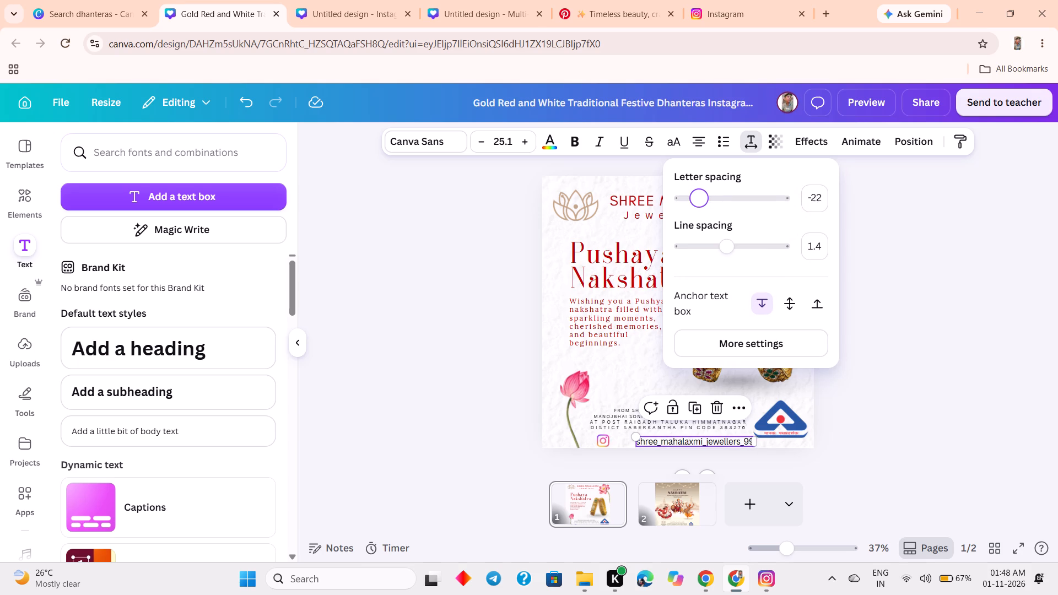
left_click_drag(698, 203, 718, 205)
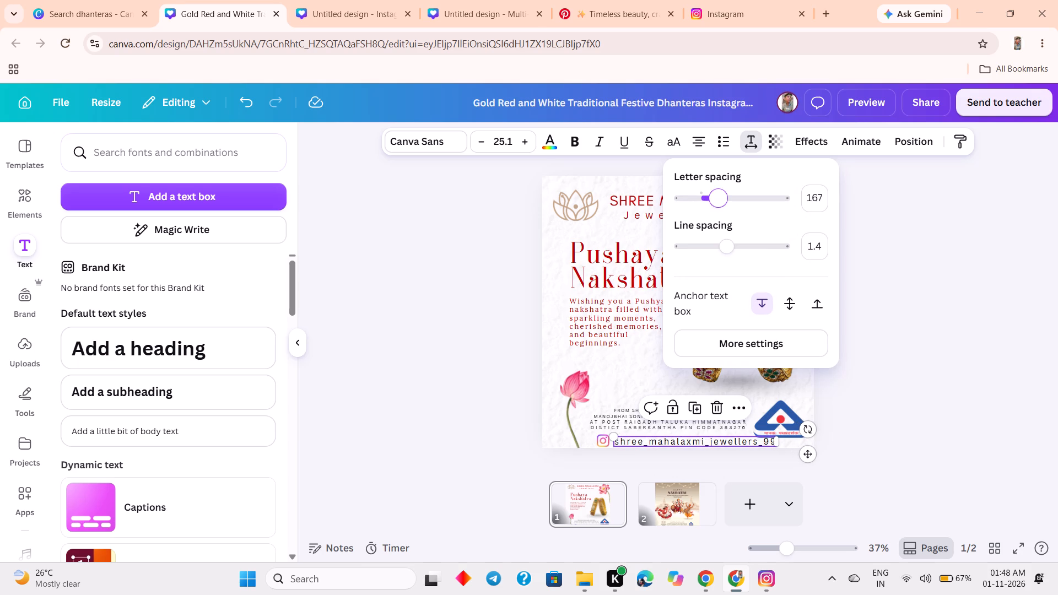
left_click(916, 253)
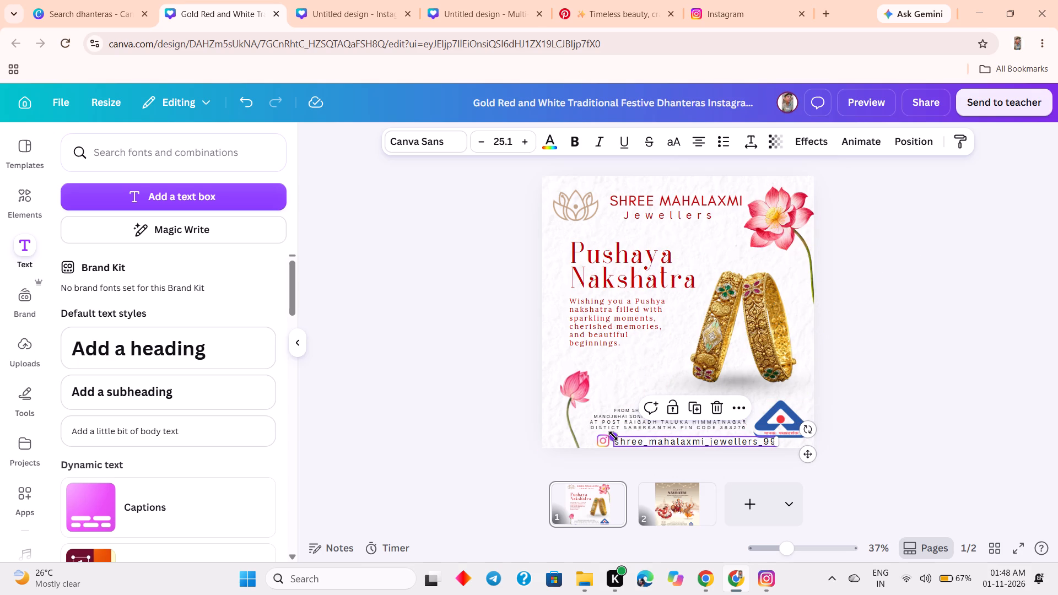
Shrink the Instagram handle text to font size 20 and place it directly beside the Instagram logo, centred horizontally on the page.
left_click_drag(613, 436, 642, 447)
left_click_drag(686, 439, 668, 435)
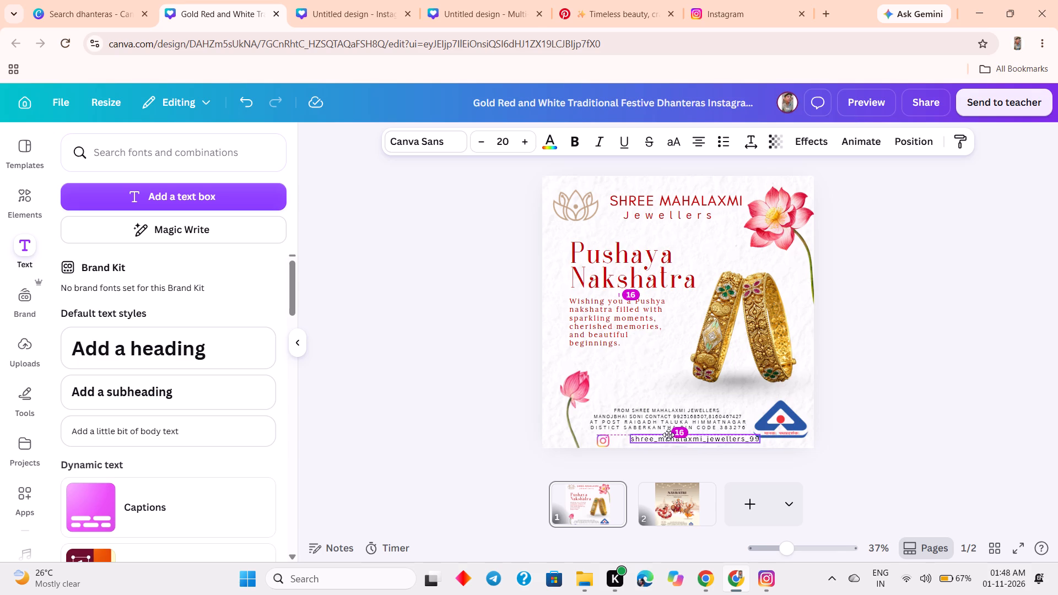
left_click_drag(668, 435, 655, 437)
left_click(902, 363)
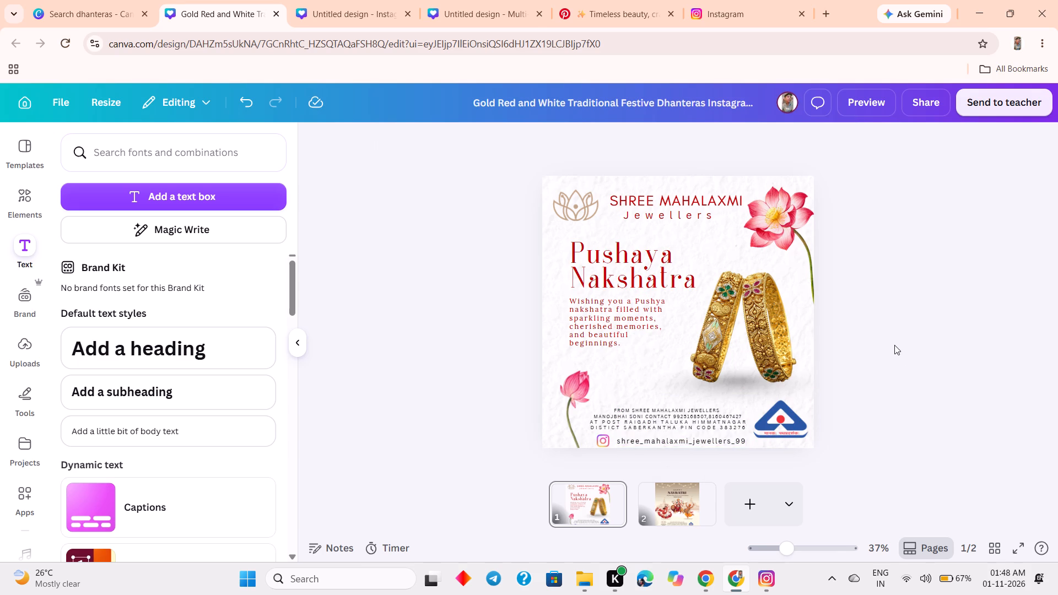
left_click(659, 440)
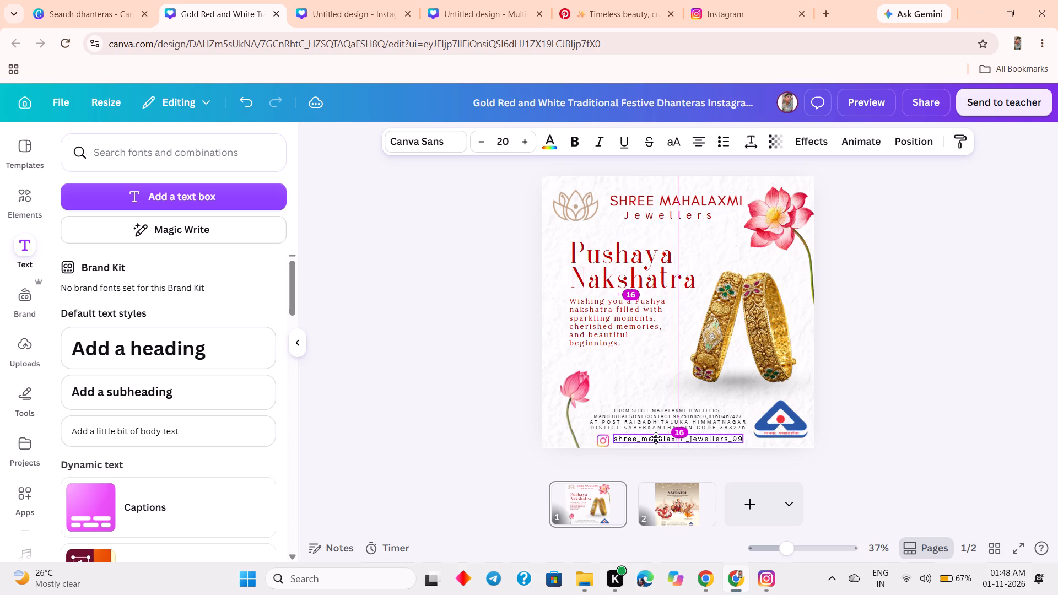
left_click(933, 407)
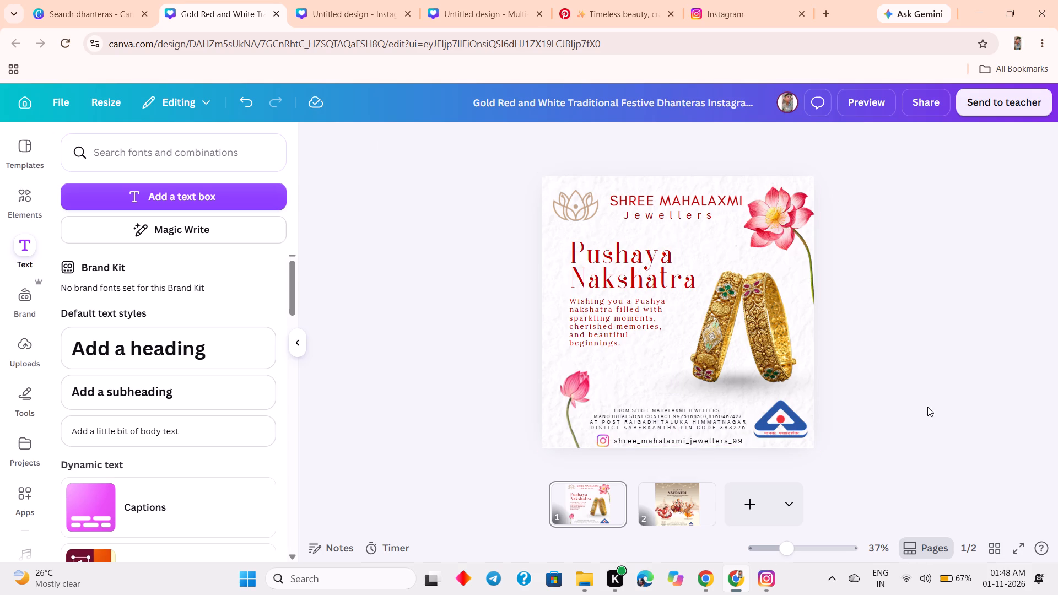
Increase the font size of the contact text above the address to 14.1, matching the address text.
left_click(695, 425)
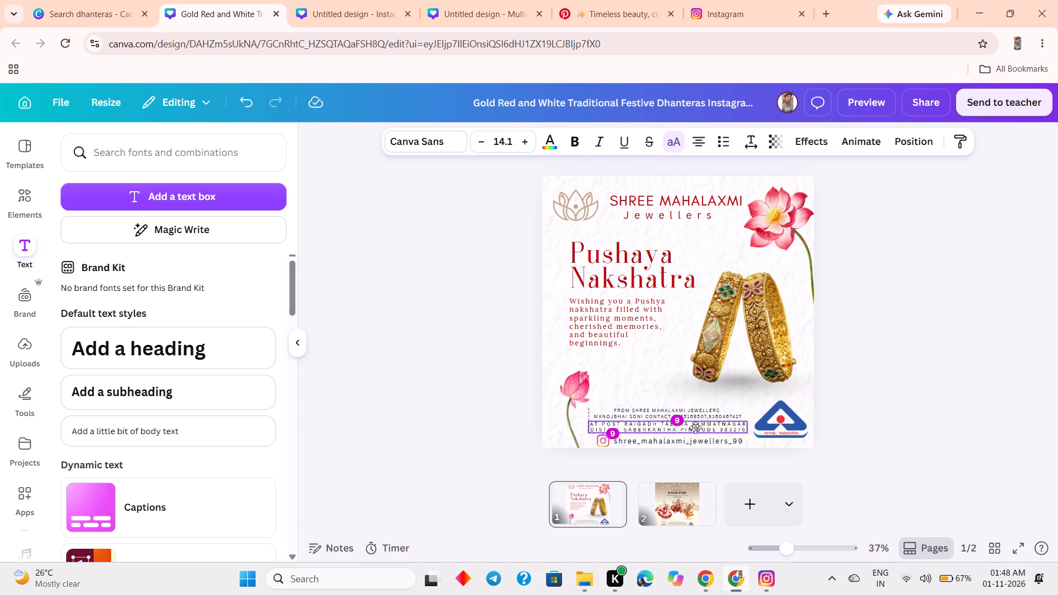
left_click(936, 399)
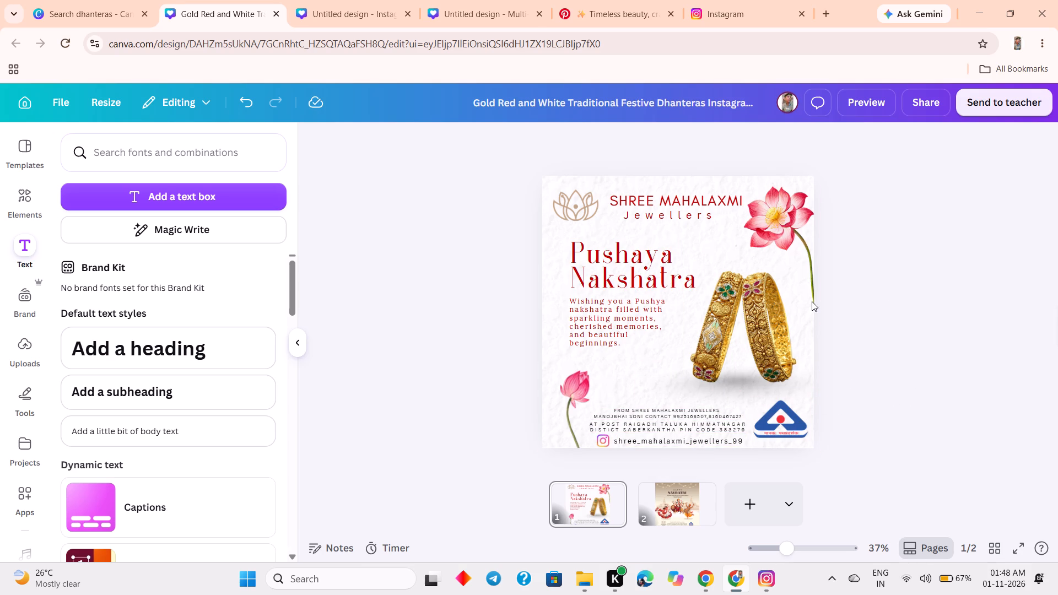
left_click(663, 417)
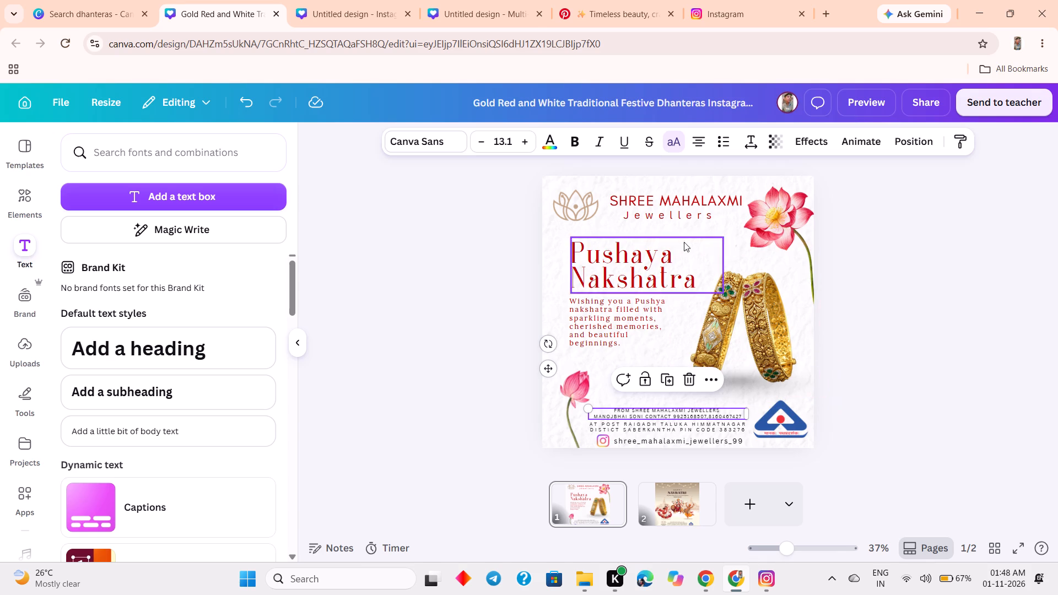
left_click(510, 142)
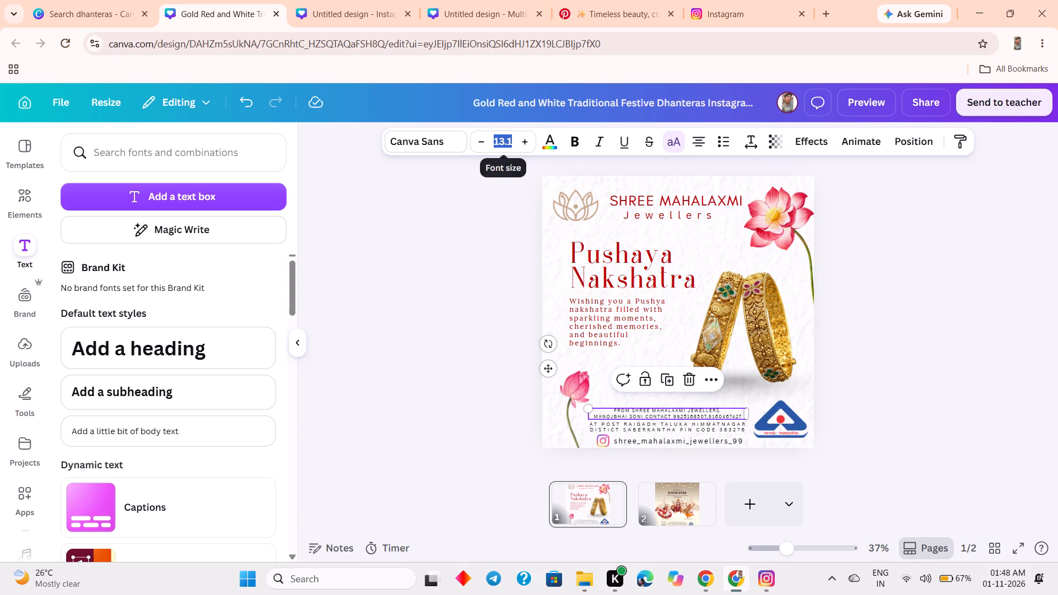
left_click(524, 139)
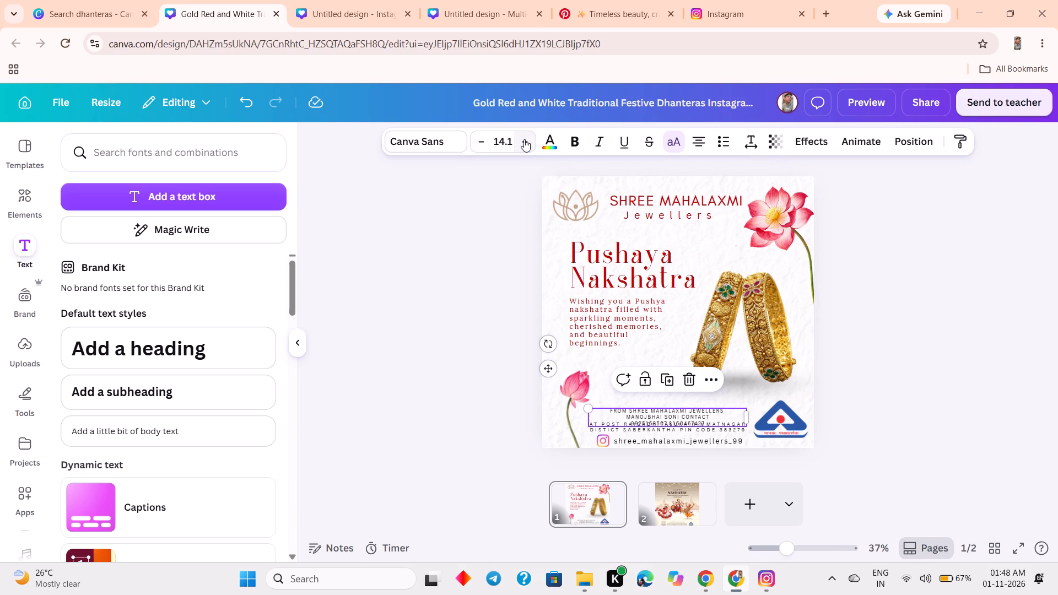
left_click(1007, 316)
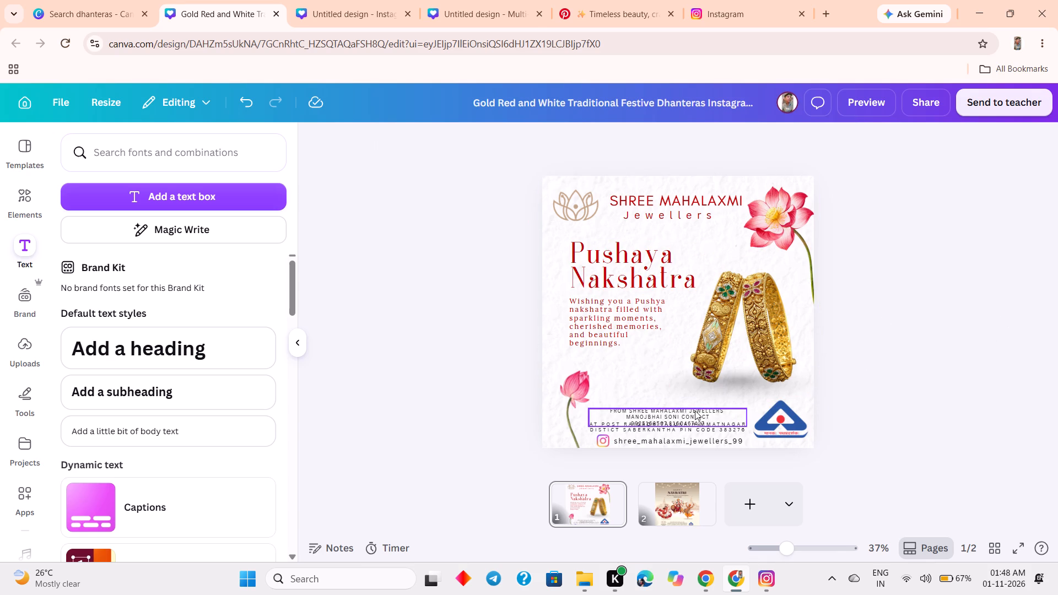
Widen the contact text box to about 710 px so its text fits on two lines.
left_click(694, 410)
left_click_drag(749, 418, 770, 417)
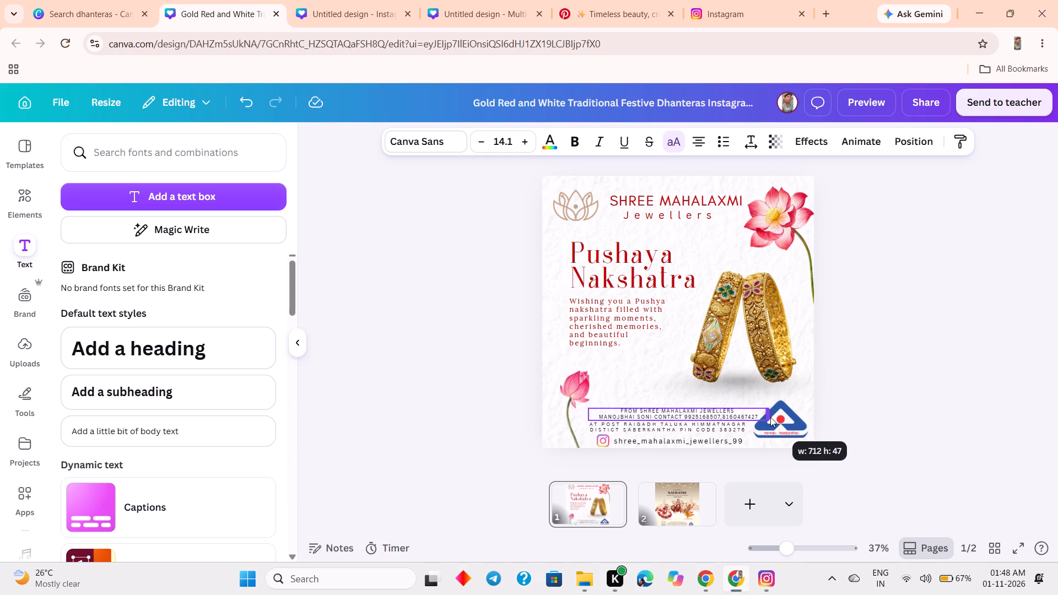
left_click_drag(770, 417, 769, 418)
left_click(987, 361)
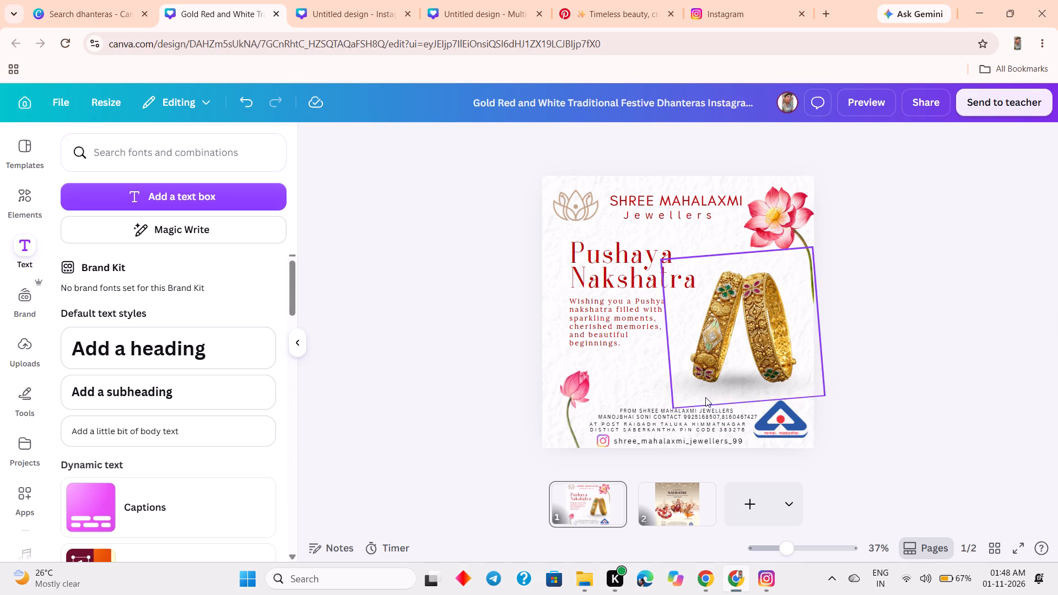
Shift the widened contact text slightly left so it sits centred above the address text.
left_click_drag(695, 412, 688, 412)
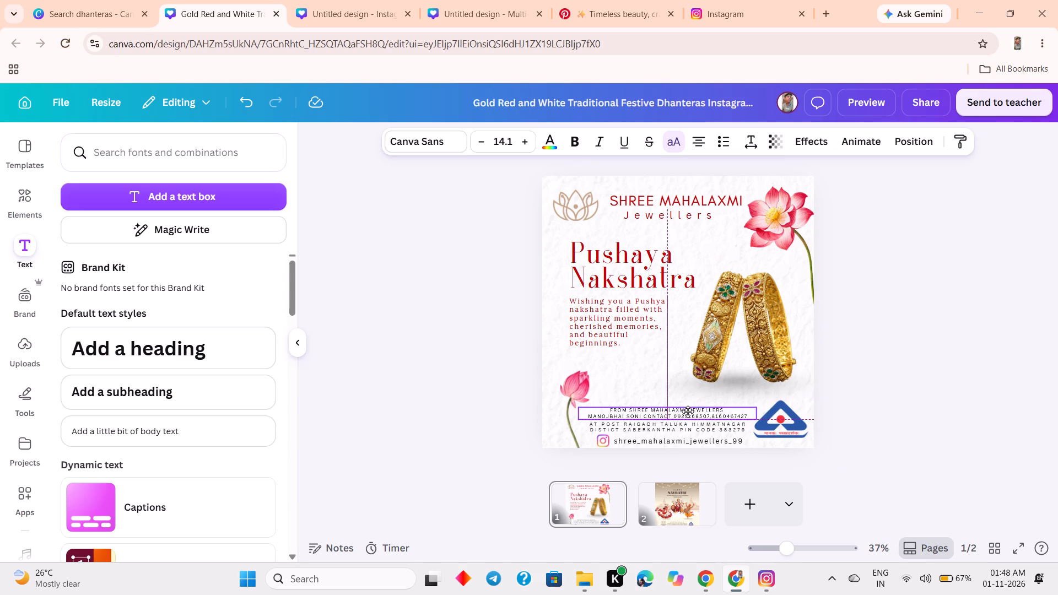
left_click_drag(688, 412, 688, 411)
left_click(928, 376)
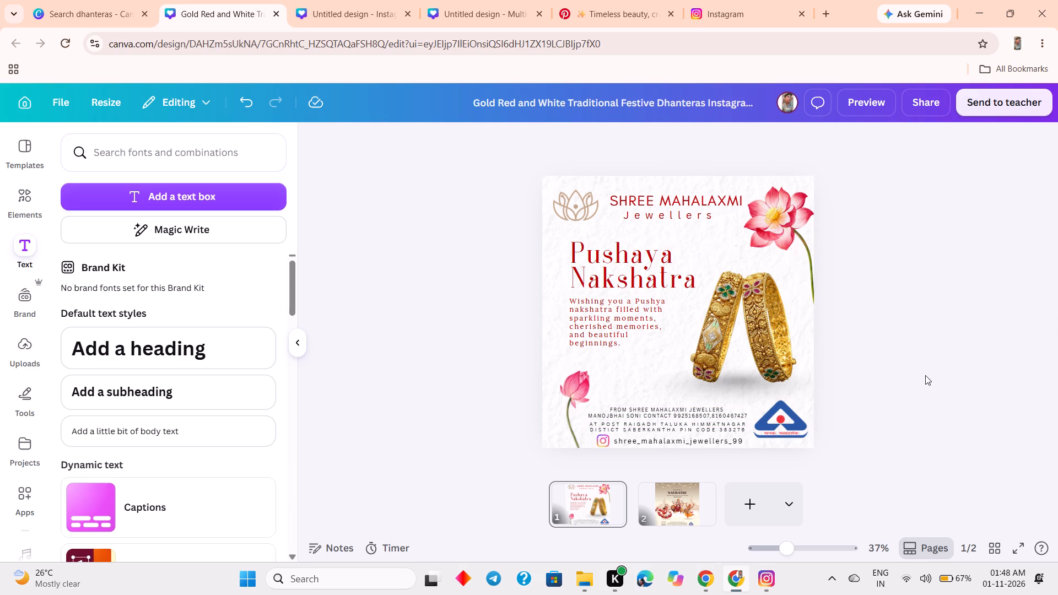
left_click(712, 414)
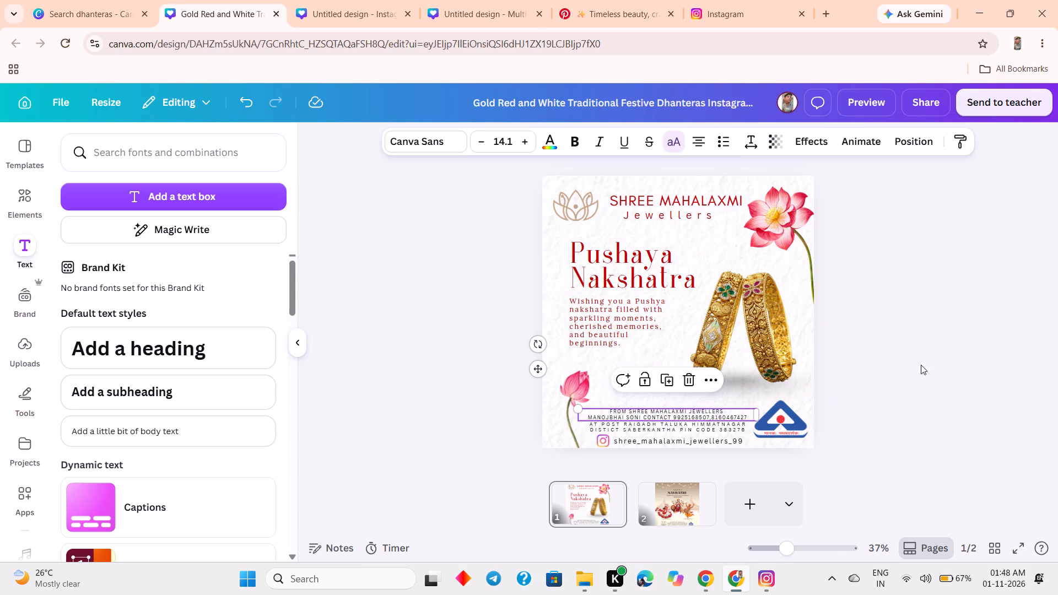
left_click(957, 351)
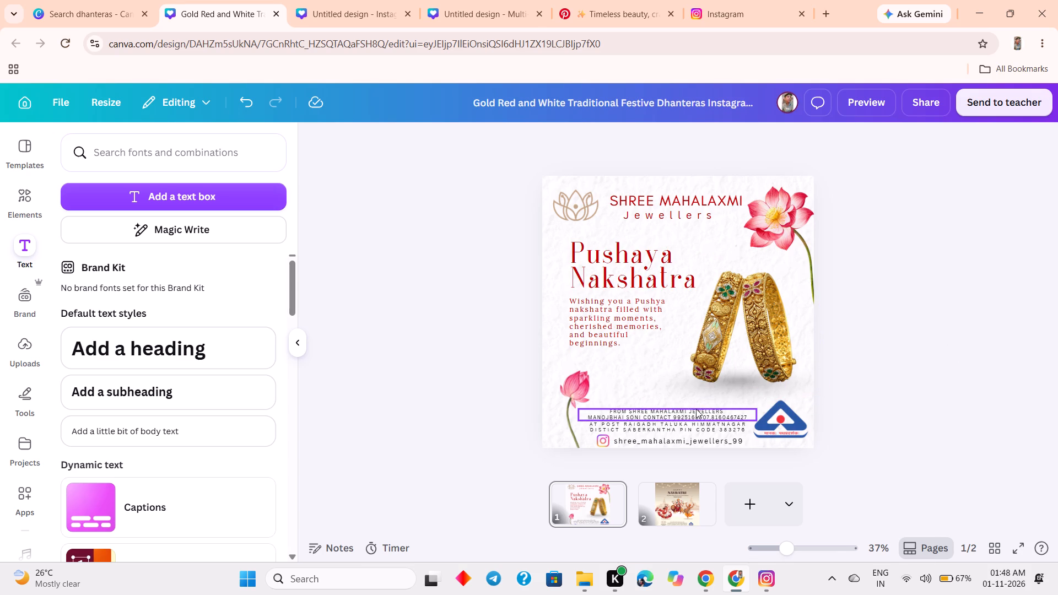
left_click(688, 412)
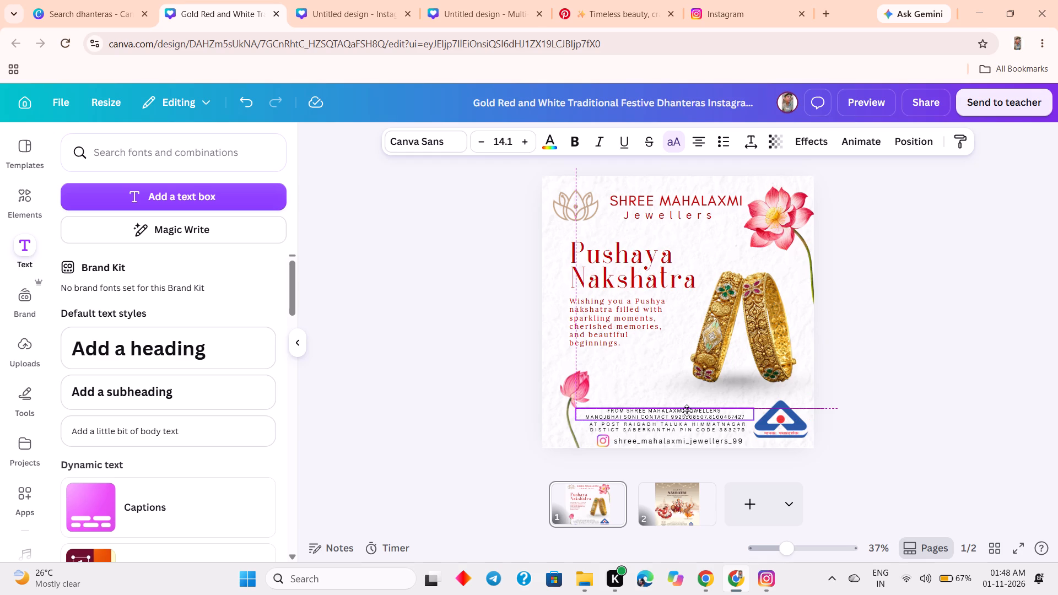
left_click(952, 350)
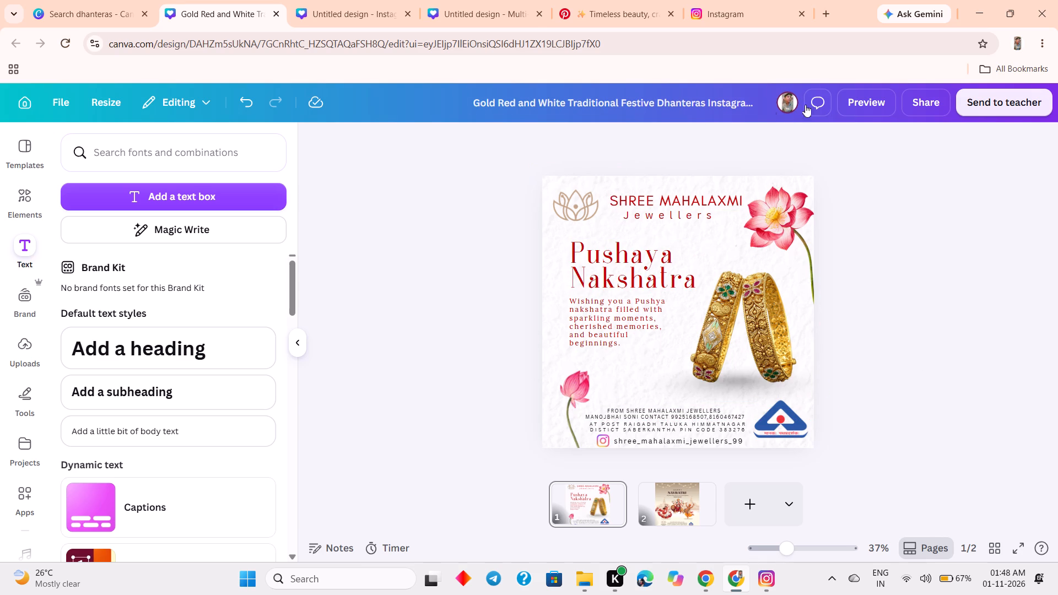
Preview the animated Pushya Nakshatra post and return to editing.
left_click(854, 101)
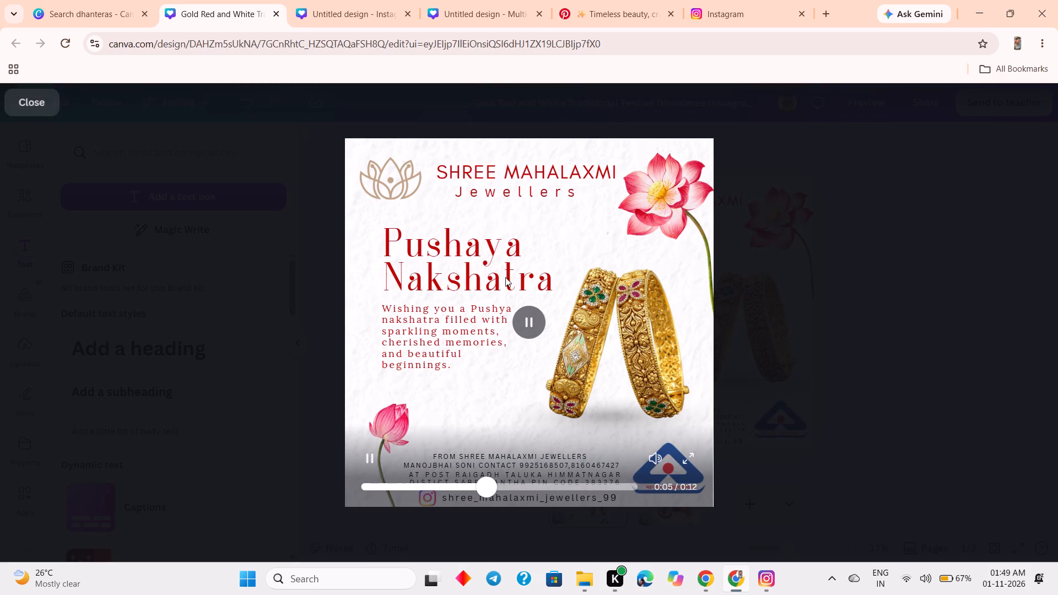
left_click(527, 322)
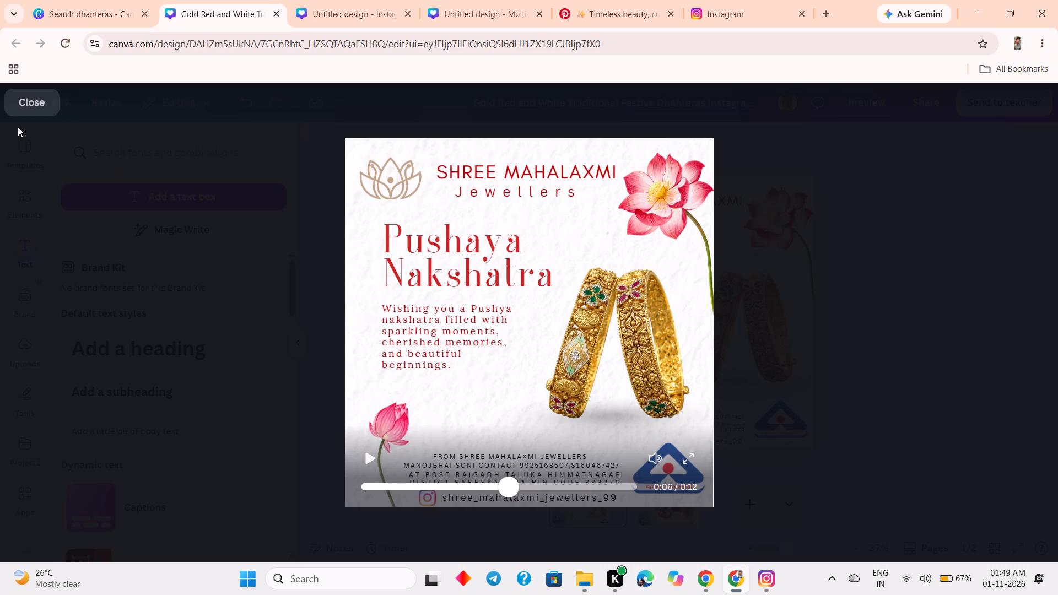
left_click(24, 113)
left_click(871, 107)
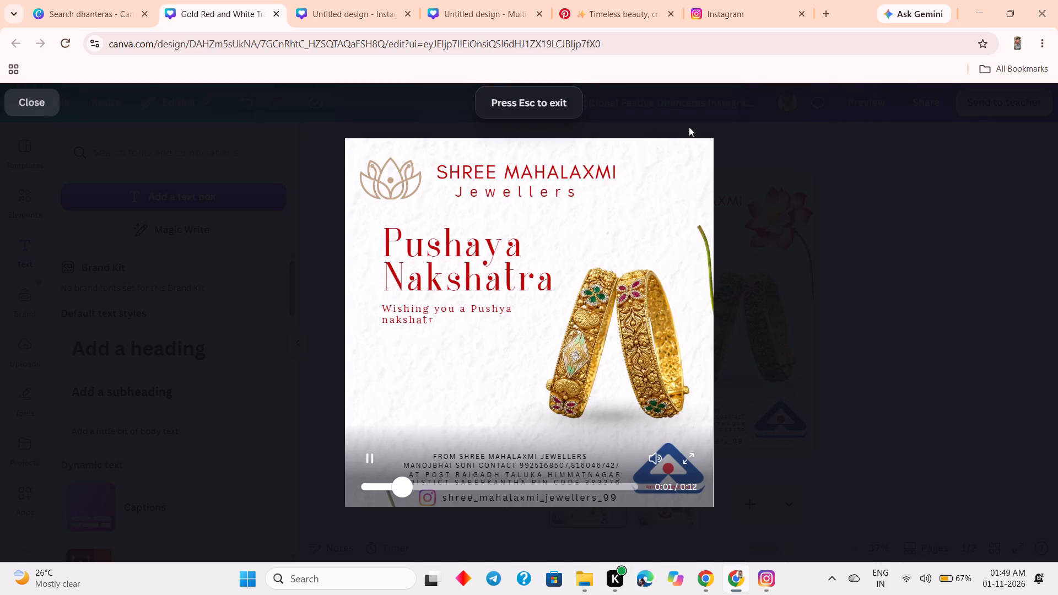
left_click(20, 105)
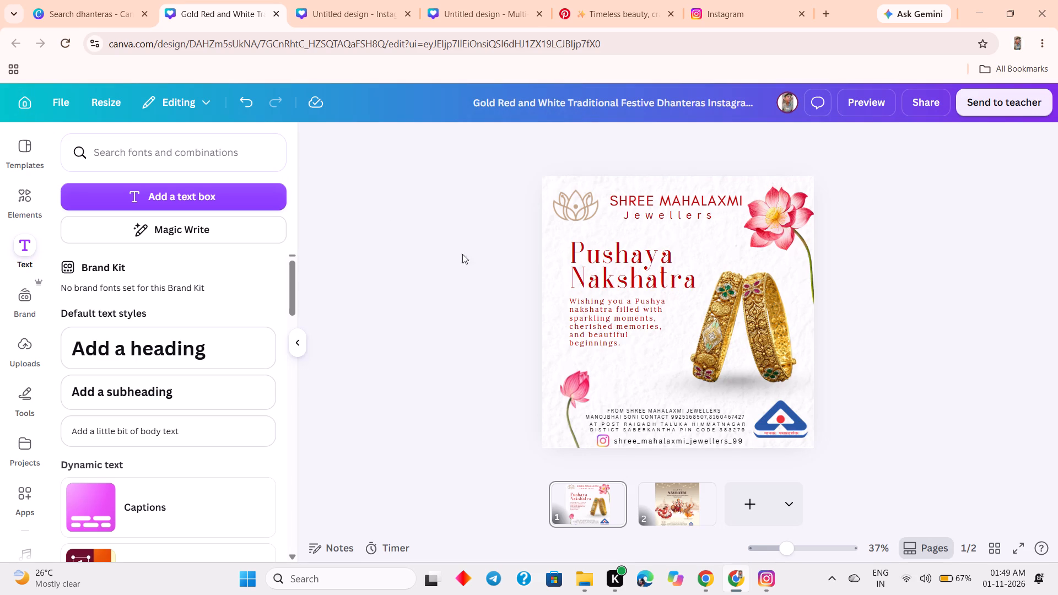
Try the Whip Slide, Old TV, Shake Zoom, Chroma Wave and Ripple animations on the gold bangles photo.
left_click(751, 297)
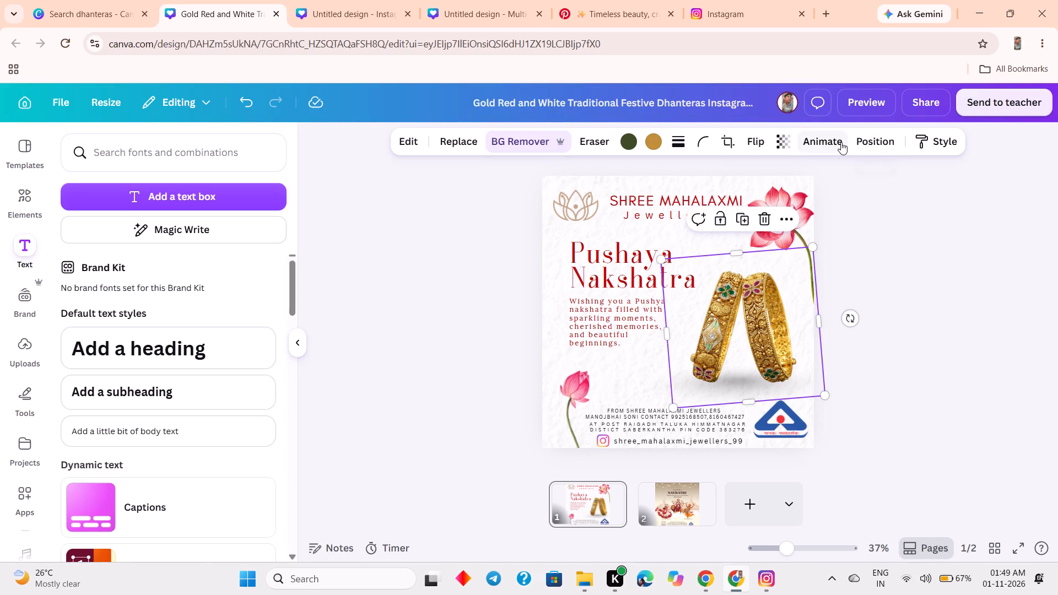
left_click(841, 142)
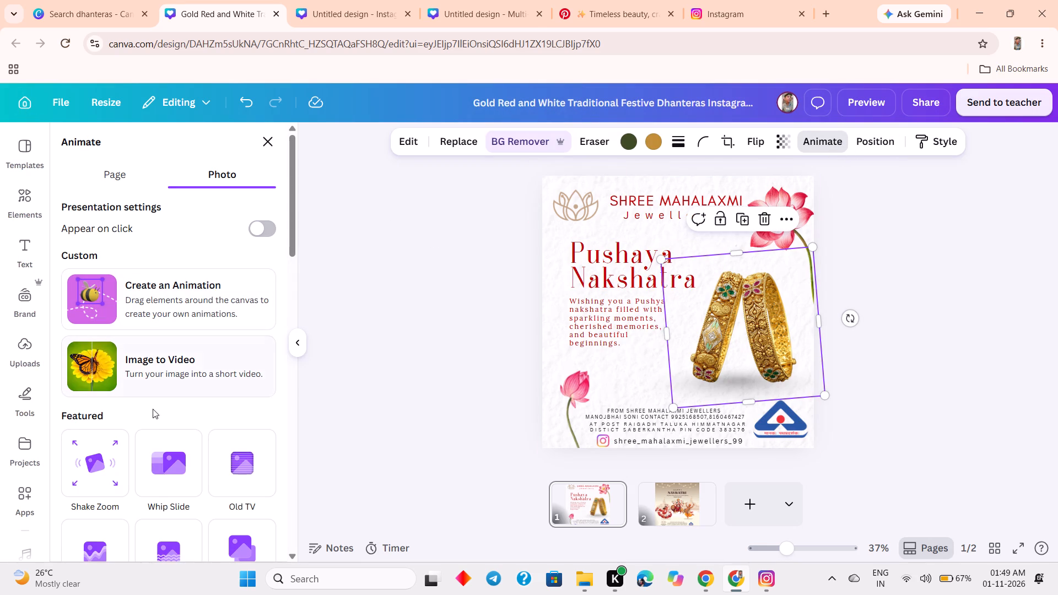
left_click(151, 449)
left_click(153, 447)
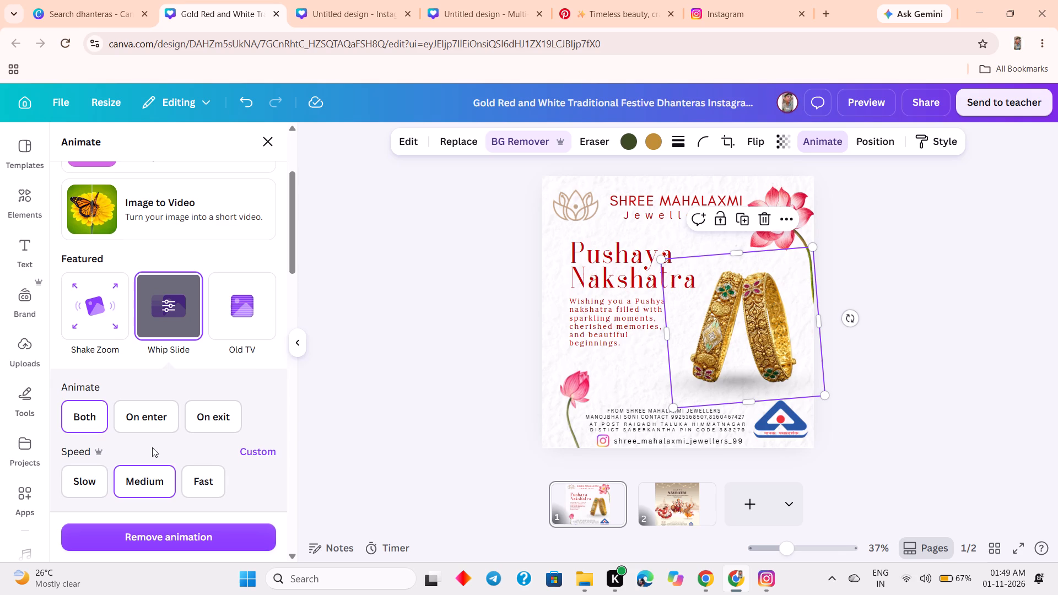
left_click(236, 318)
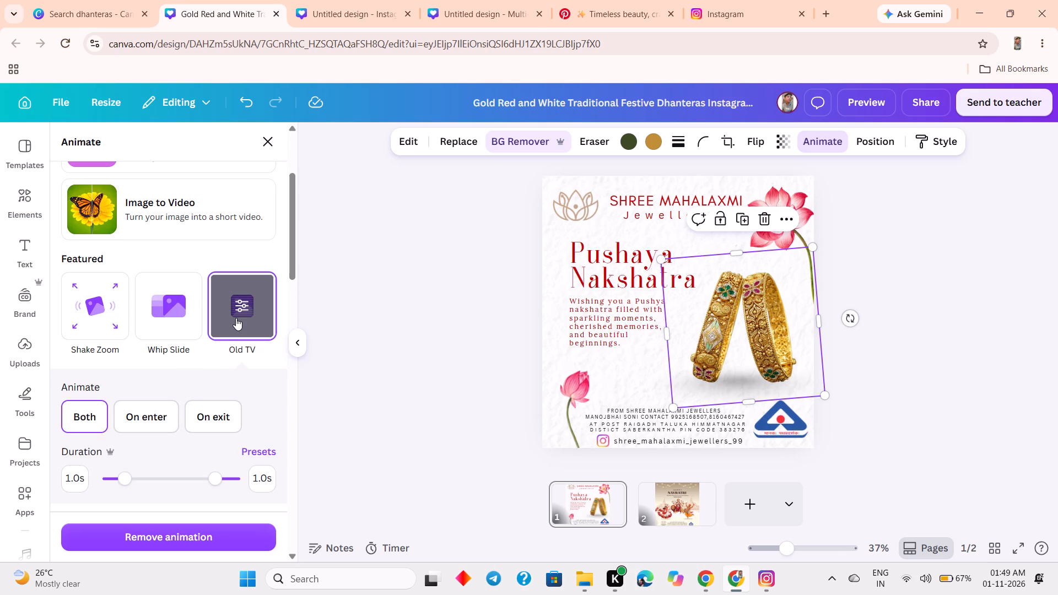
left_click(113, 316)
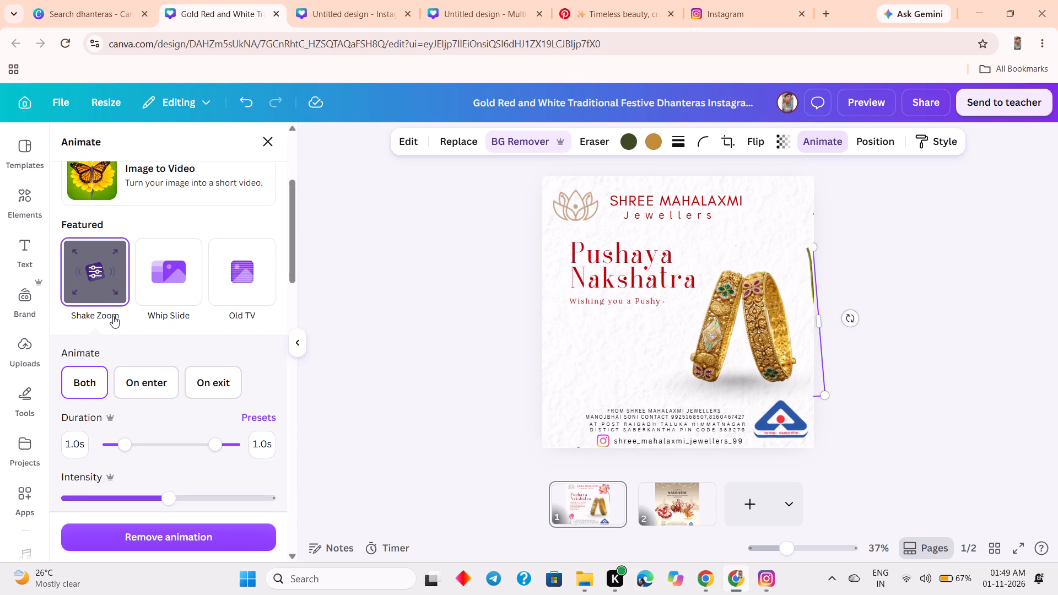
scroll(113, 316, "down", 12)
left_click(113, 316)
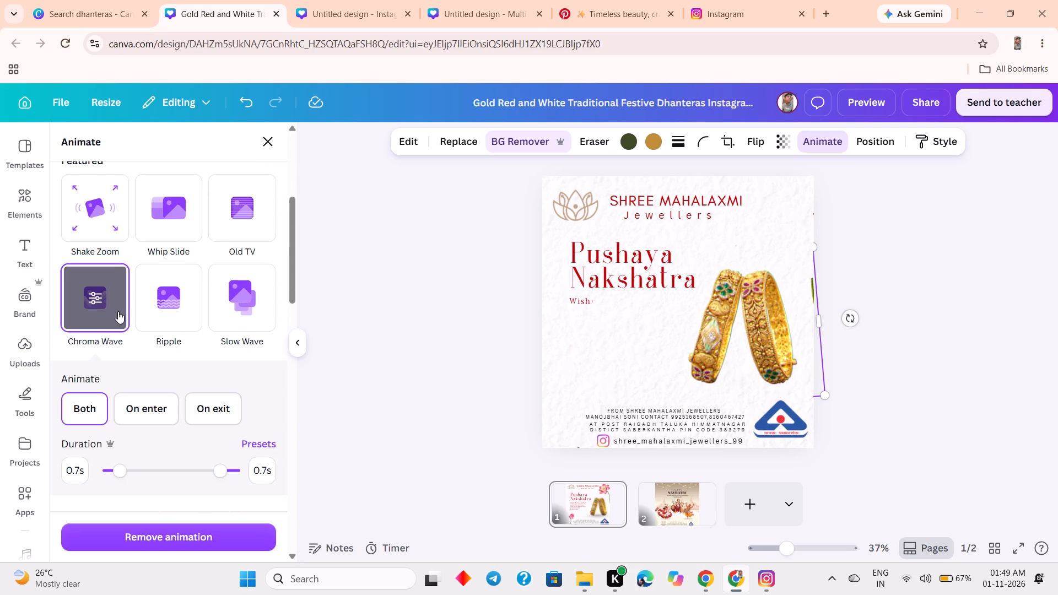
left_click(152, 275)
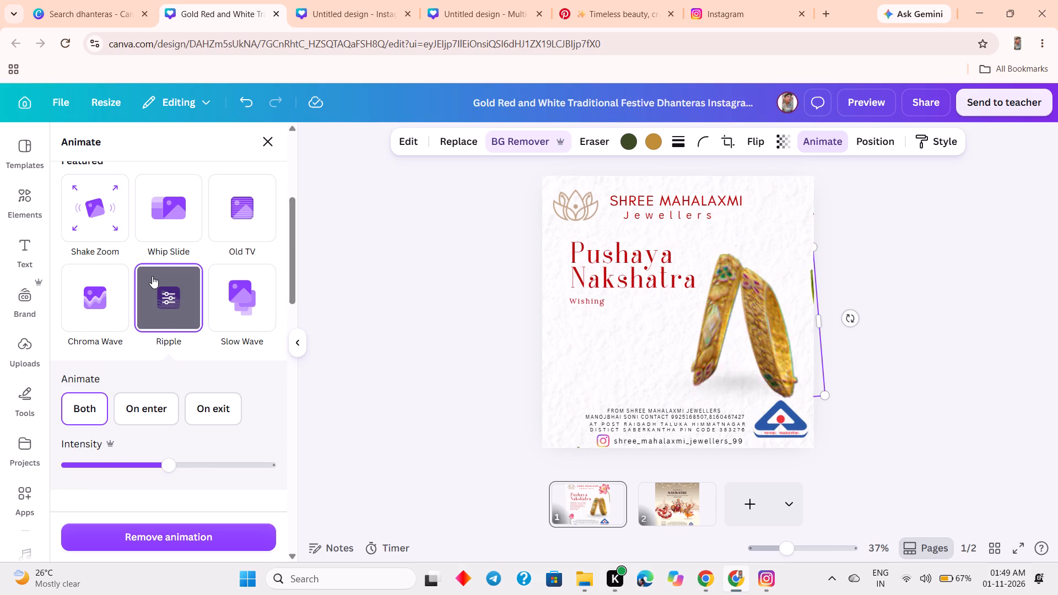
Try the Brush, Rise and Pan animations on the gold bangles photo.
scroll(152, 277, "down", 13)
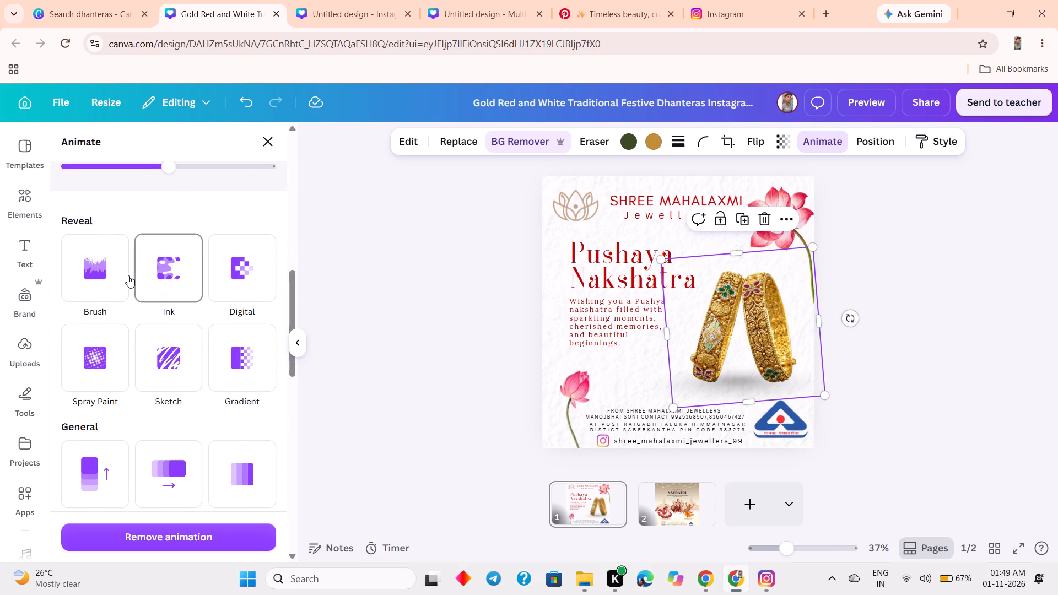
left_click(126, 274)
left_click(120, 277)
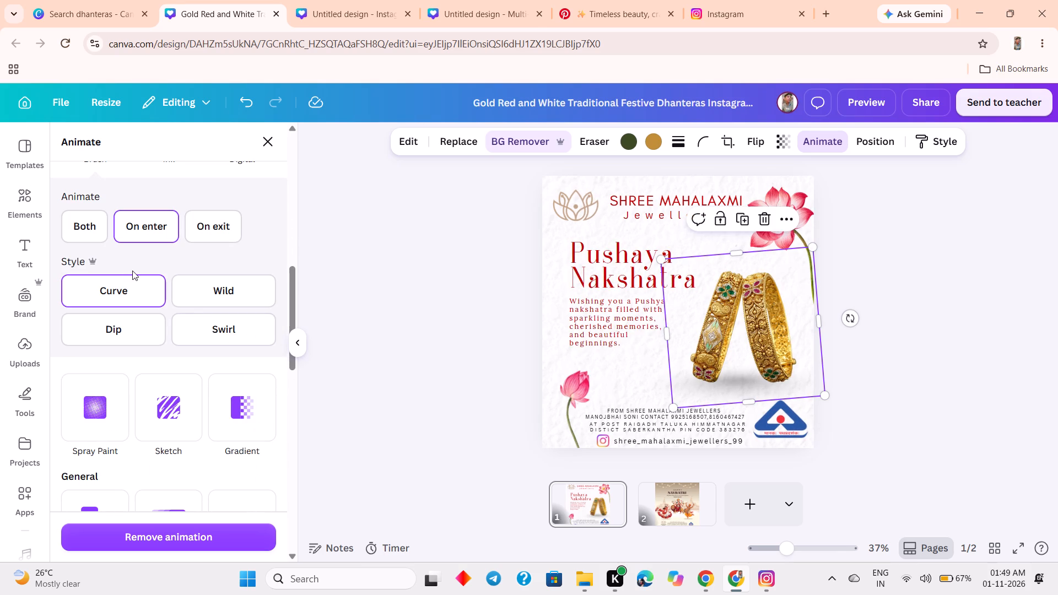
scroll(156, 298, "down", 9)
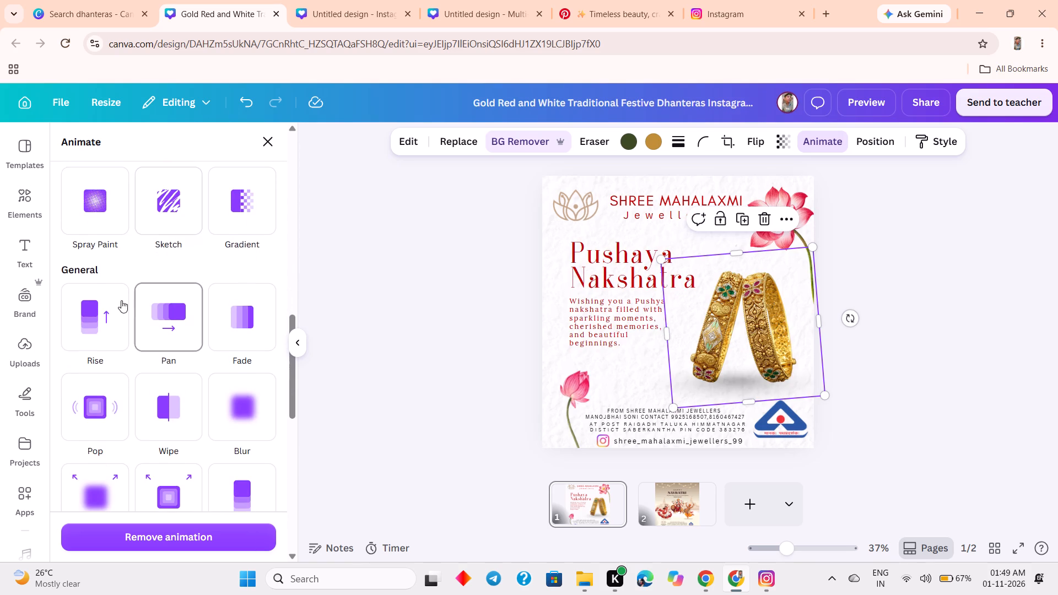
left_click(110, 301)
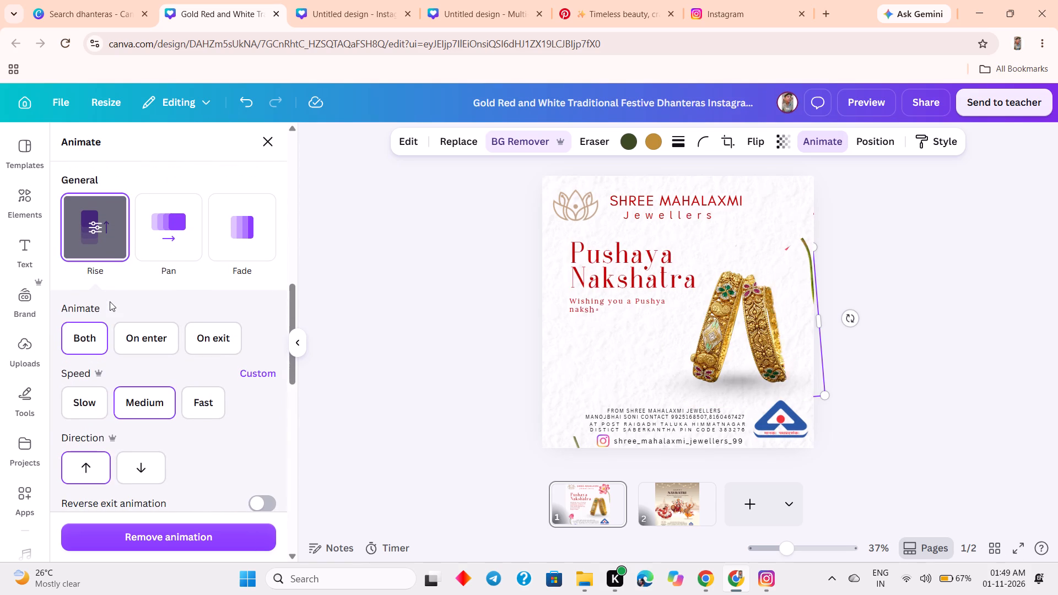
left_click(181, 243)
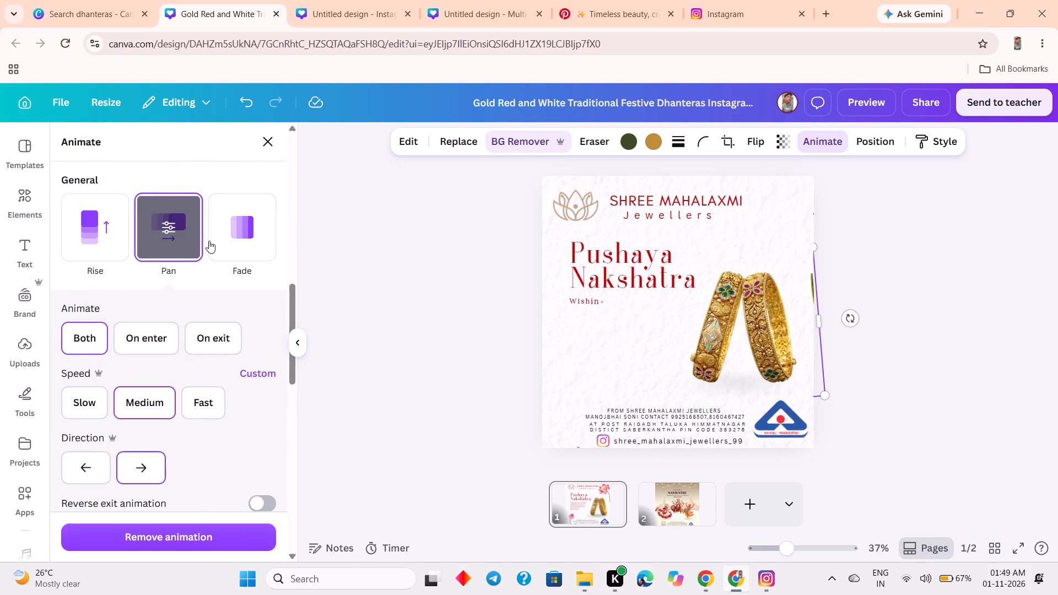
Apply the Fade animation to the gold bangles photo with the speed set to Slow.
left_click(253, 234)
scroll(253, 238, "down", 5)
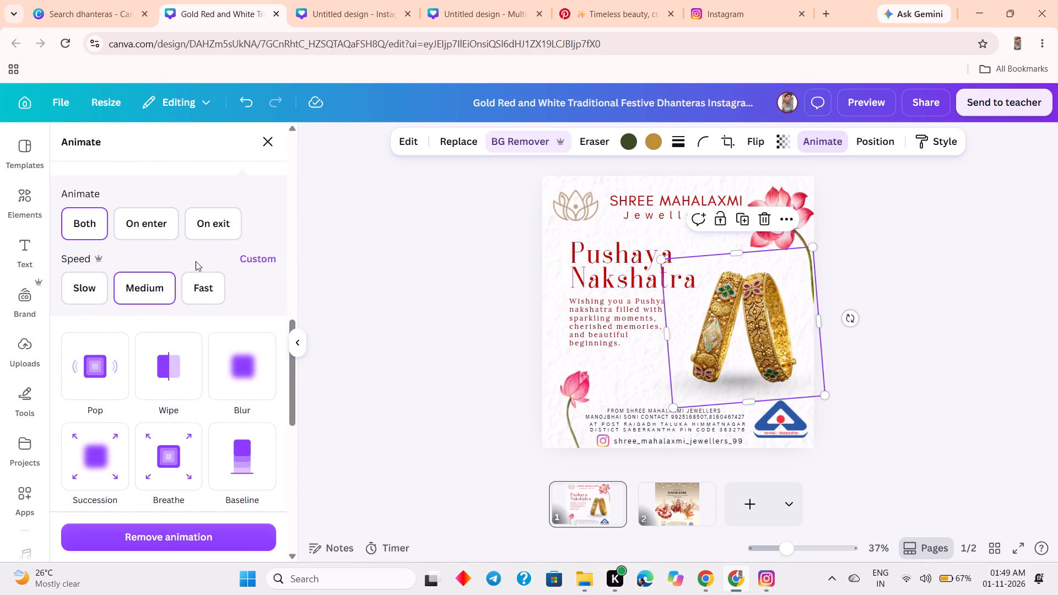
left_click(93, 291)
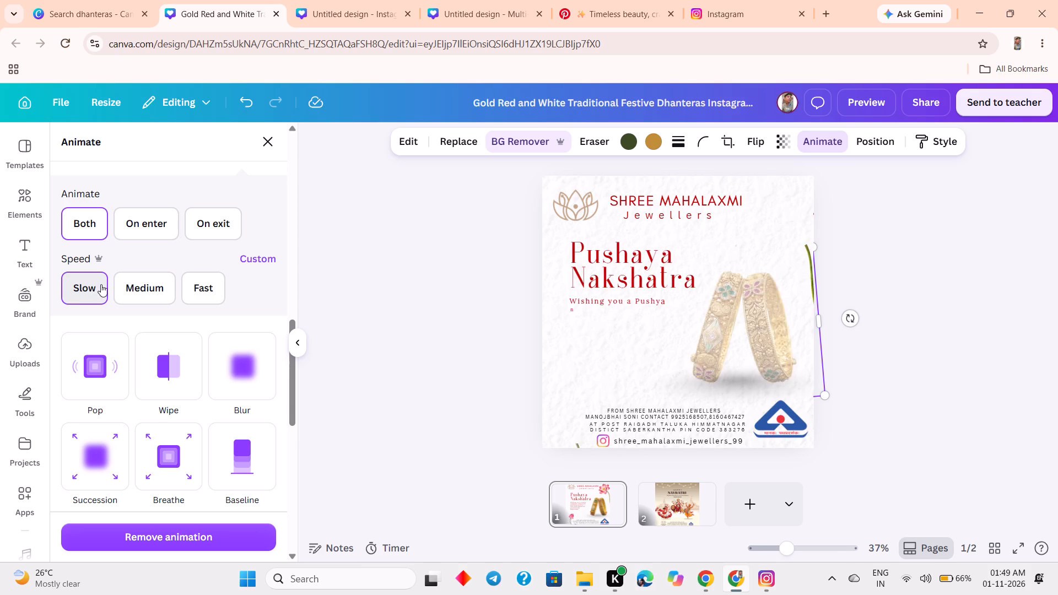
scroll(101, 284, "up", 8)
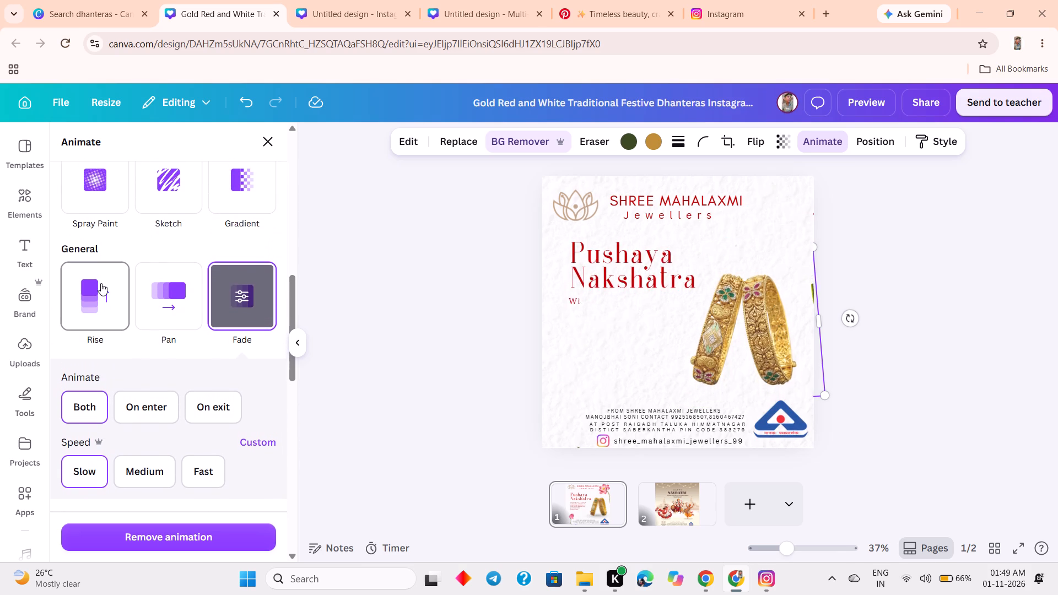
left_click(229, 288)
left_click(229, 288)
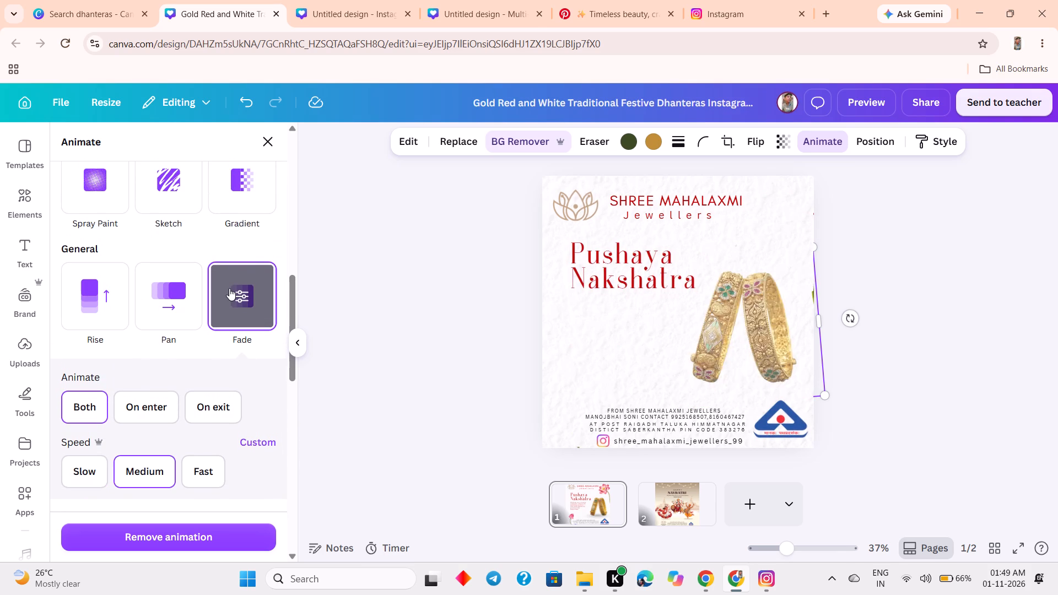
left_click(229, 288)
left_click(82, 473)
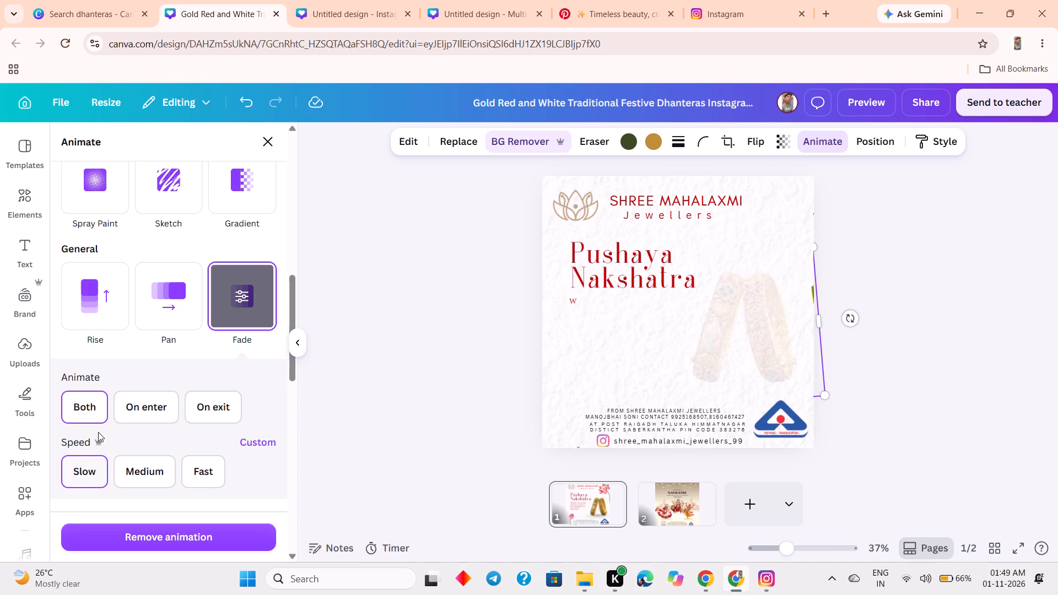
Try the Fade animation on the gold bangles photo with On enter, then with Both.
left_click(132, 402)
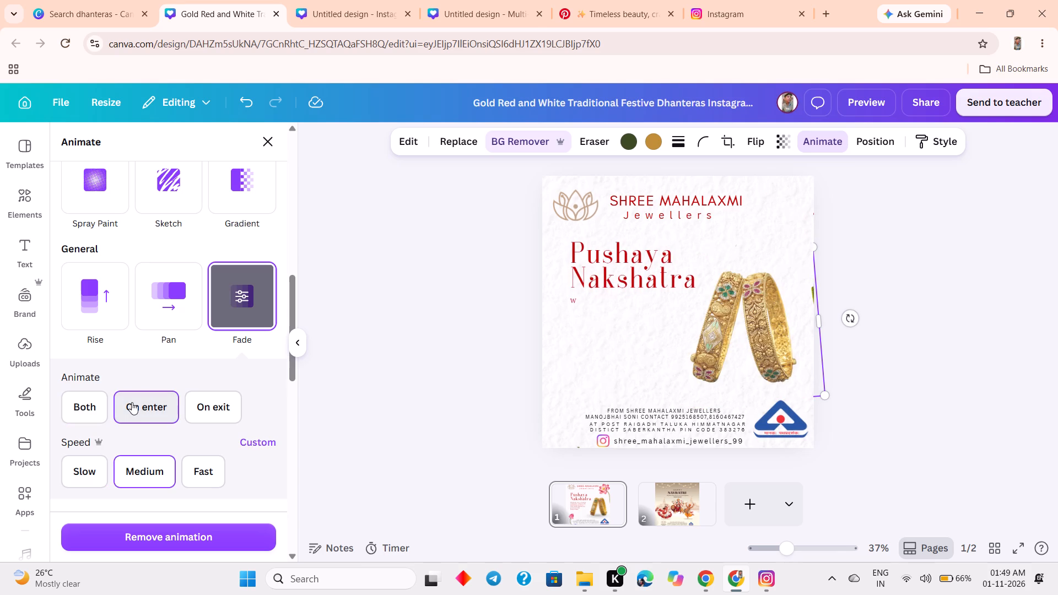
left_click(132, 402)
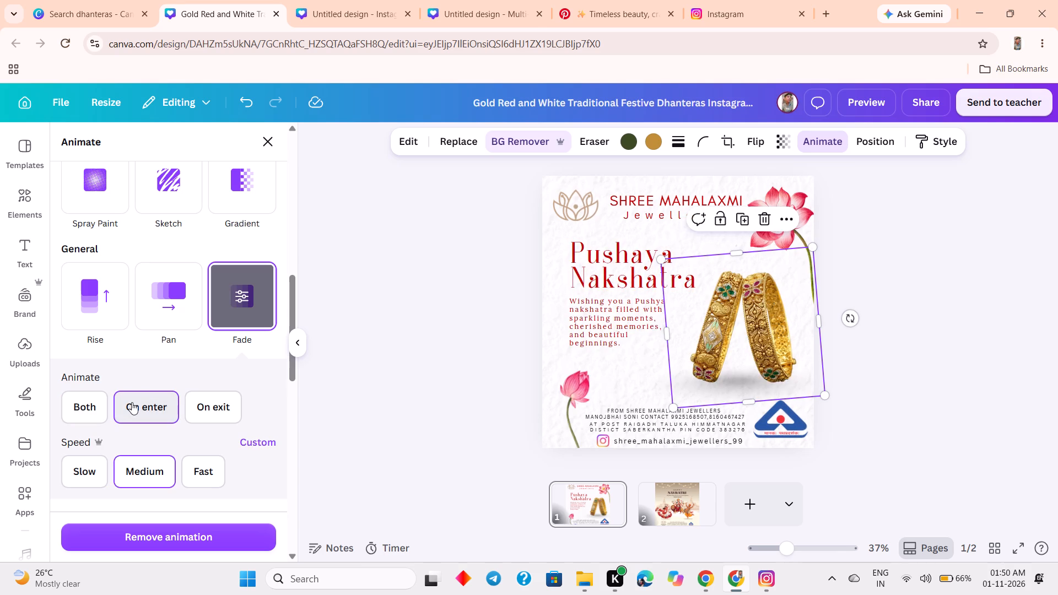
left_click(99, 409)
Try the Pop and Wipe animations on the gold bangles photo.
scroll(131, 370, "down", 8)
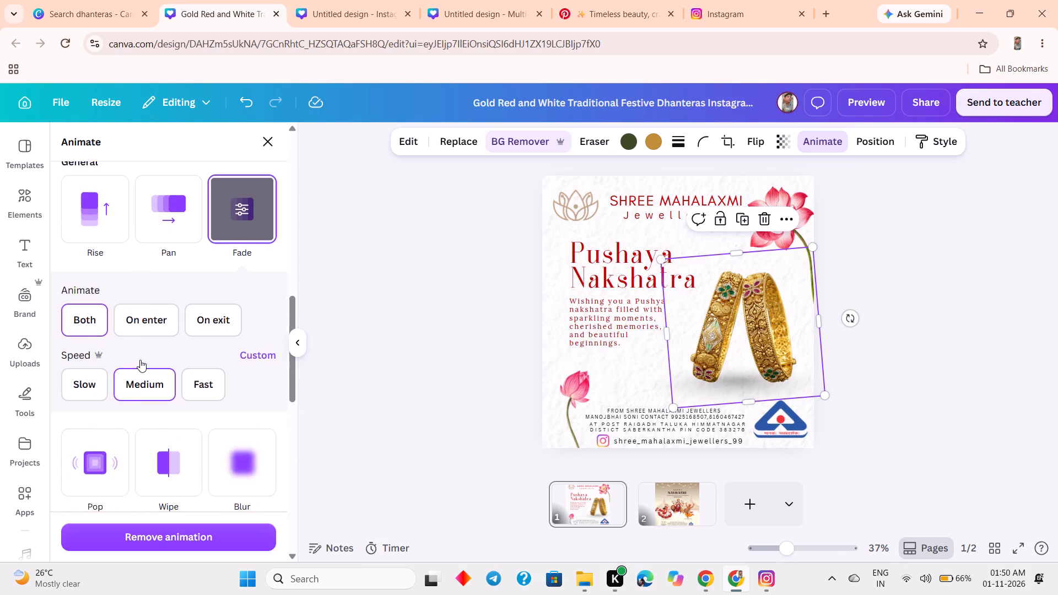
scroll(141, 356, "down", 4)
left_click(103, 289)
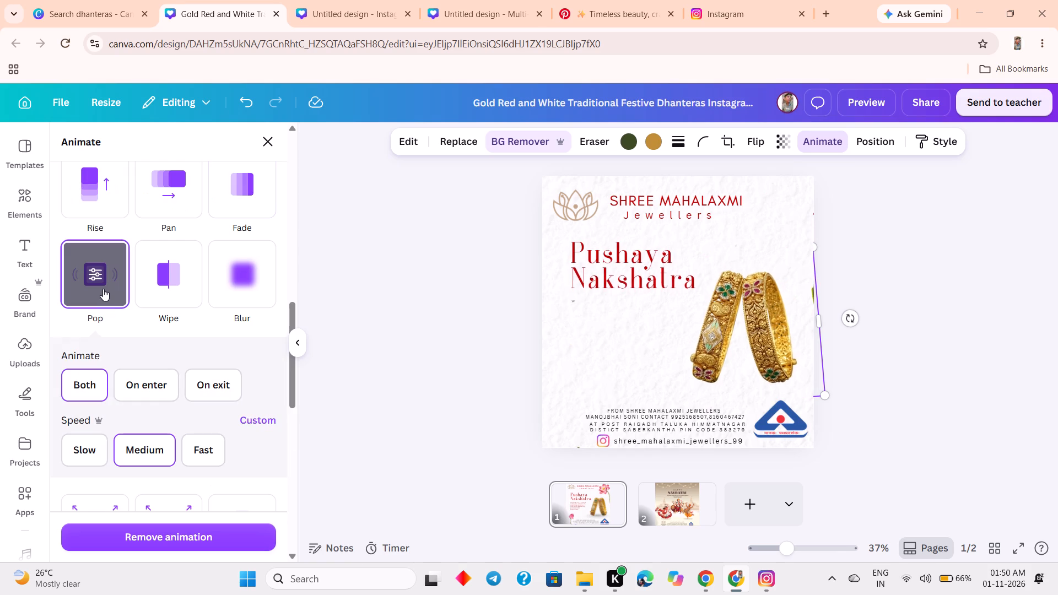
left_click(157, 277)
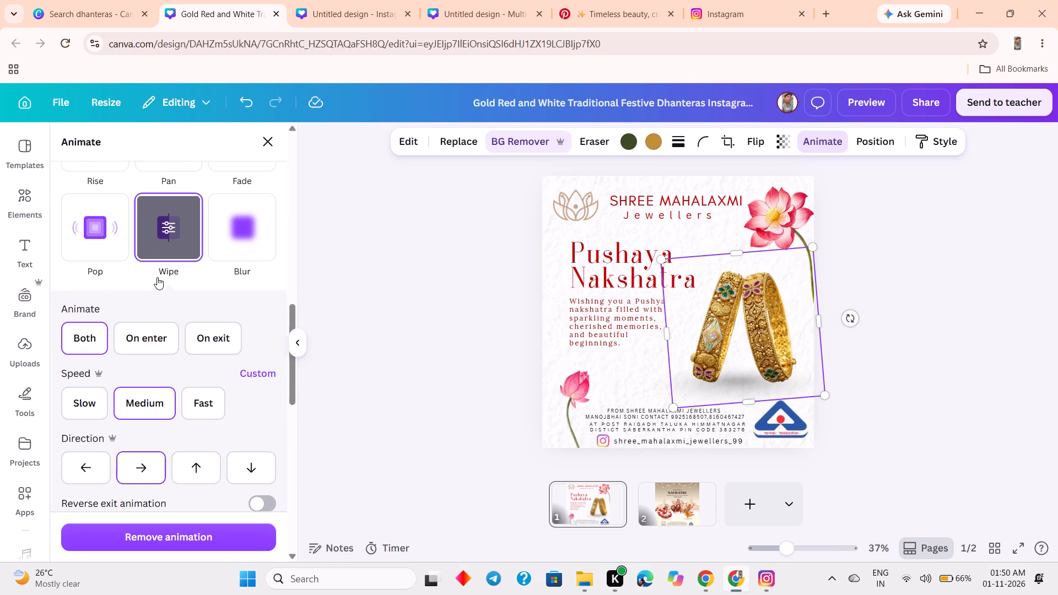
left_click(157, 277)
Apply the Blur animation to the gold bangles photo, on both enter and exit at Medium speed.
left_click(245, 257)
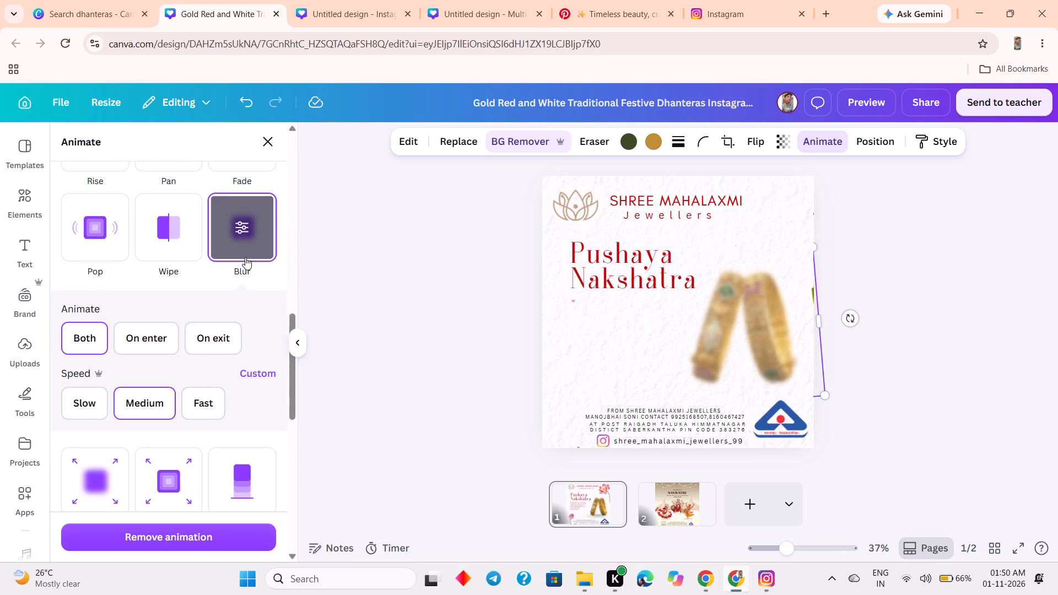
scroll(245, 257, "up", 1)
left_click(245, 257)
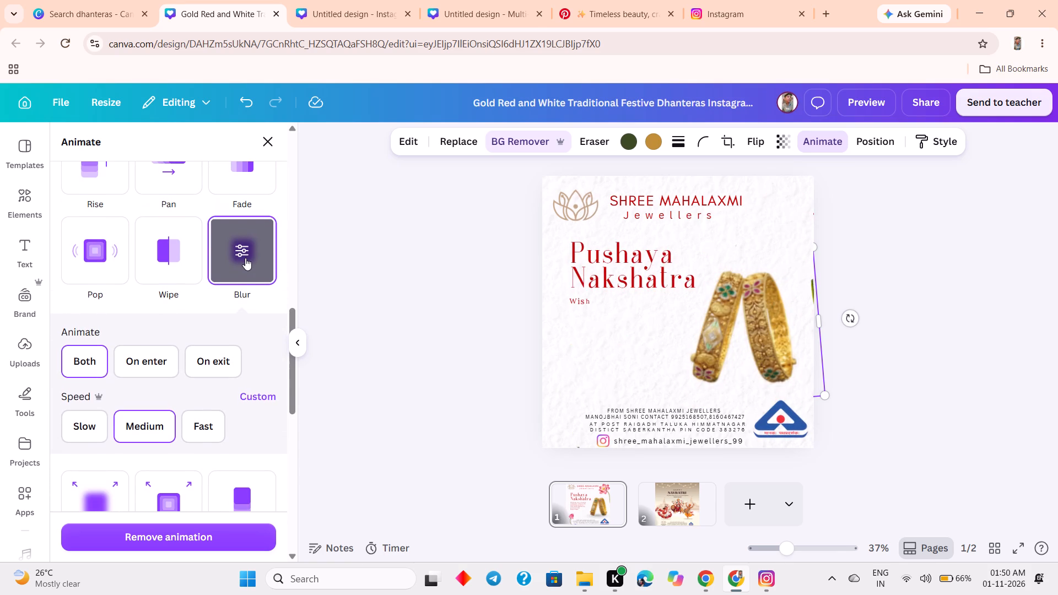
left_click(449, 258)
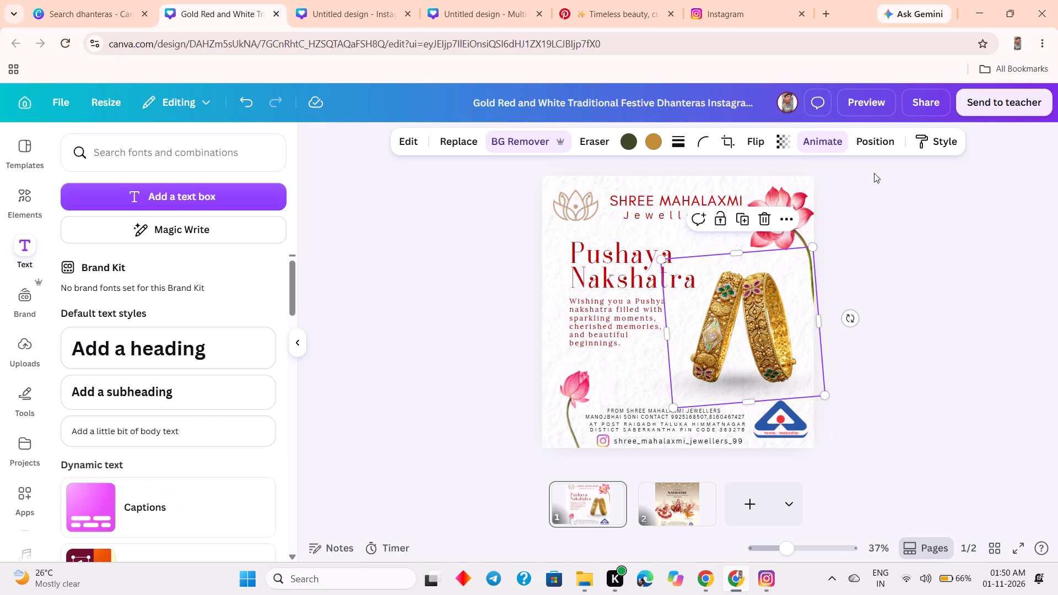
Preview the animated design, pause the playback and return to editing.
left_click(843, 108)
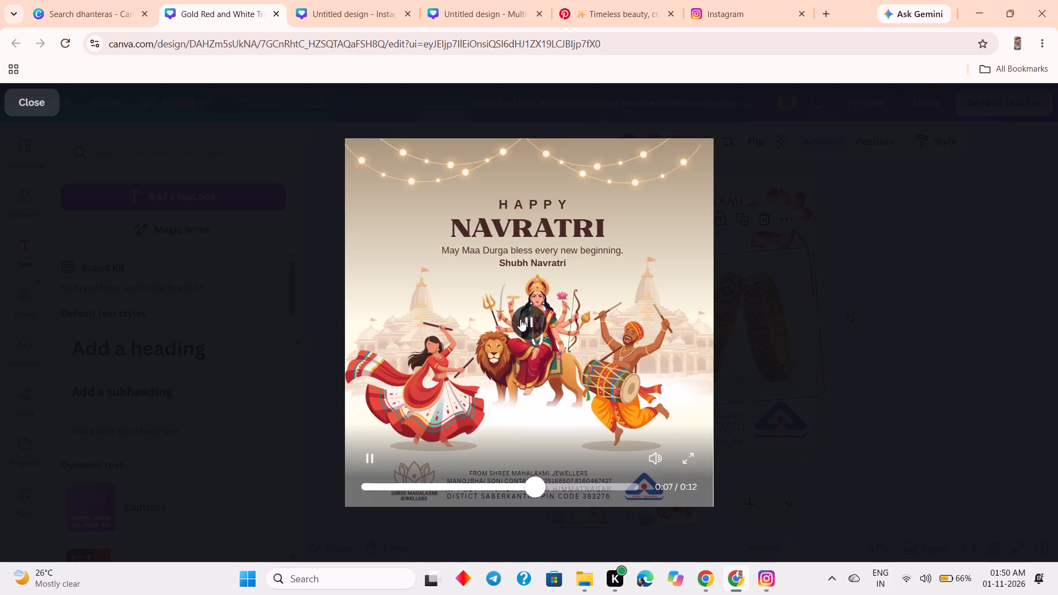
left_click(520, 319)
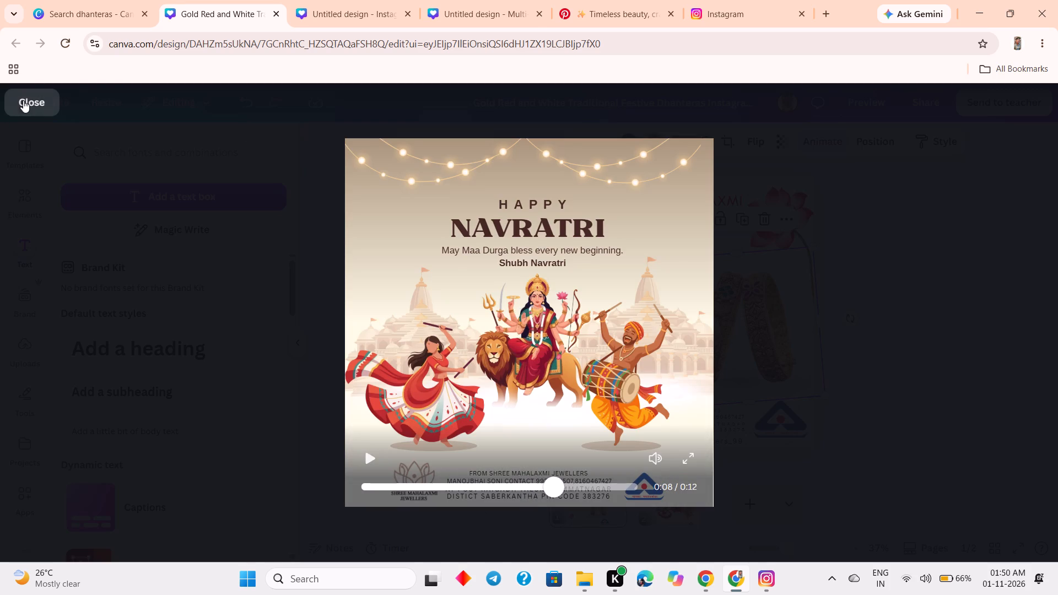
left_click(24, 99)
Delete the Happy Navratri page from the design, keeping only the Pushaya Nakshatra page.
left_click(686, 511)
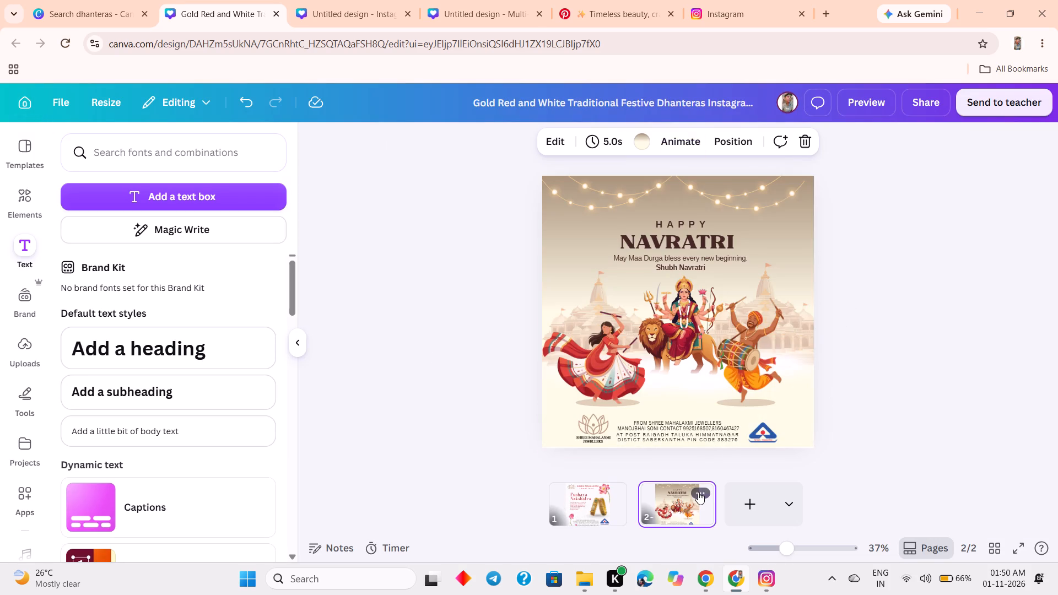
left_click(699, 491)
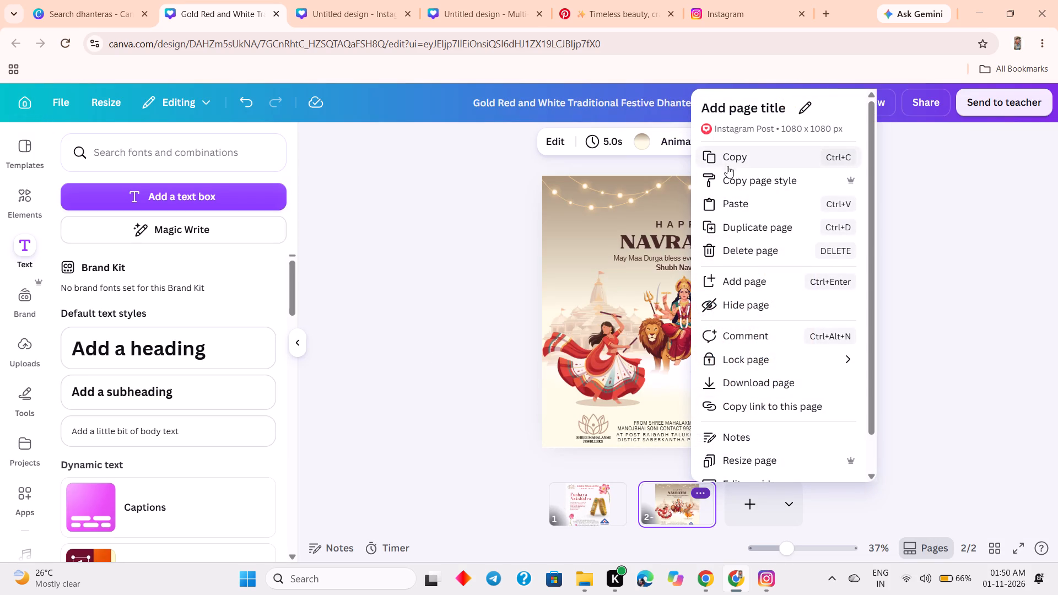
scroll(727, 451, "down", 9)
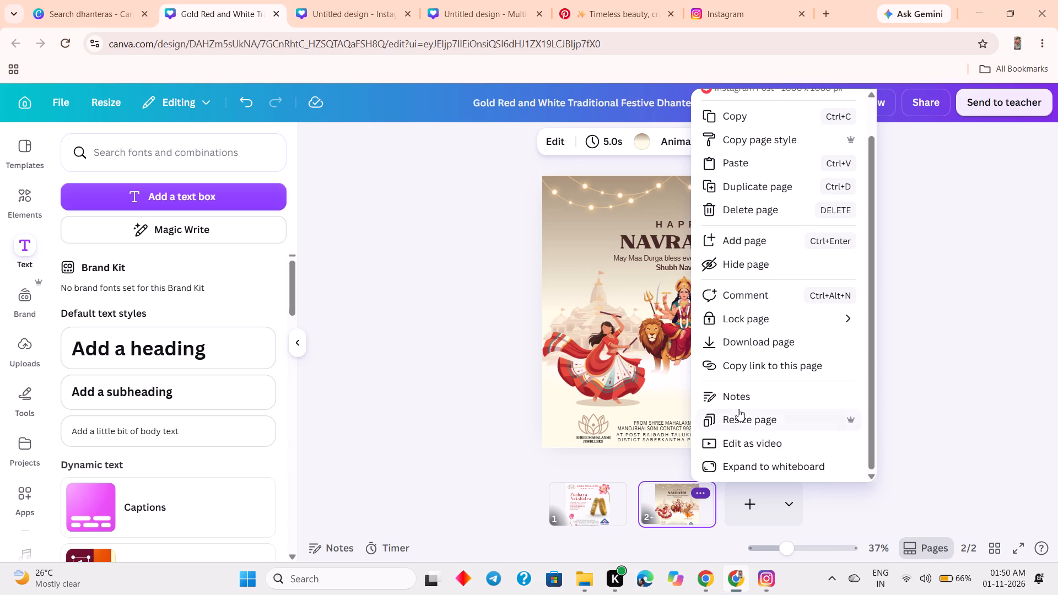
scroll(738, 409, "down", 3)
right_click(701, 491)
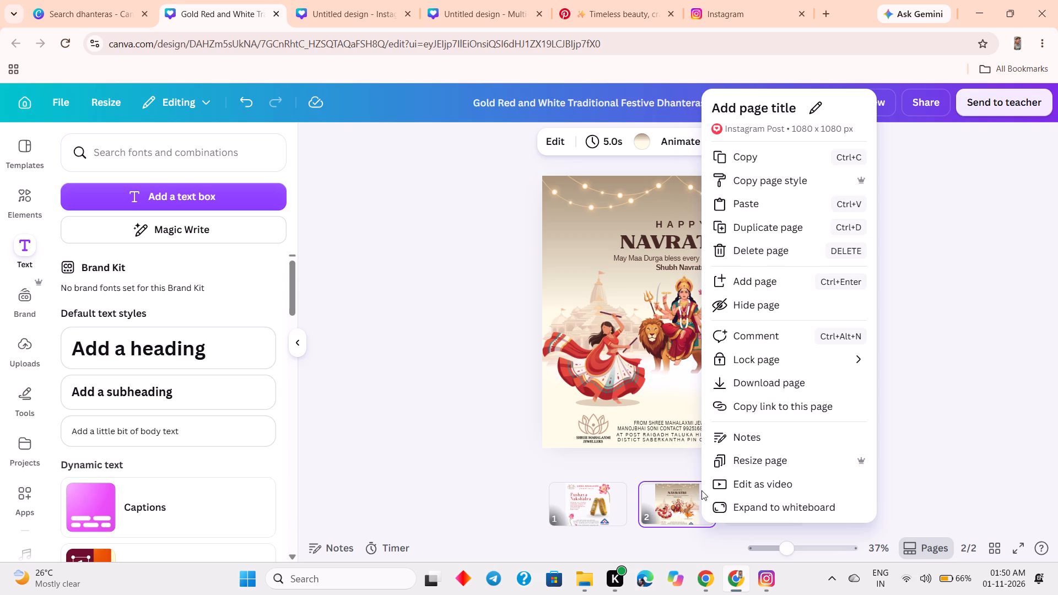
scroll(751, 388, "down", 5)
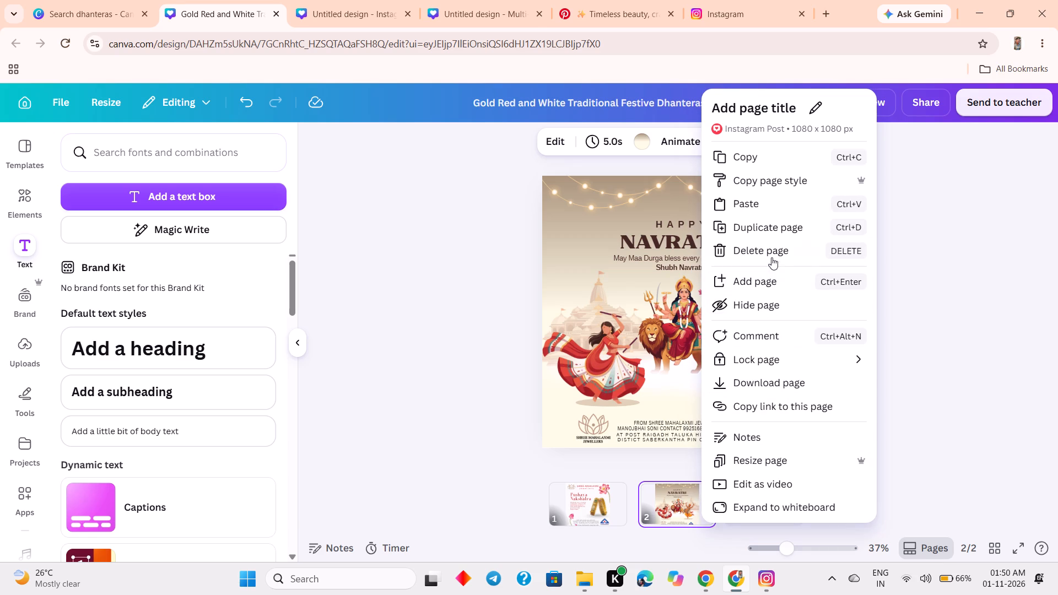
left_click(771, 256)
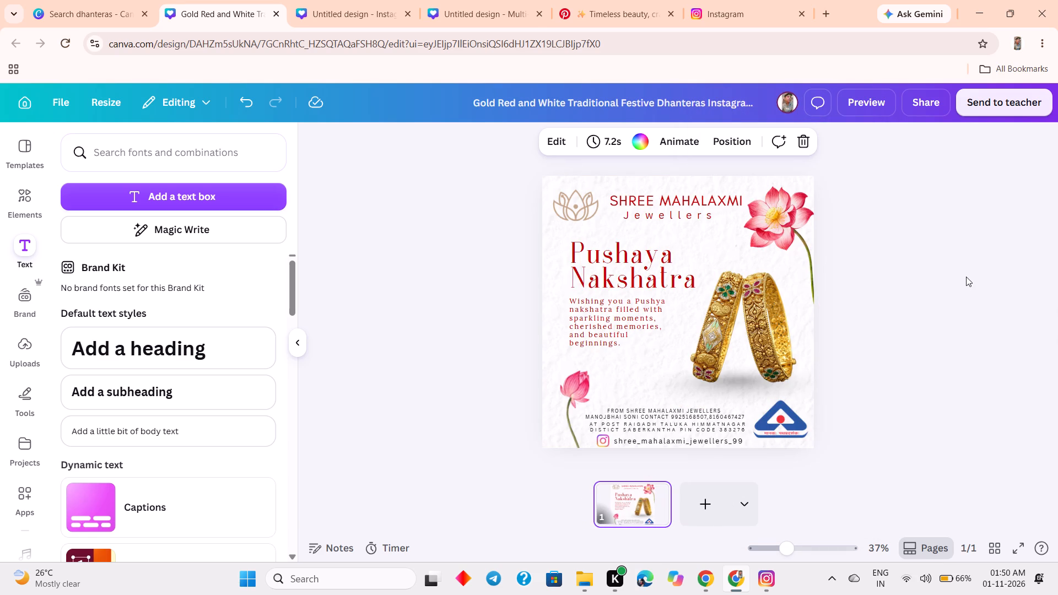
Open the download settings for the Pushaya Nakshatra post with MP4 Video as the file type.
left_click(911, 106)
left_click(793, 432)
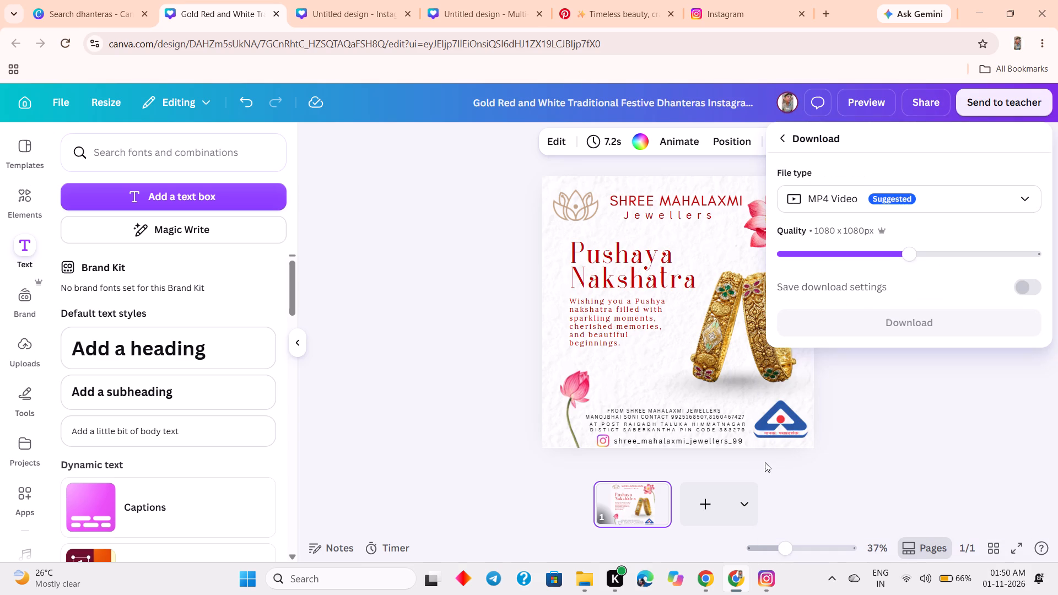
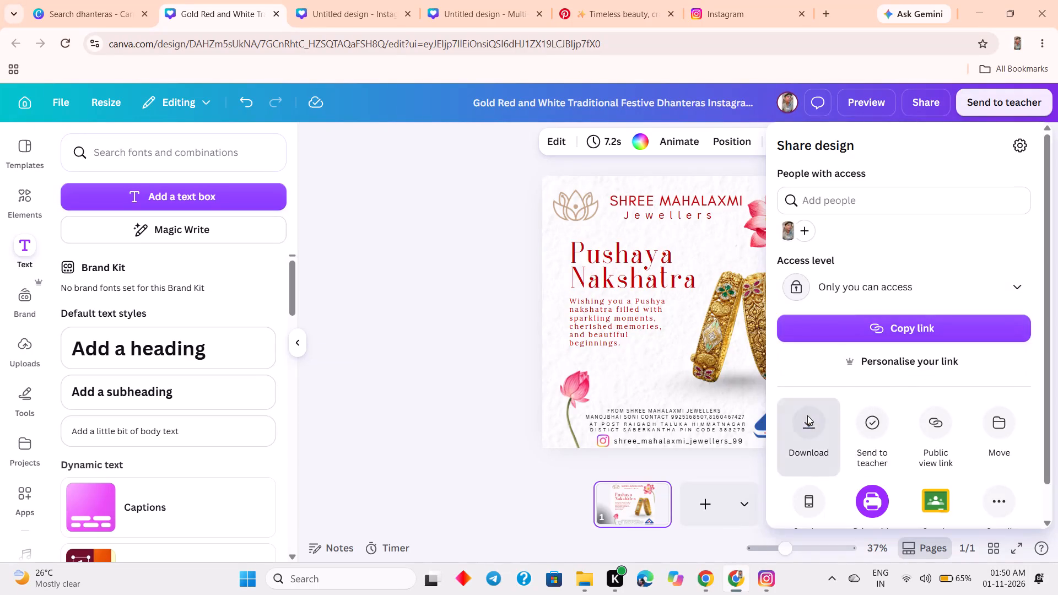
Download the Pushaya Nakshatra post as an MP4 video.
left_click(877, 317)
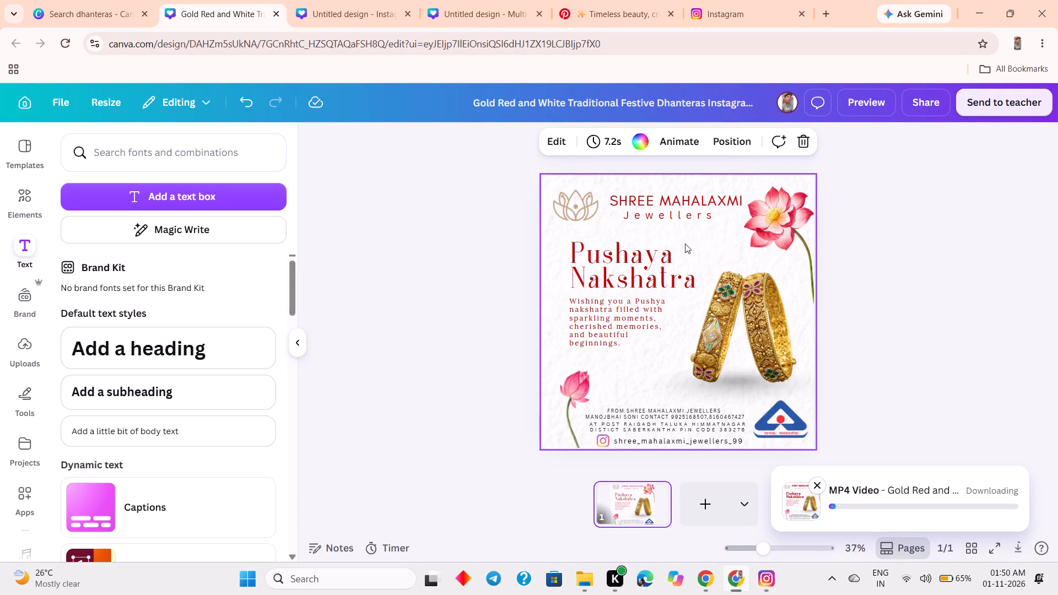
Remove the Burst animation from the "Wishing you a Pushya nakshatra" greeting text.
left_click(625, 305)
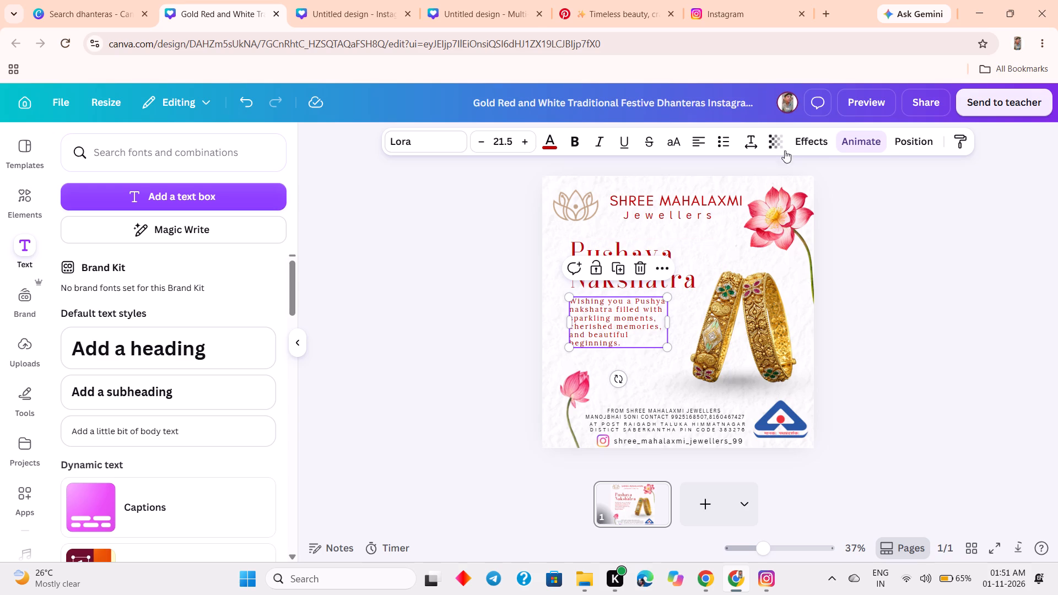
left_click(871, 134)
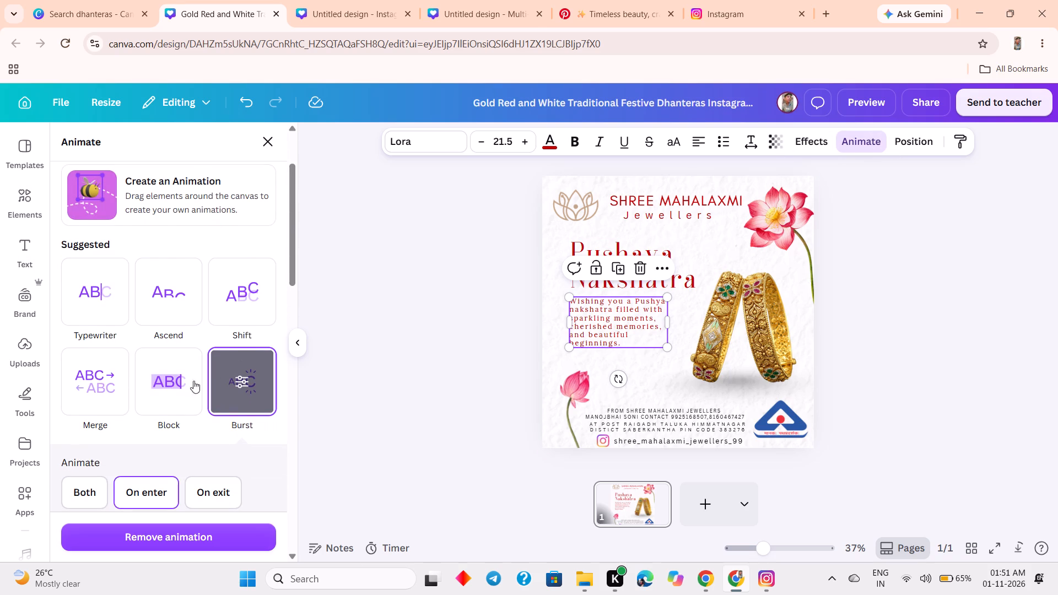
scroll(182, 372, "up", 14)
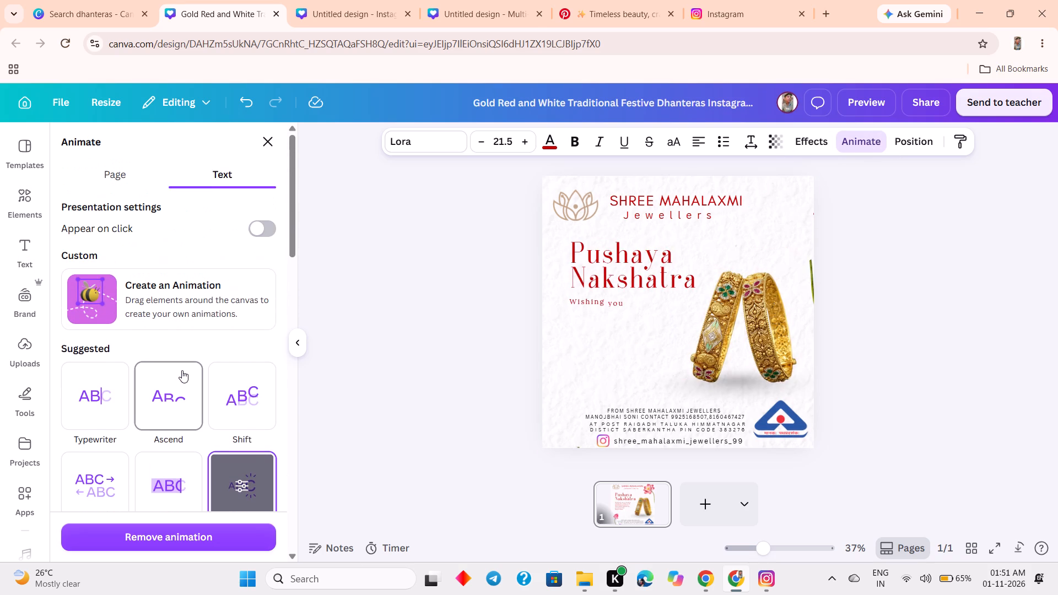
scroll(182, 370, "down", 7)
left_click(192, 537)
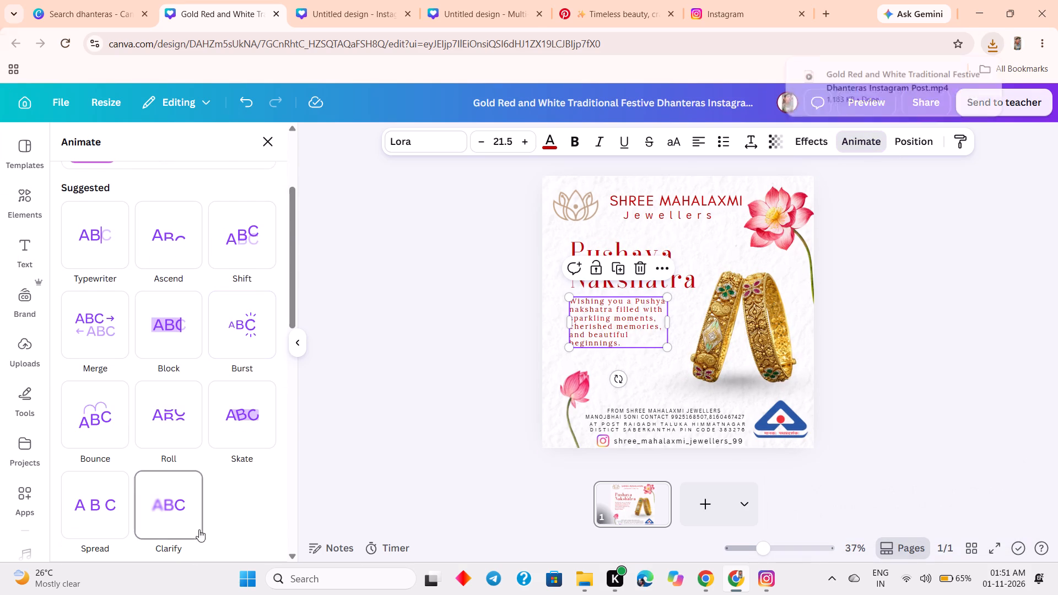
left_click(434, 378)
Remove the Wipe animation from the small lotus at the lower left of the post.
left_click(593, 395)
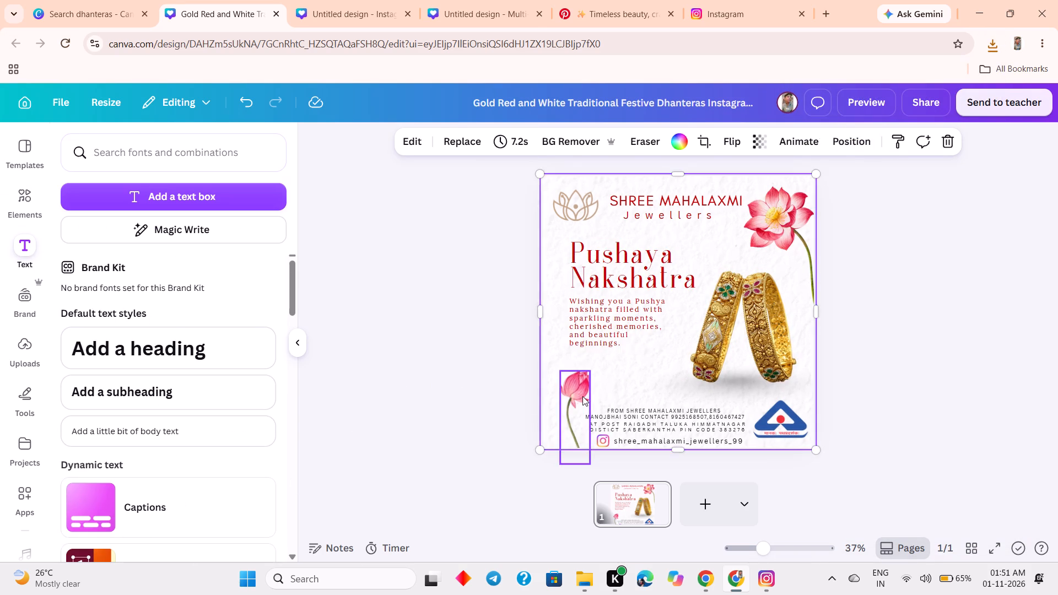
left_click(582, 396)
left_click(828, 137)
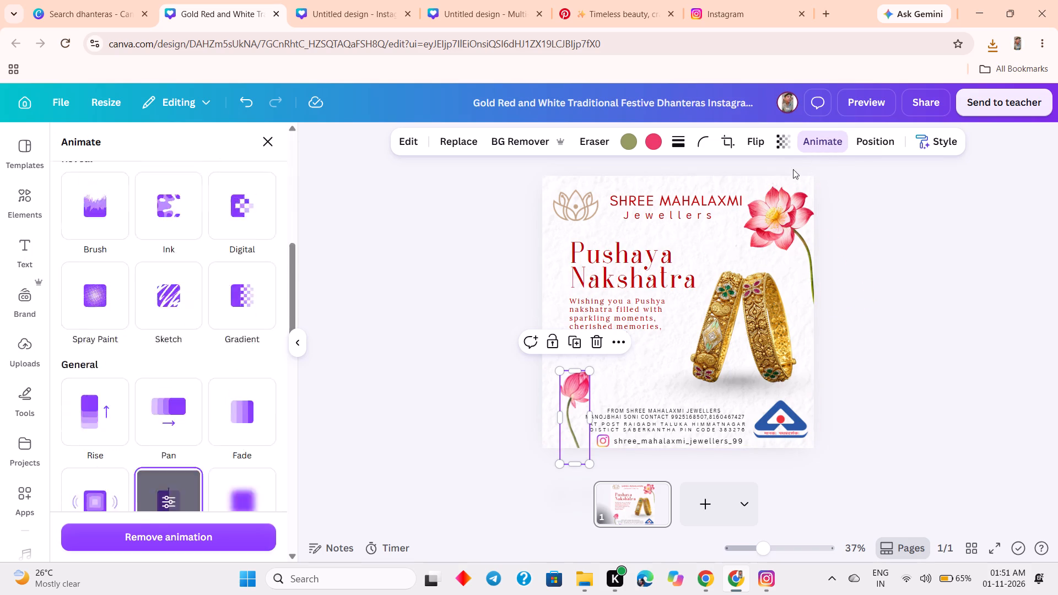
left_click(78, 537)
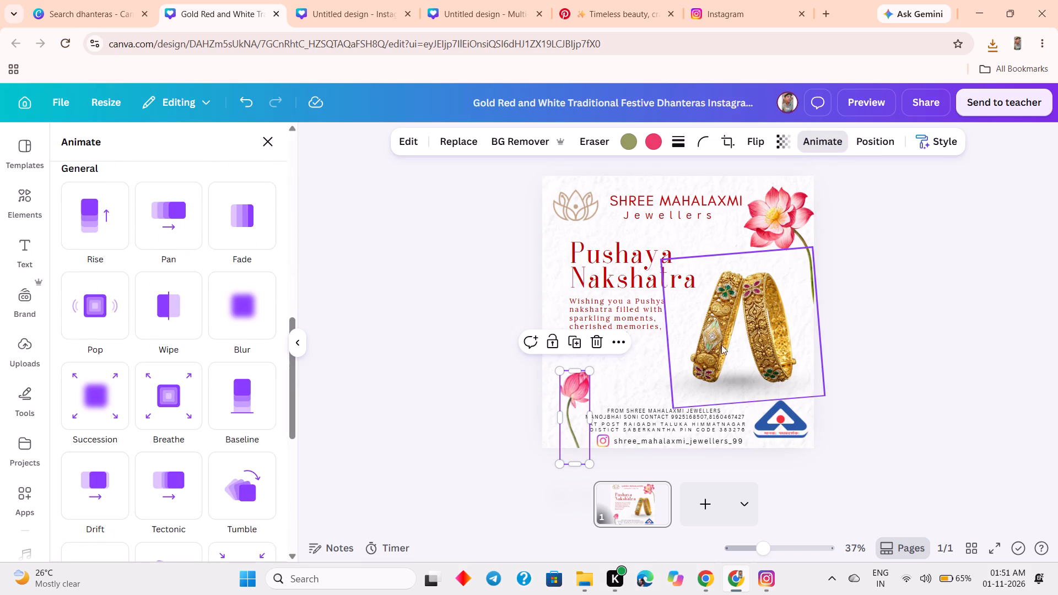
Remove the animation from the gold bangles photo.
left_click(735, 340)
left_click(811, 138)
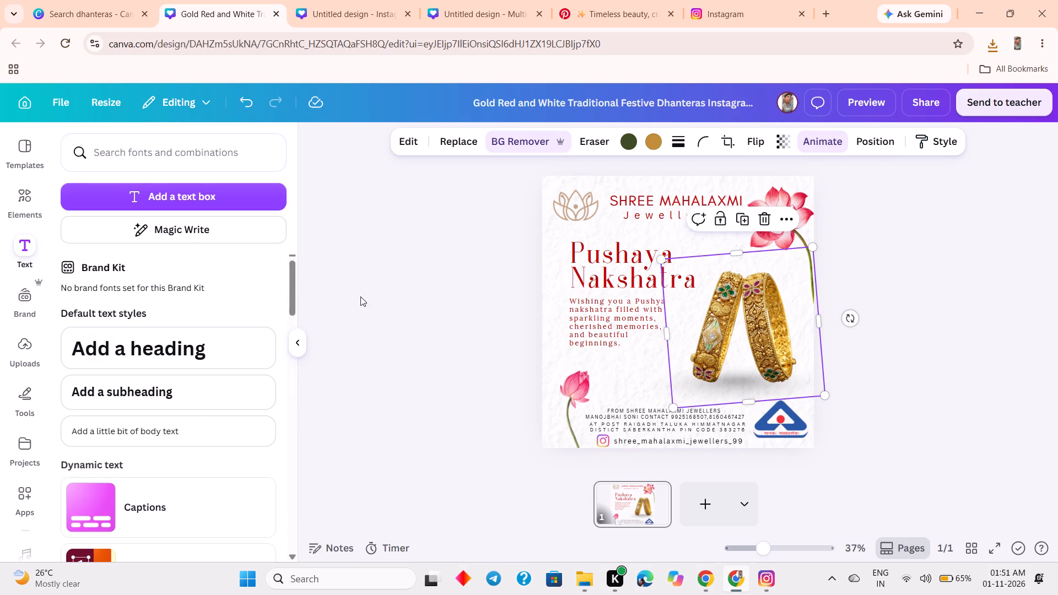
scroll(185, 357, "down", 6)
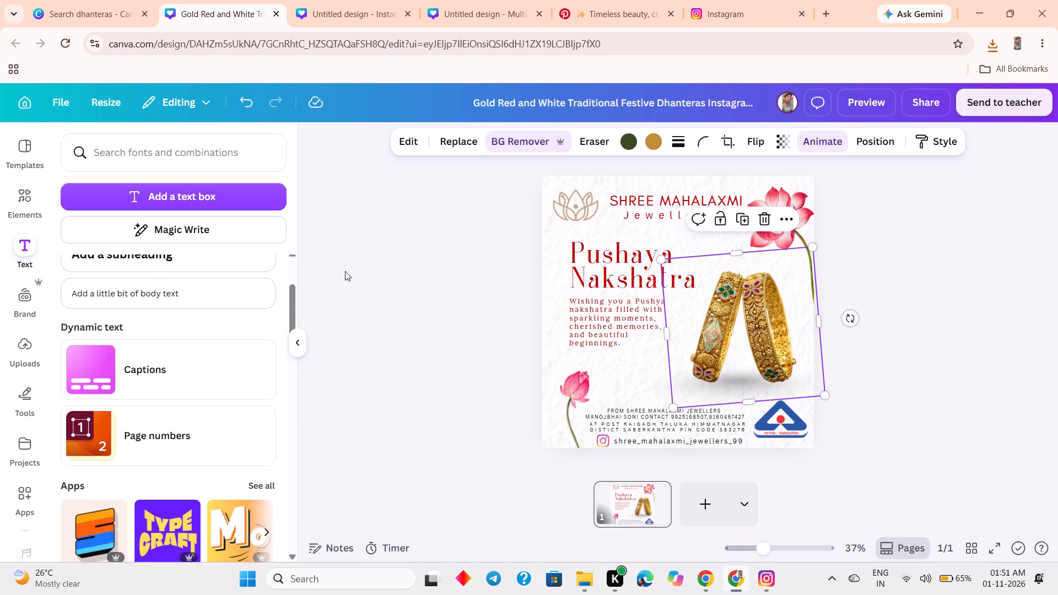
left_click(811, 140)
left_click(206, 538)
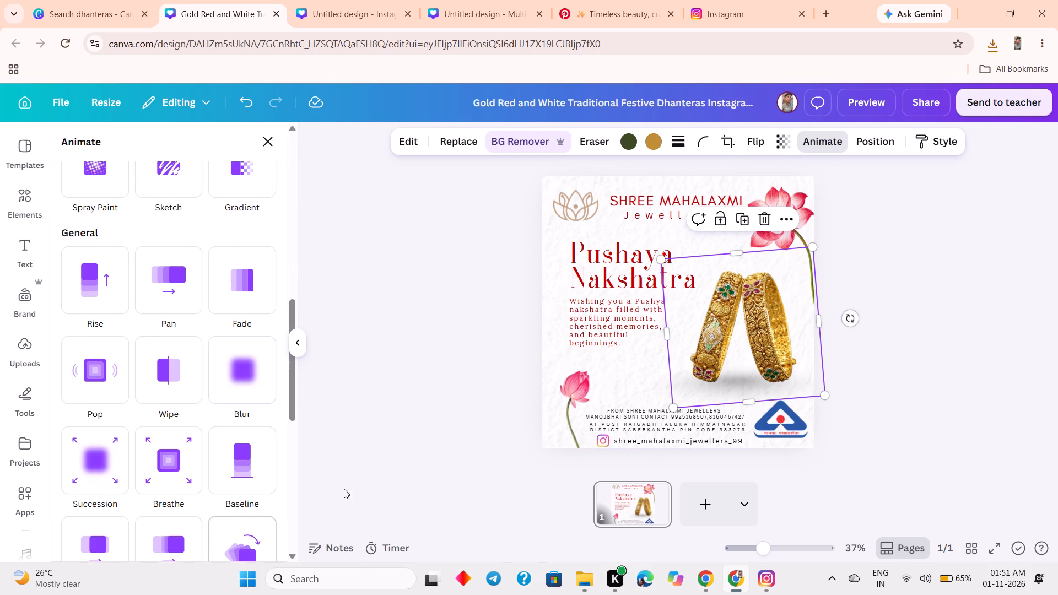
left_click(939, 253)
Remove the Wipe animation from the large lotus in the upper right corner of the post.
left_click(789, 226)
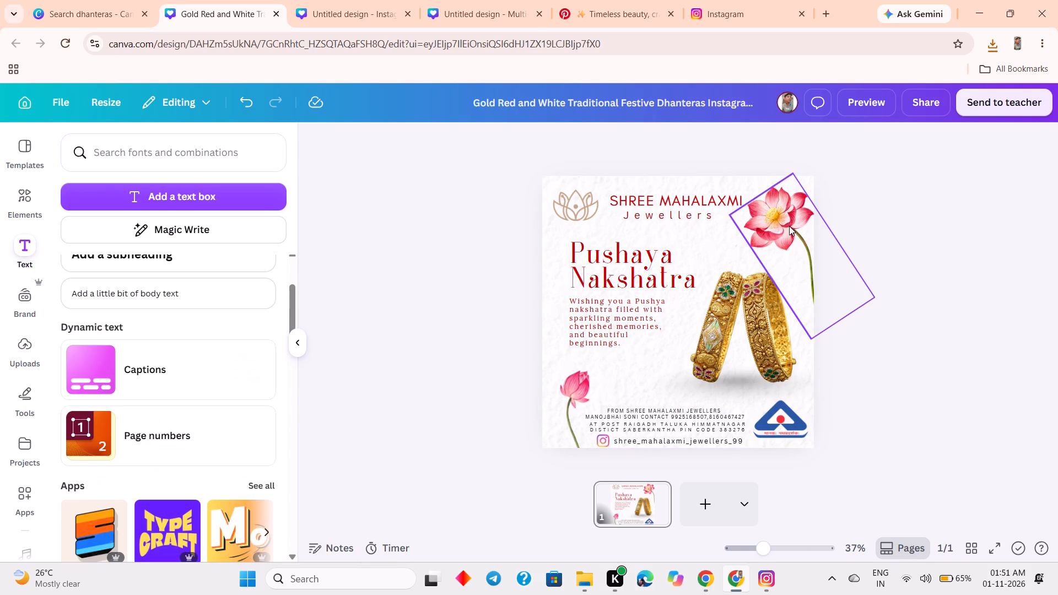
left_click(833, 143)
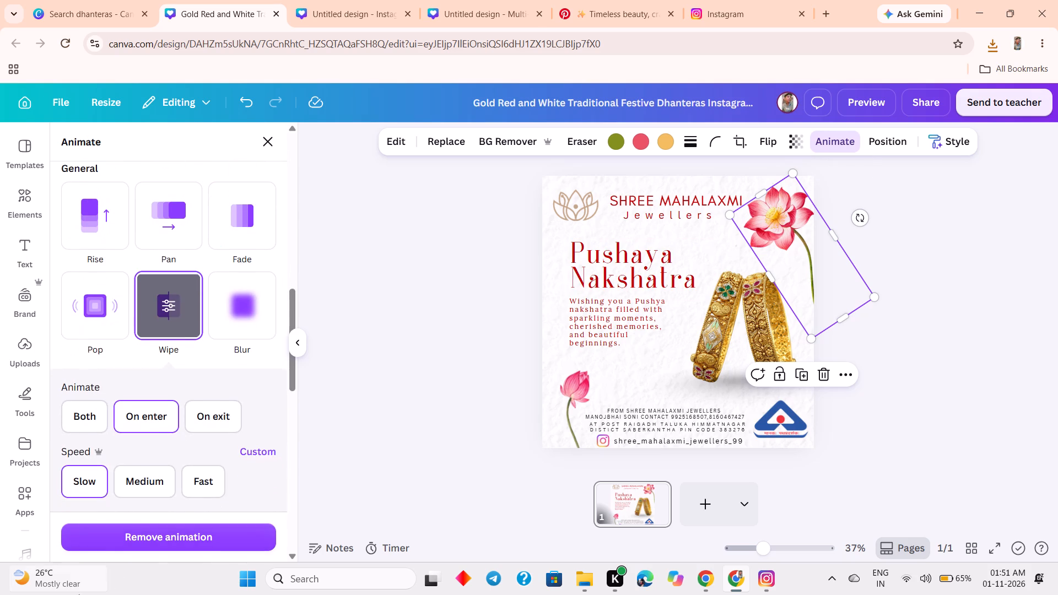
left_click(120, 538)
left_click(449, 427)
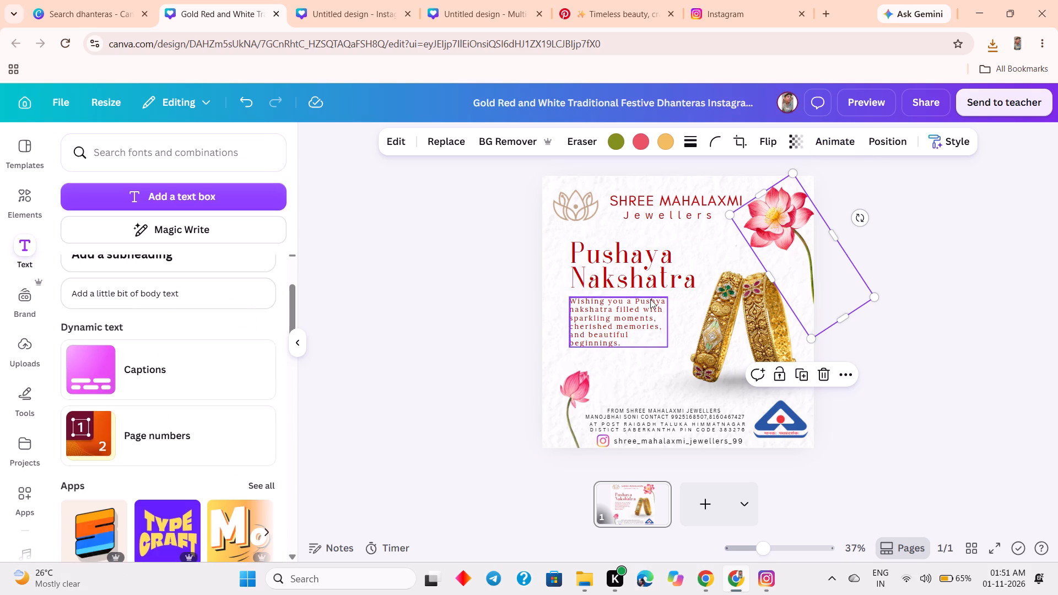
Preview the design to check for remaining animations, and return to editing.
left_click(862, 108)
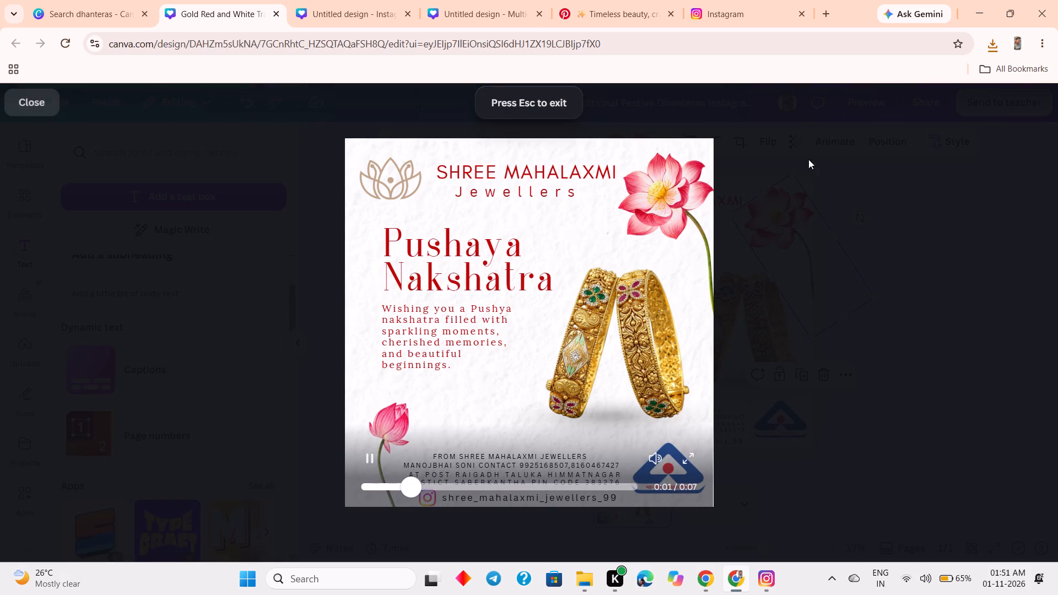
left_click(50, 107)
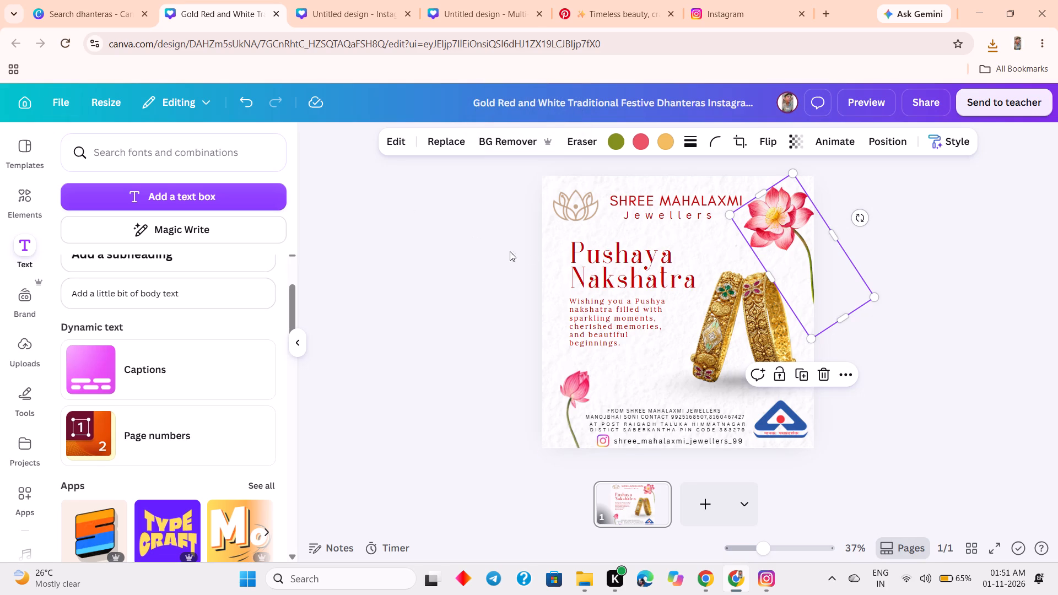
Remove the Rise animation from the Pushaya Nakshatra heading.
left_click(597, 254)
left_click(851, 144)
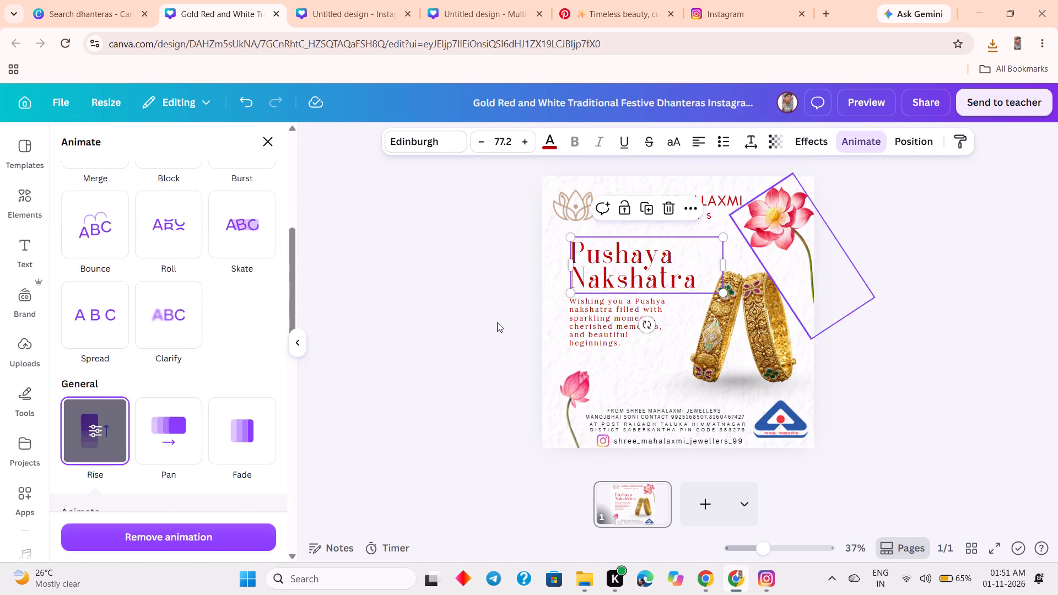
left_click(116, 537)
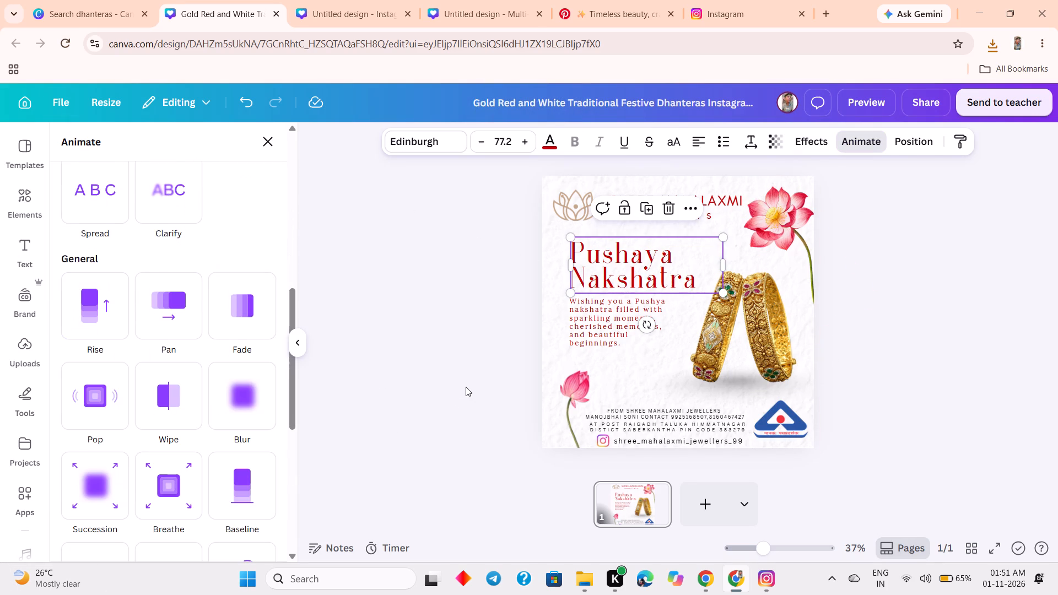
left_click(465, 387)
left_click(867, 273)
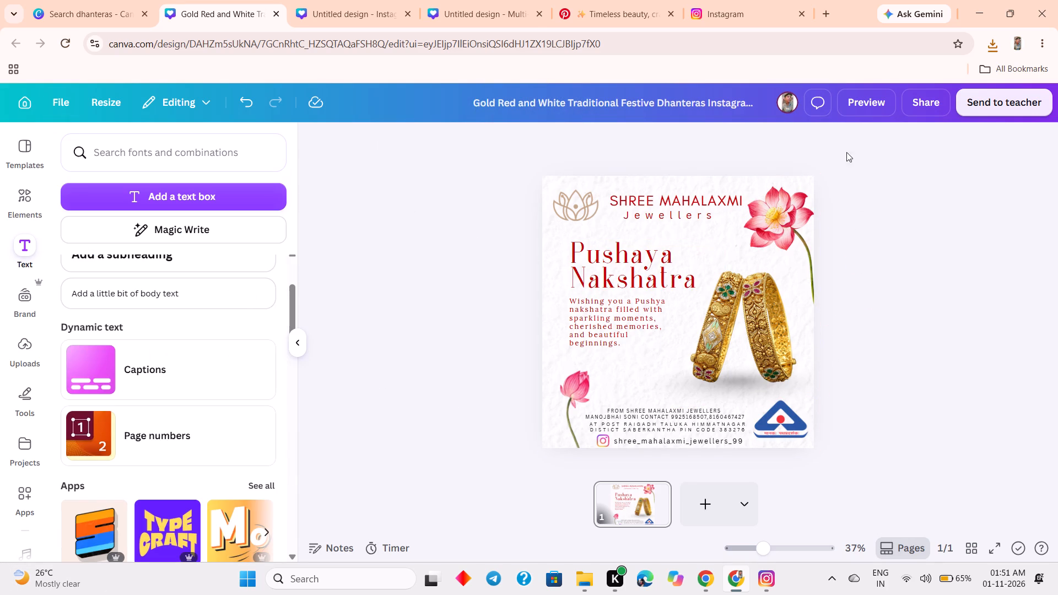
Preview the design again, mute the preview sound and return to editing.
left_click(854, 108)
left_click(857, 102)
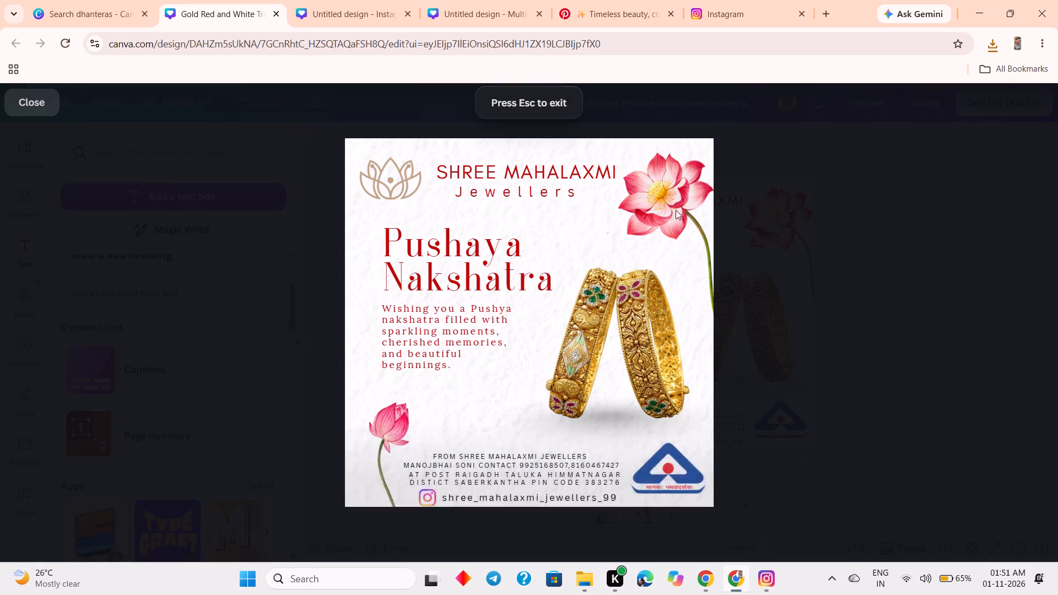
left_click(655, 455)
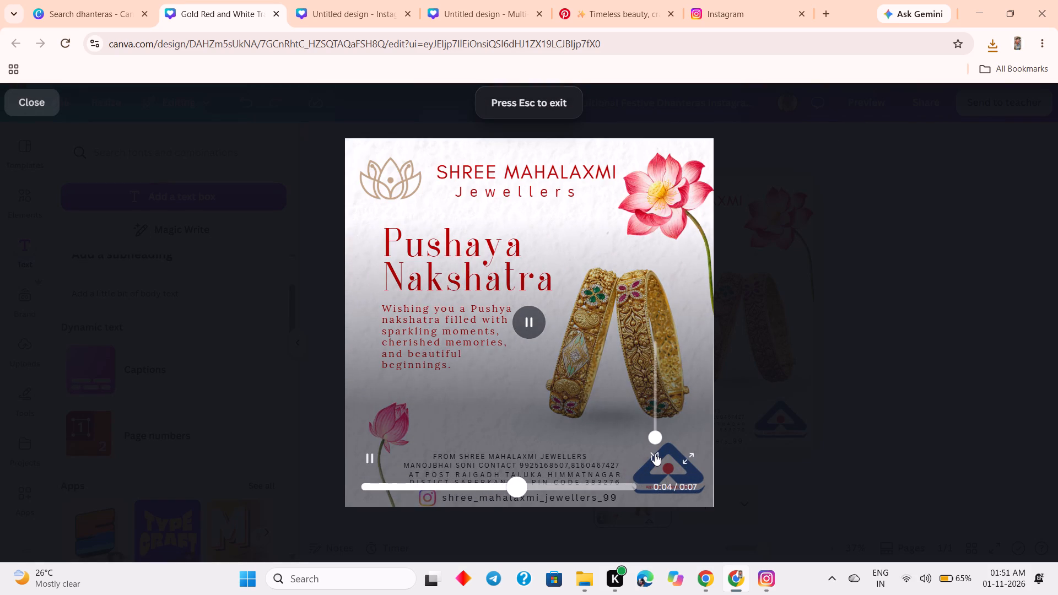
left_click(44, 101)
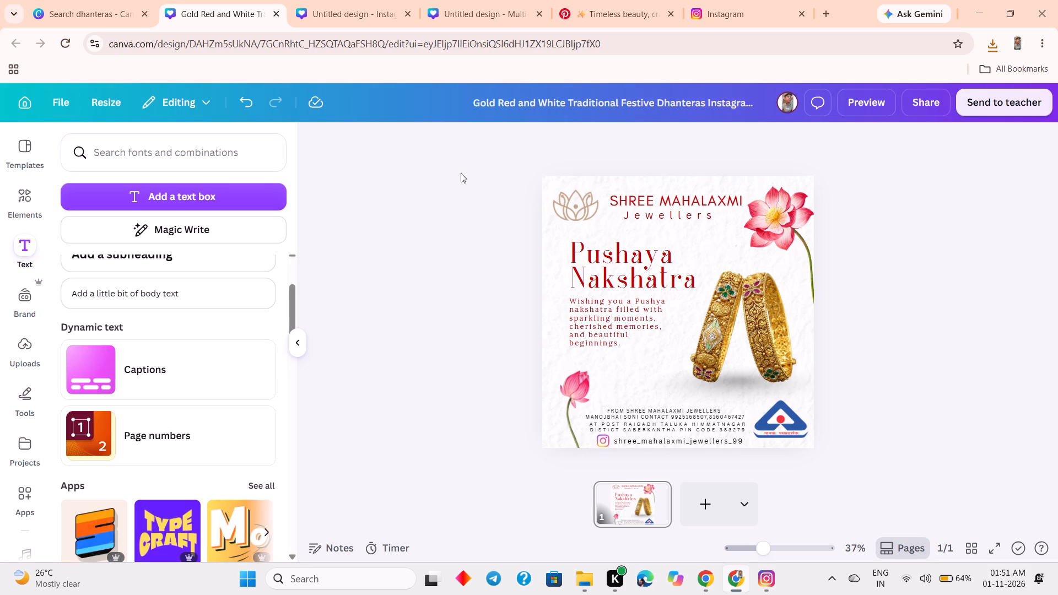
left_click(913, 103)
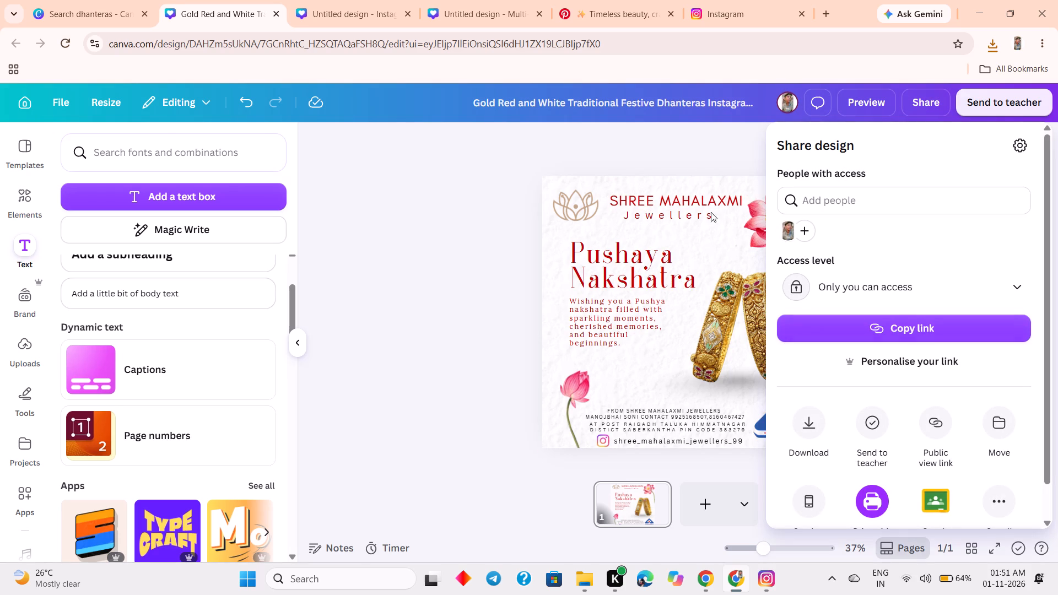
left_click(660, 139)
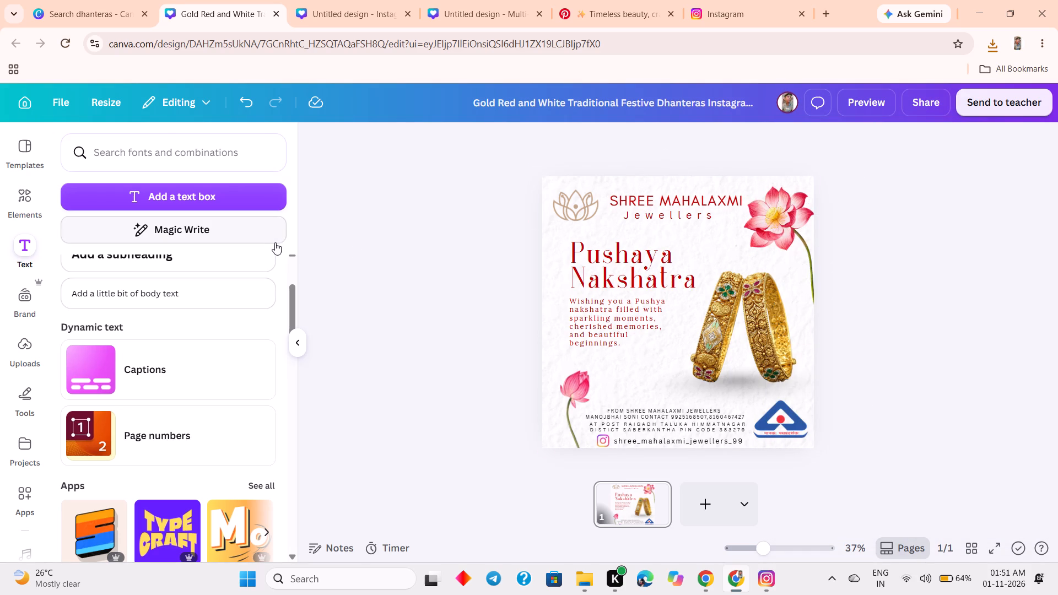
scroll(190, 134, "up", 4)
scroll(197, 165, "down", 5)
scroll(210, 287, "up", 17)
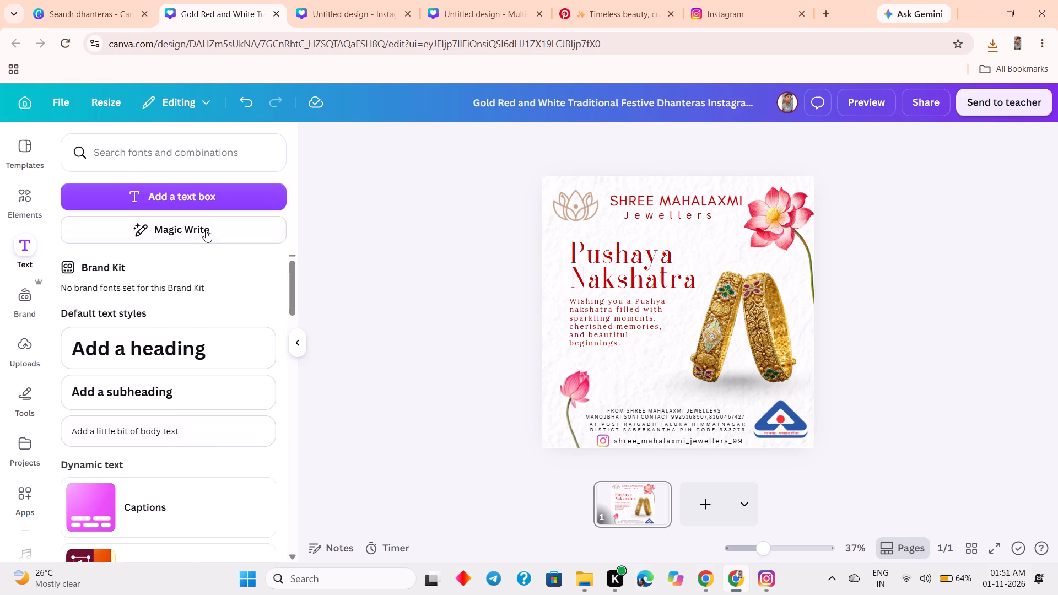
Play the preview of the post once more and return to editing.
left_click(746, 247)
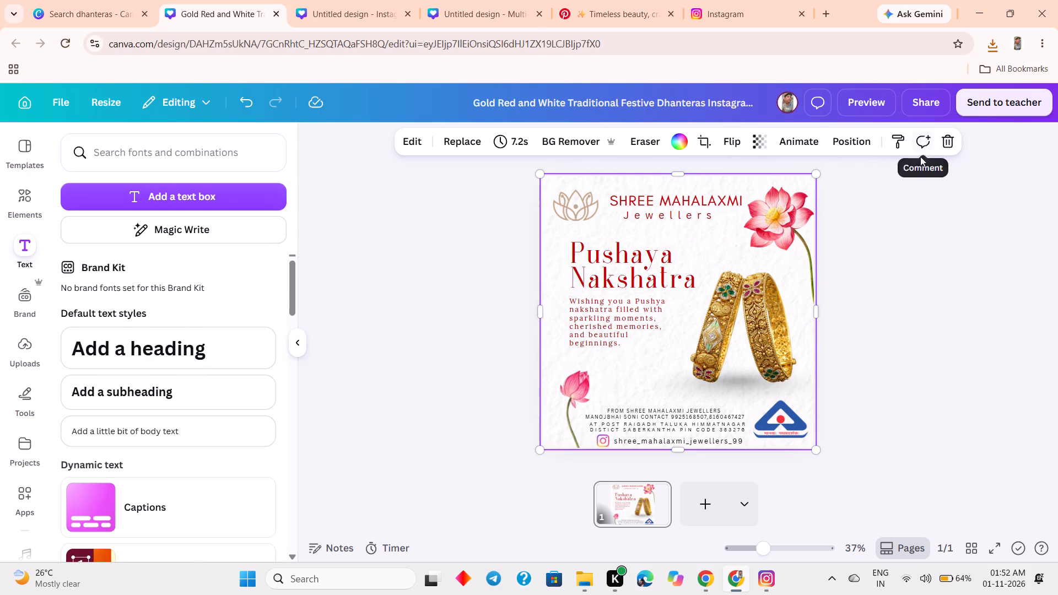
left_click(884, 105)
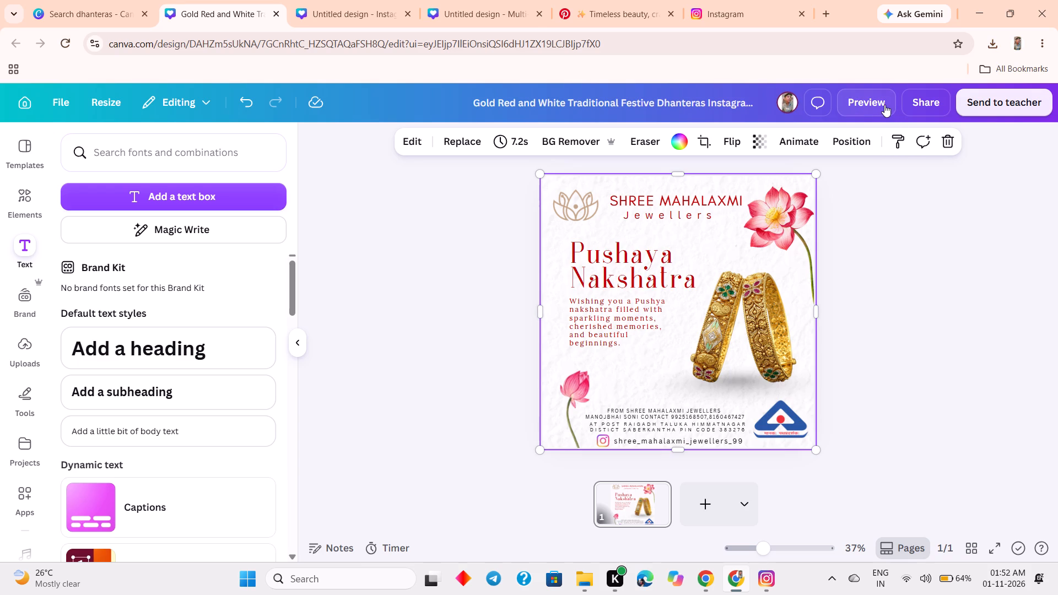
left_click(881, 104)
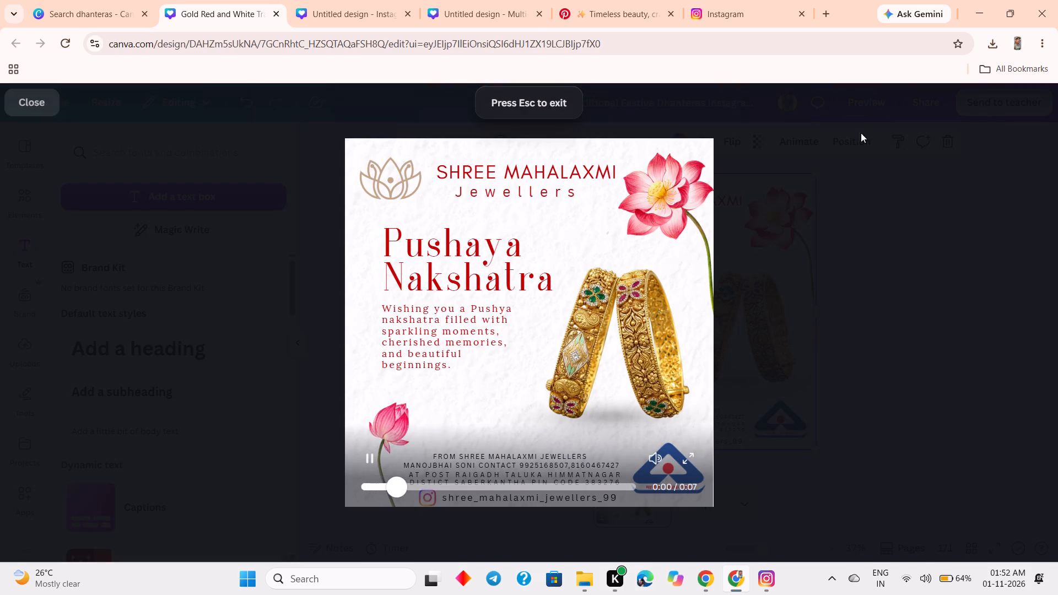
left_click(13, 102)
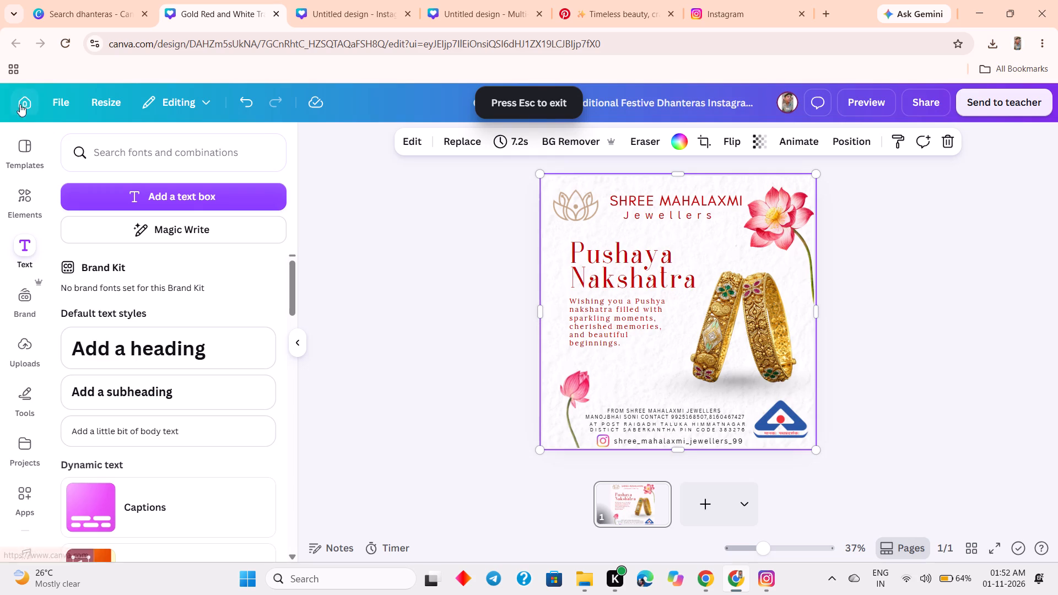
Inspect the post up close and show the design's pages in grid view.
left_click_drag(771, 550, 771, 548)
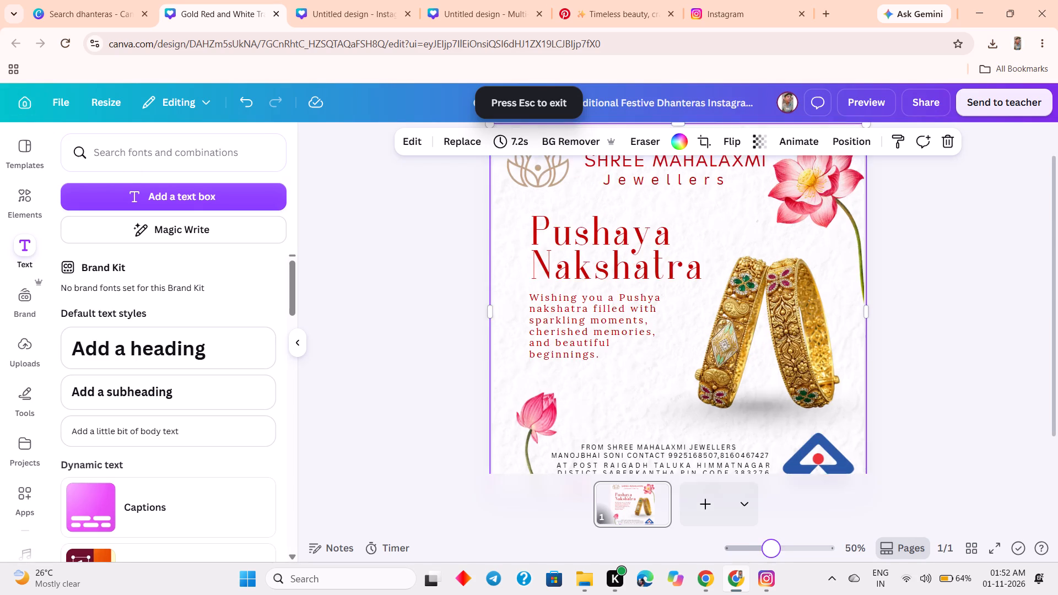
left_click_drag(771, 548, 785, 545)
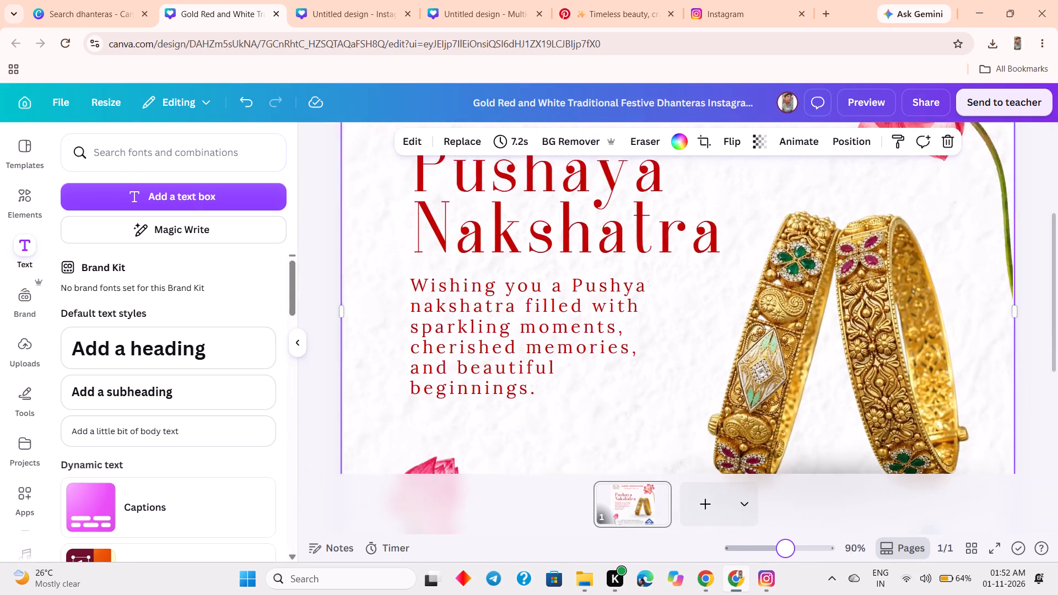
left_click_drag(785, 545, 766, 542)
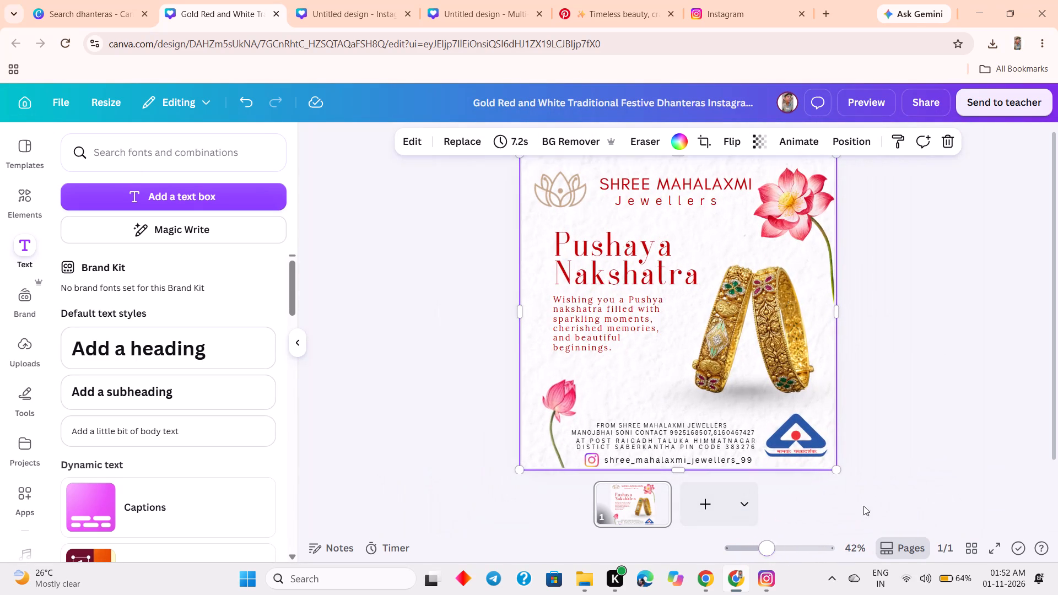
left_click(975, 549)
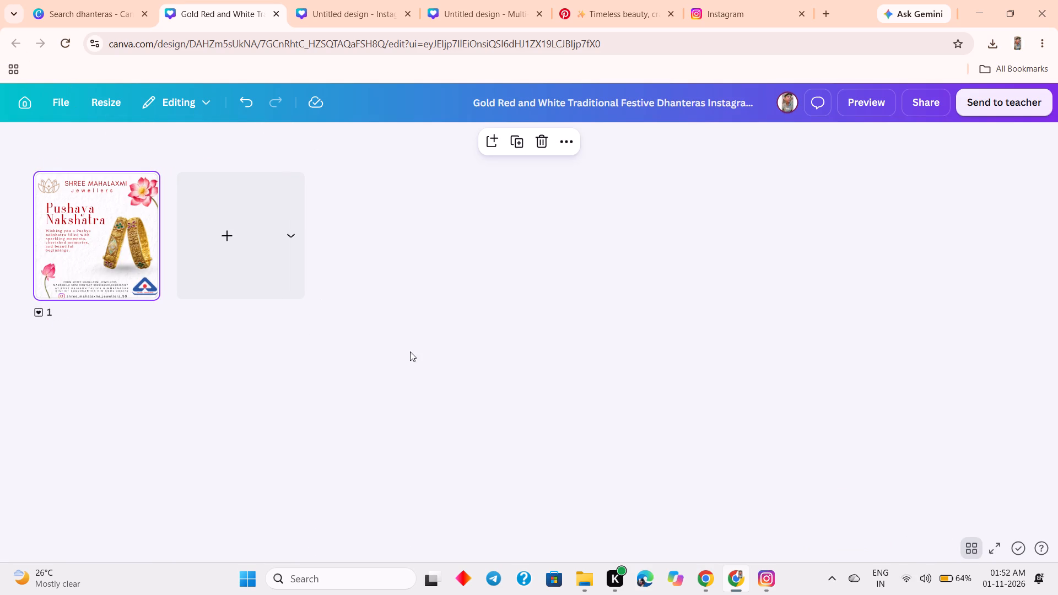
Leave the grid view and set the page's timing to 0.1 s.
left_click(964, 548)
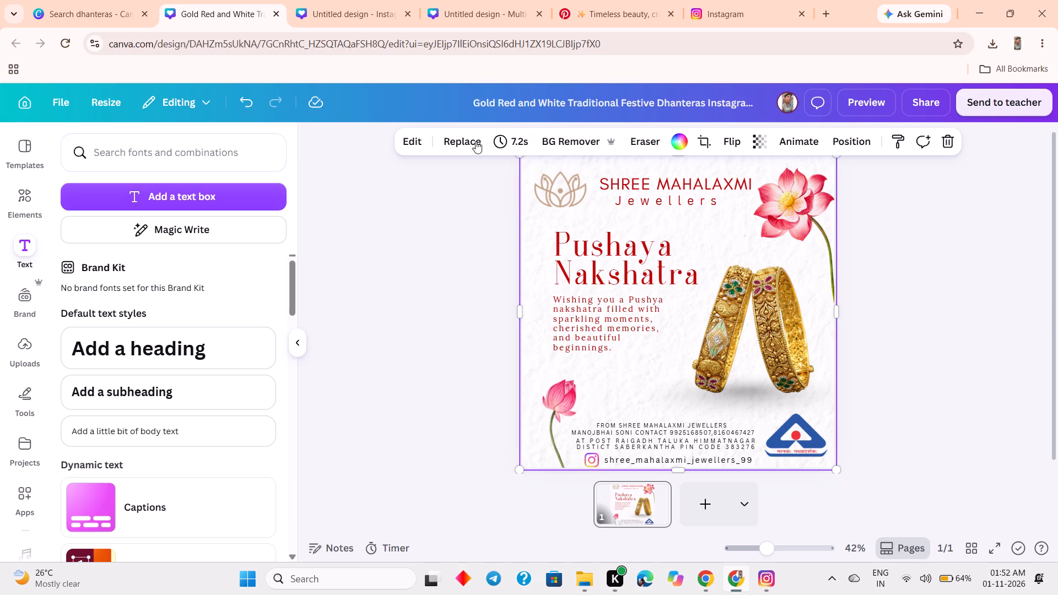
left_click(511, 144)
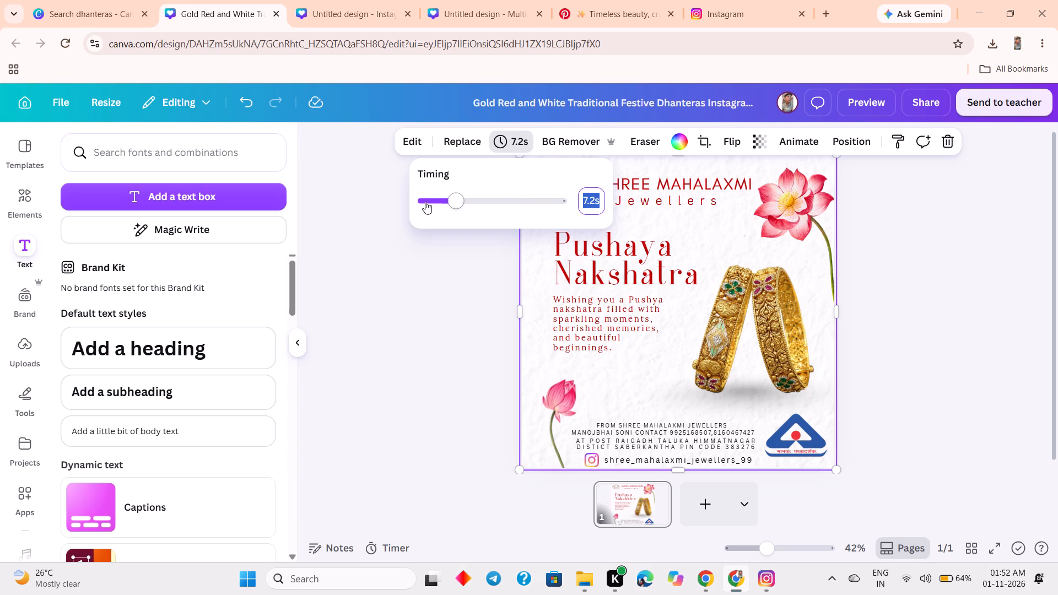
left_click_drag(463, 199, 392, 211)
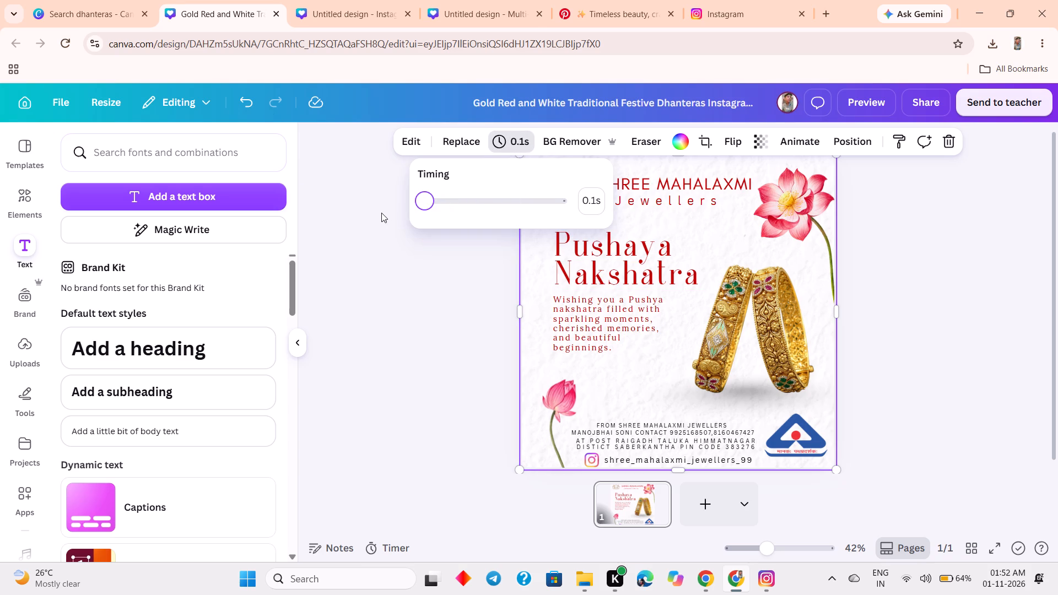
left_click(381, 213)
left_click(881, 106)
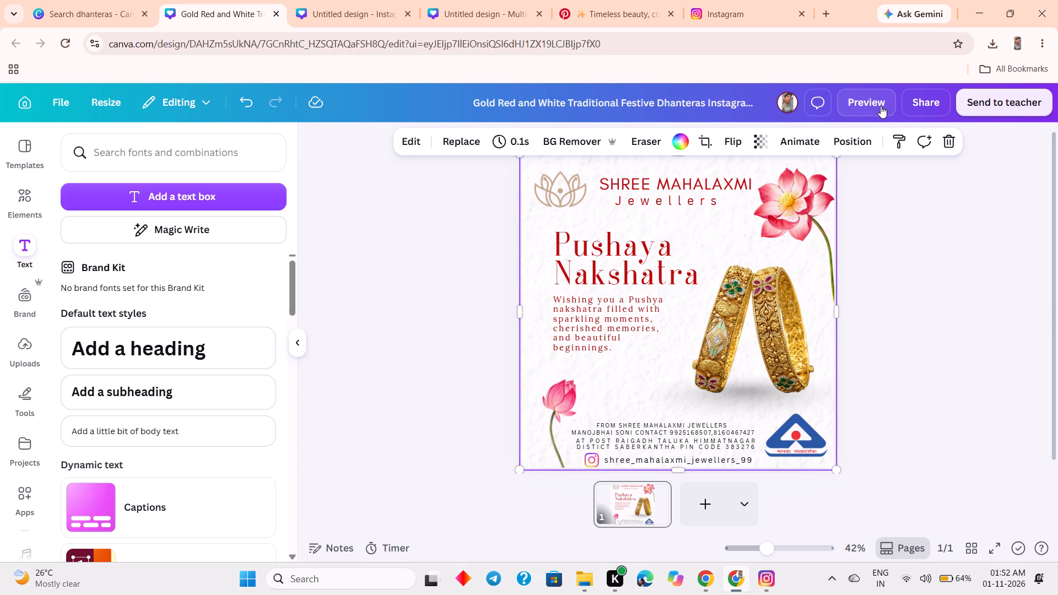
left_click(877, 105)
Examine the timing setting, the background's image editing options and the available tools for a way to remove the page's duration.
left_click(510, 138)
right_click(510, 138)
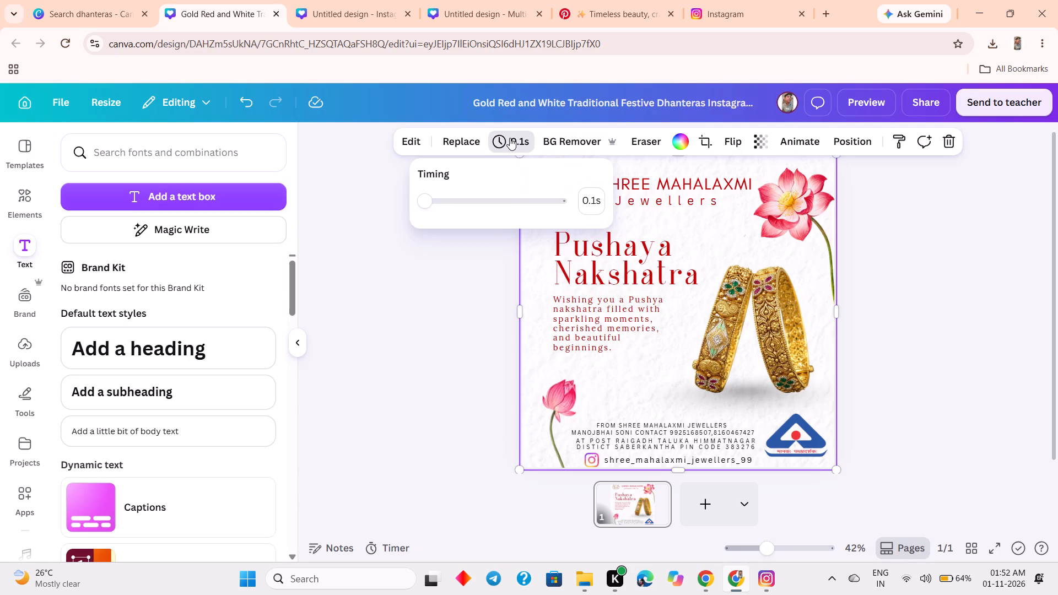
right_click(510, 138)
right_click(510, 138)
left_click(408, 138)
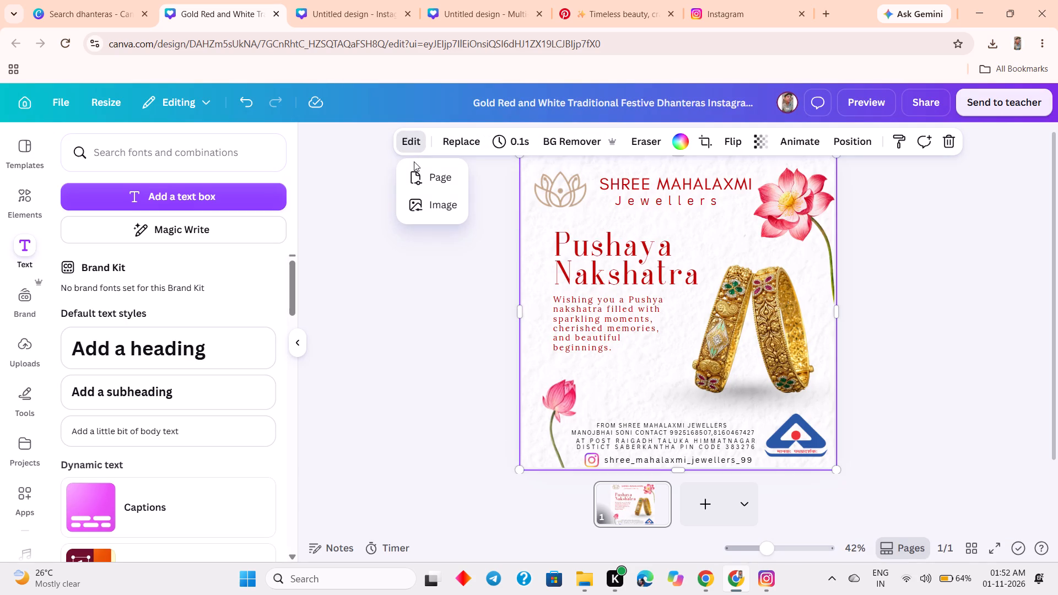
left_click(422, 197)
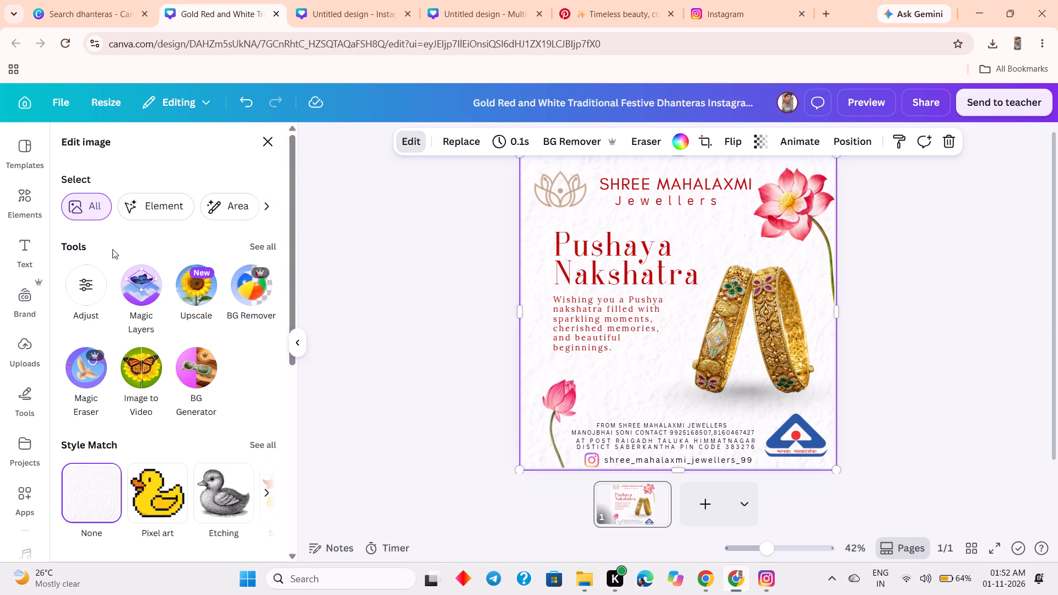
scroll(10, 279, "down", 14)
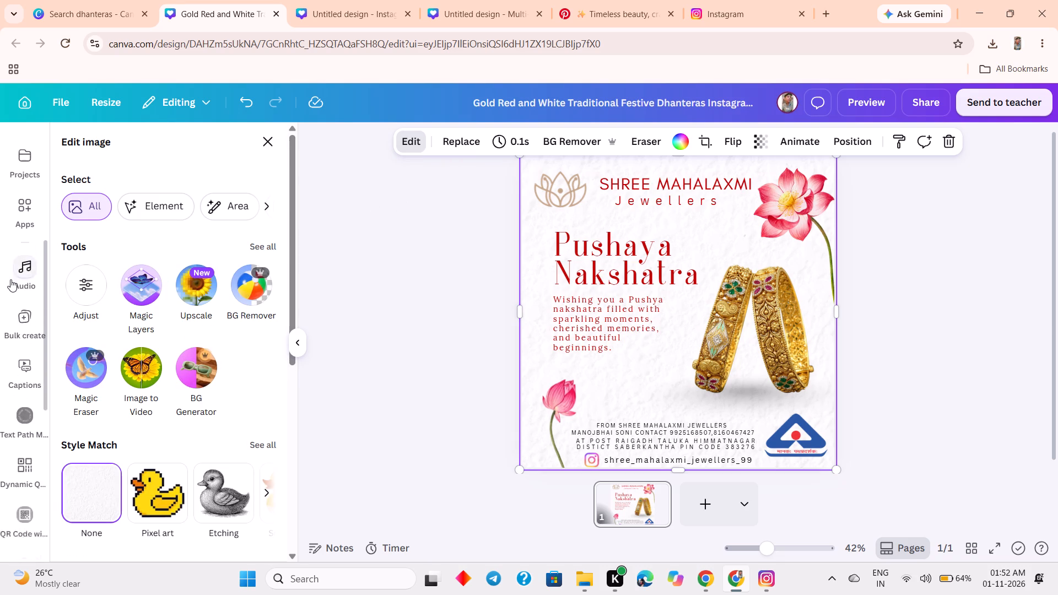
scroll(10, 279, "down", 13)
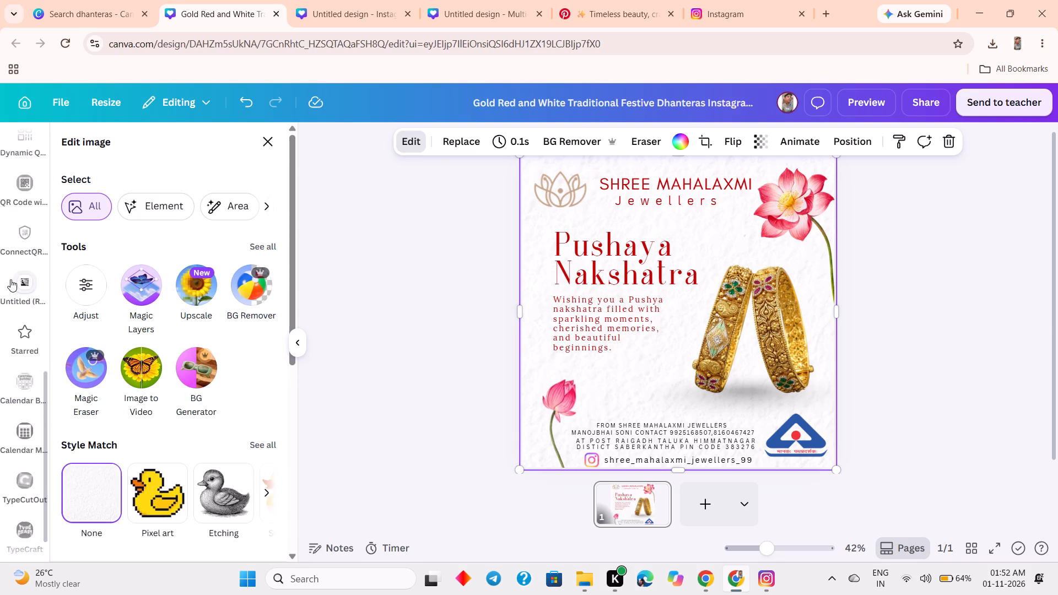
scroll(10, 279, "down", 6)
scroll(10, 279, "up", 11)
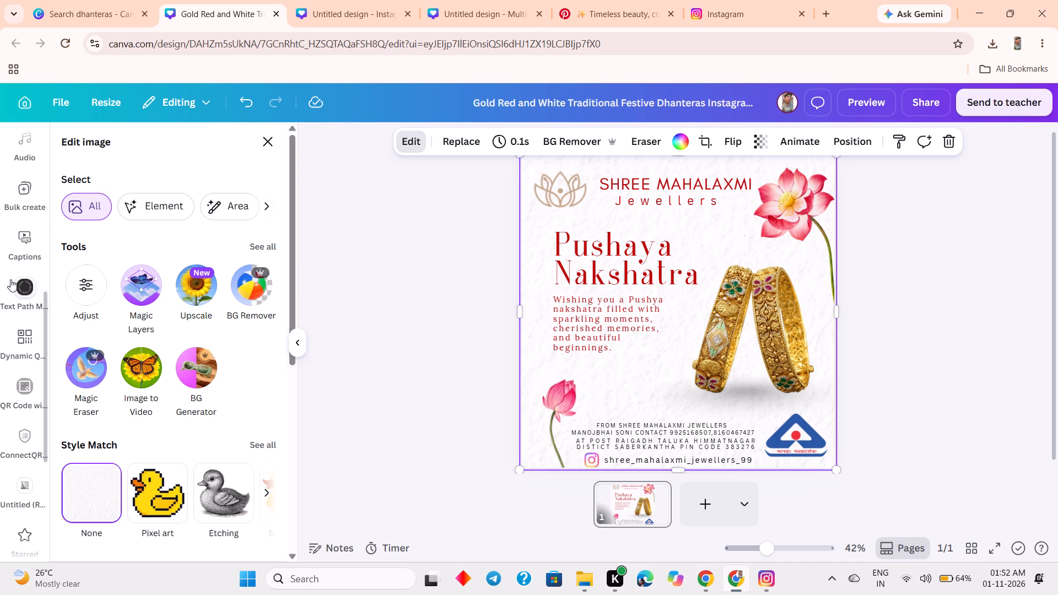
scroll(10, 279, "up", 4)
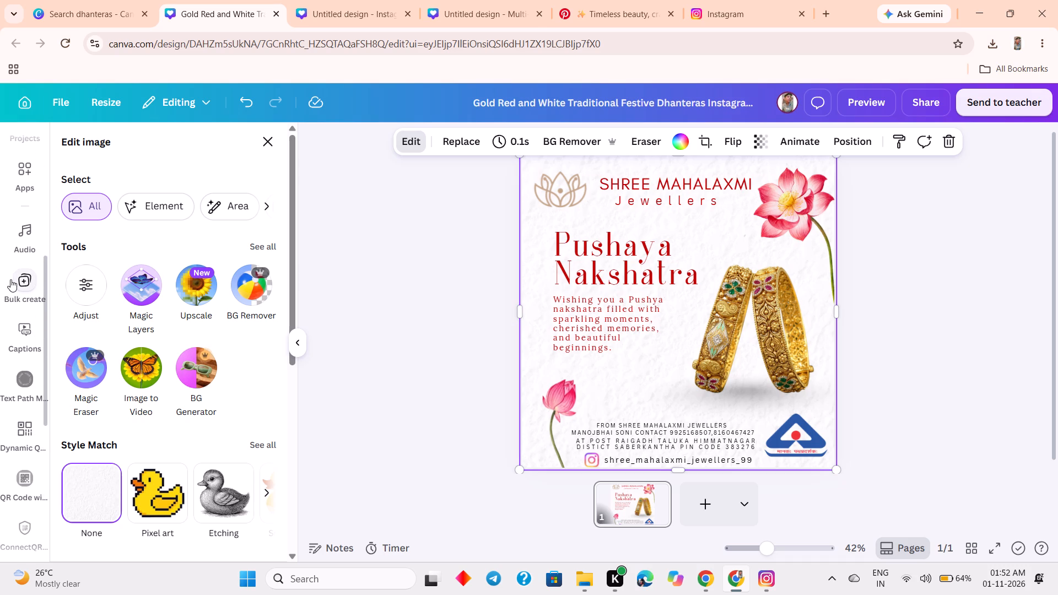
Examine the caption styles and the background's timing setting for a way to remove the page's duration.
left_click(13, 323)
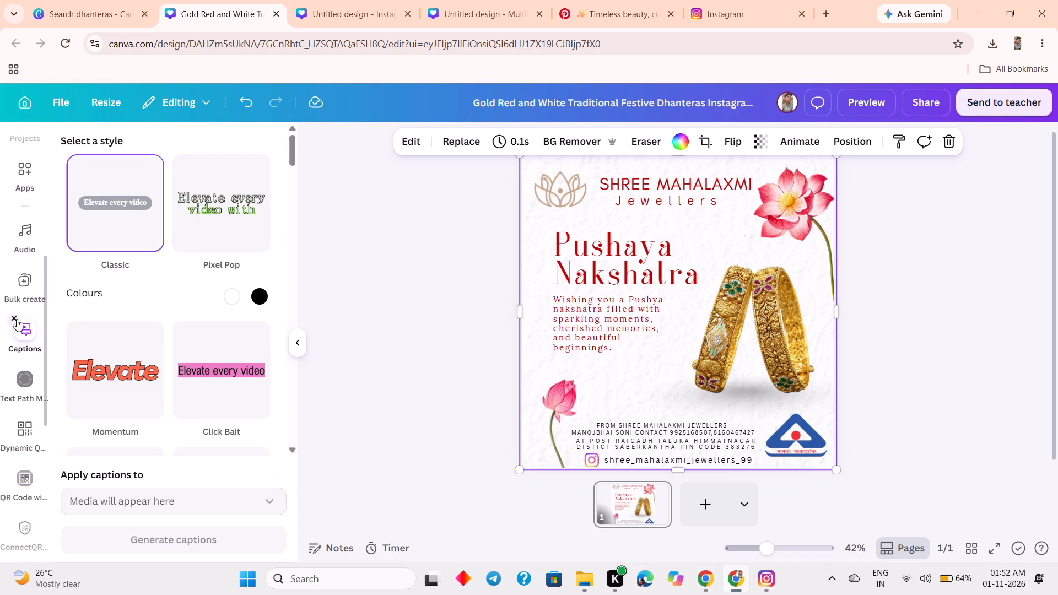
scroll(18, 310, "up", 11)
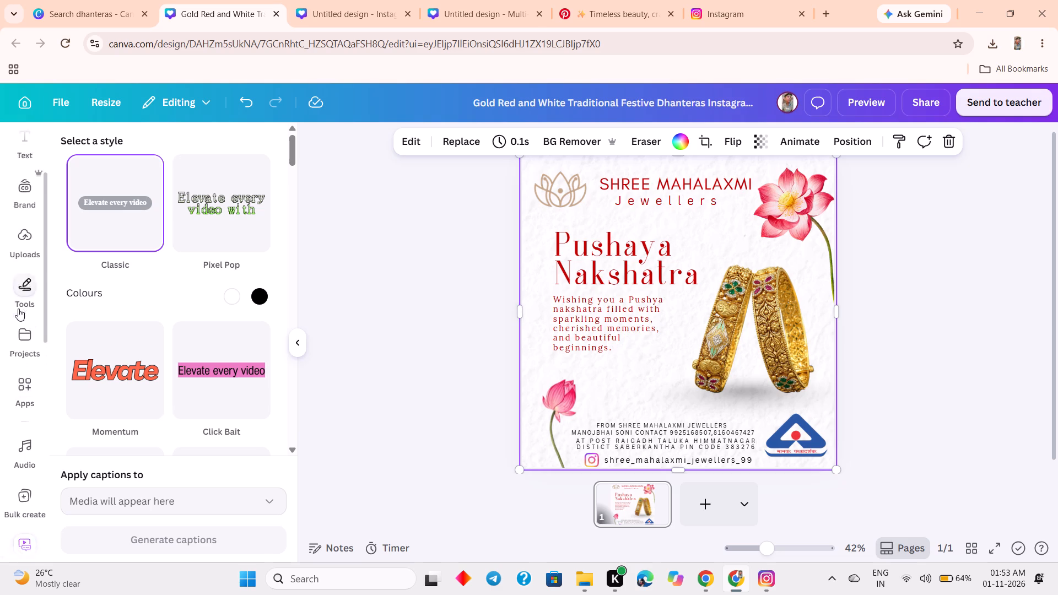
scroll(21, 301, "up", 1)
double_click(520, 149)
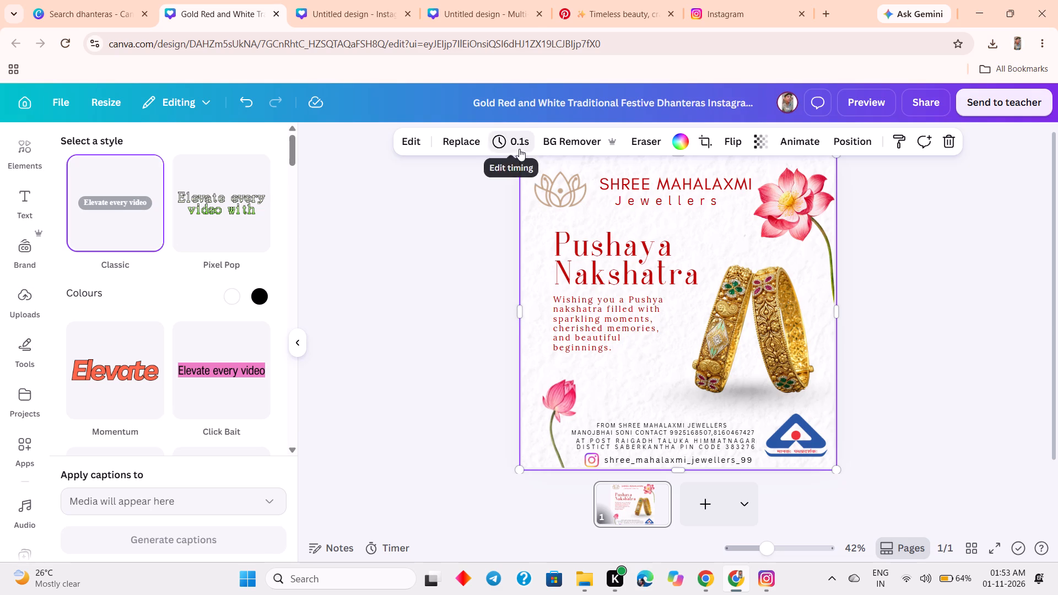
left_click(519, 149)
right_click(519, 149)
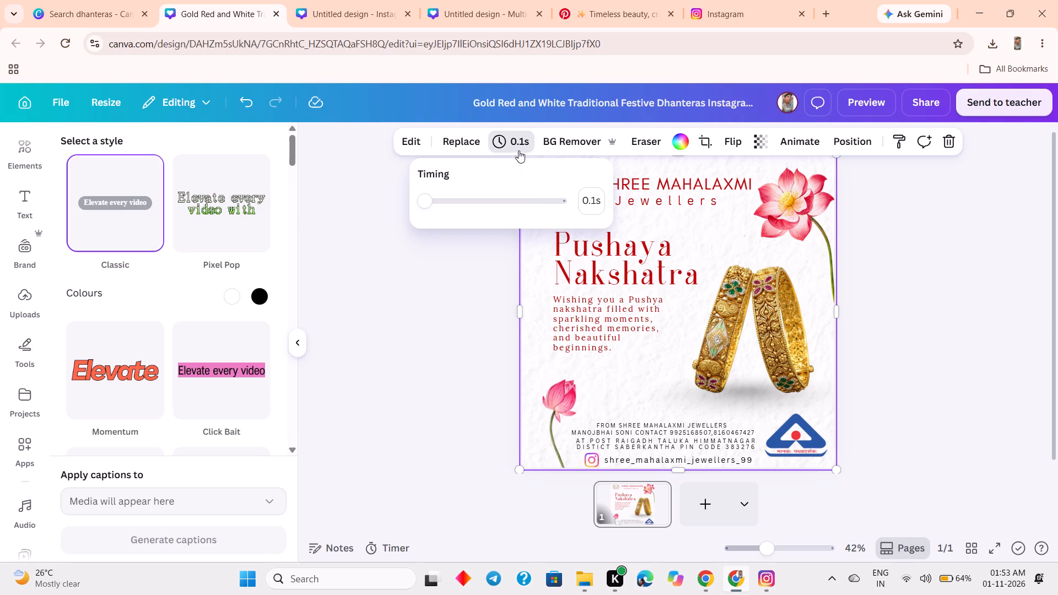
left_click(518, 138)
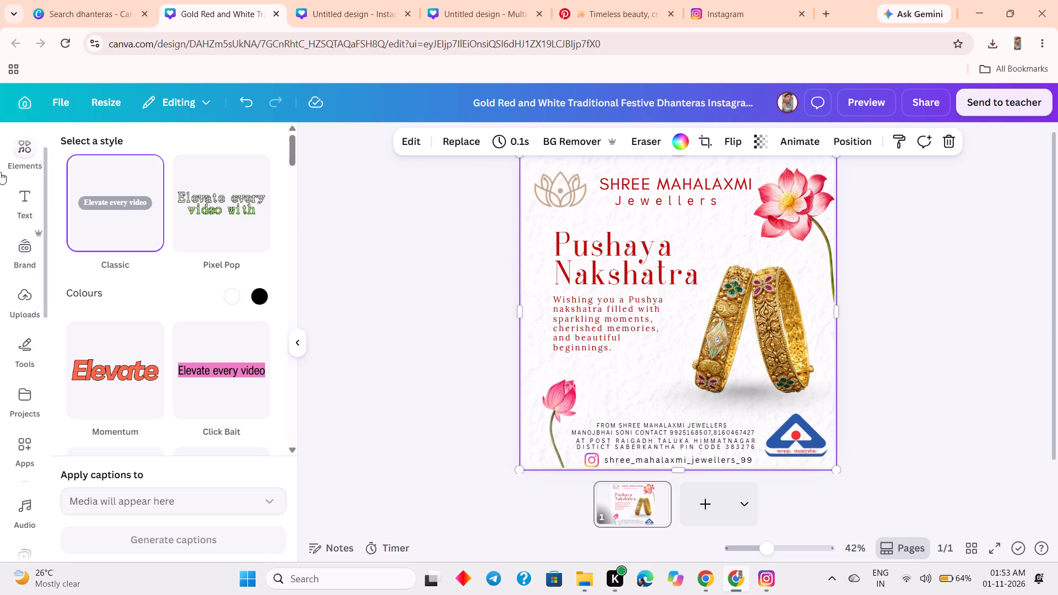
Look through the Elements library and the list of available tools for a way to remove the page's timing.
left_click(15, 160)
scroll(130, 170, "up", 2)
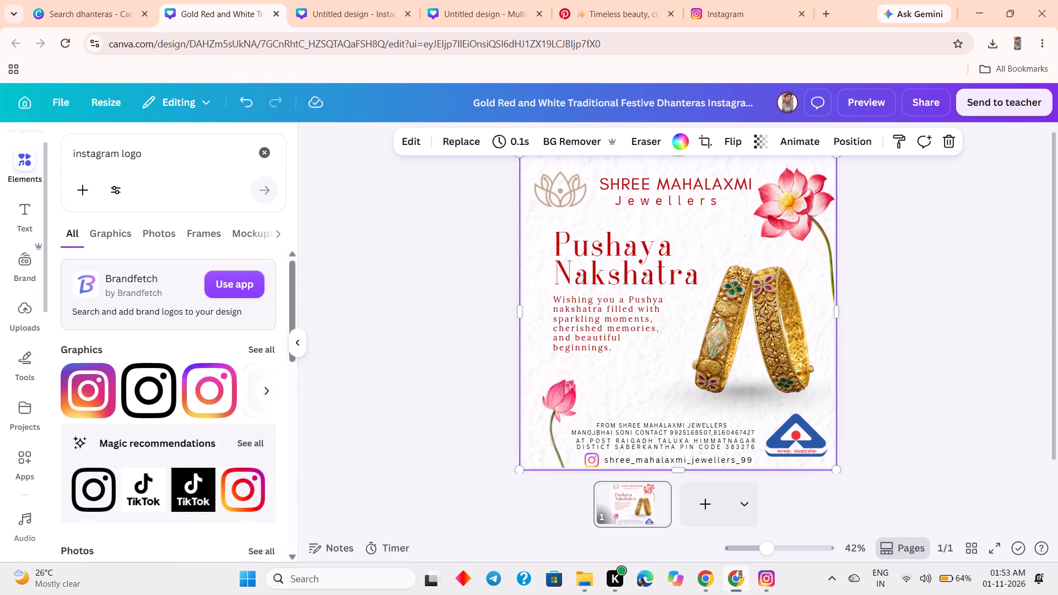
scroll(131, 170, "up", 5)
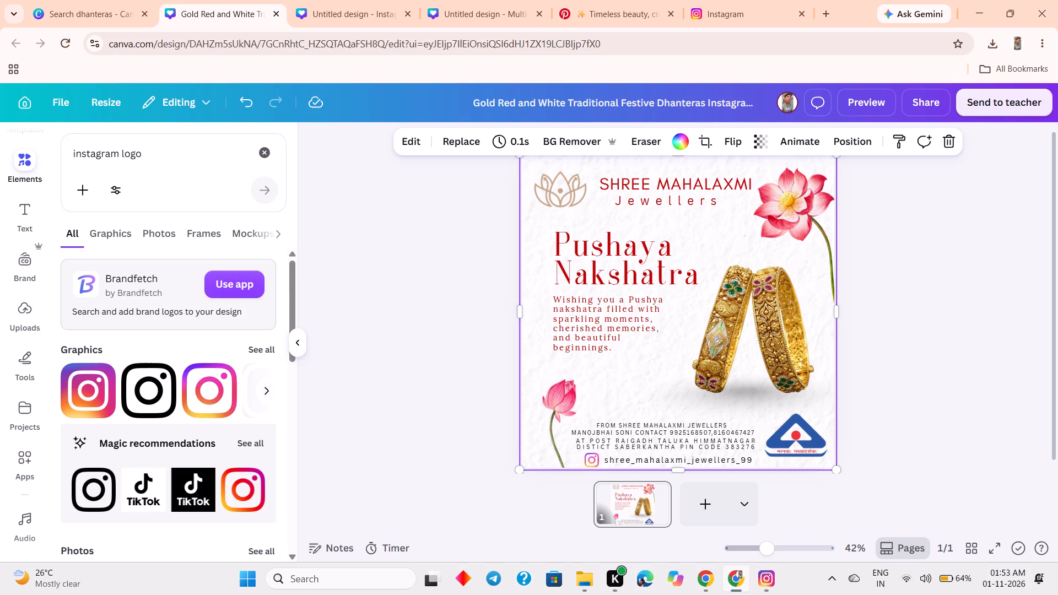
scroll(139, 237, "down", 14)
scroll(139, 237, "up", 8)
scroll(42, 192, "up", 5)
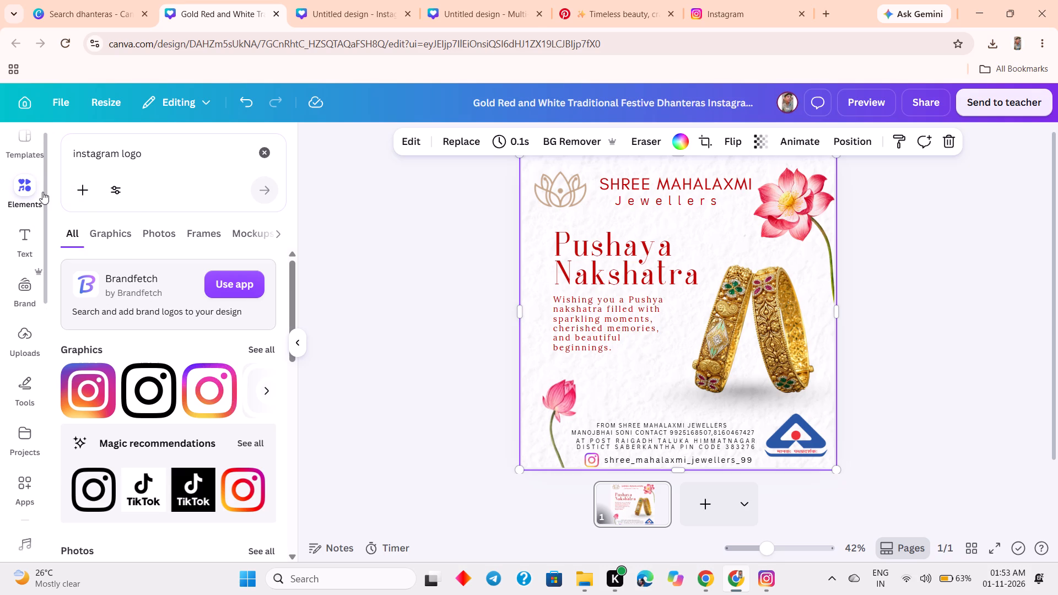
scroll(13, 198, "up", 2)
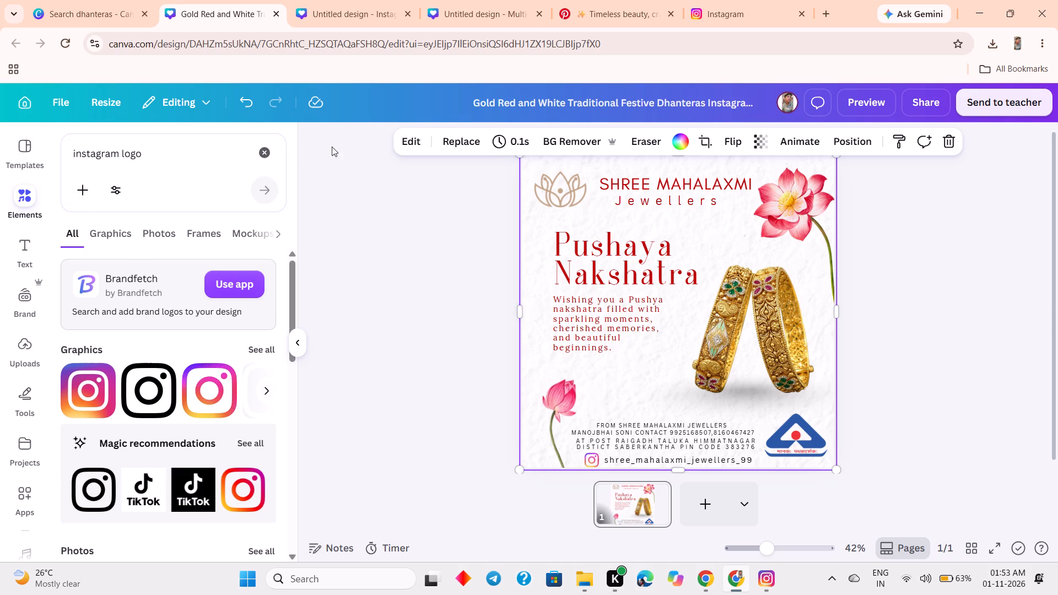
Write the comment "how to remove time" on the post's background image.
left_click(926, 142)
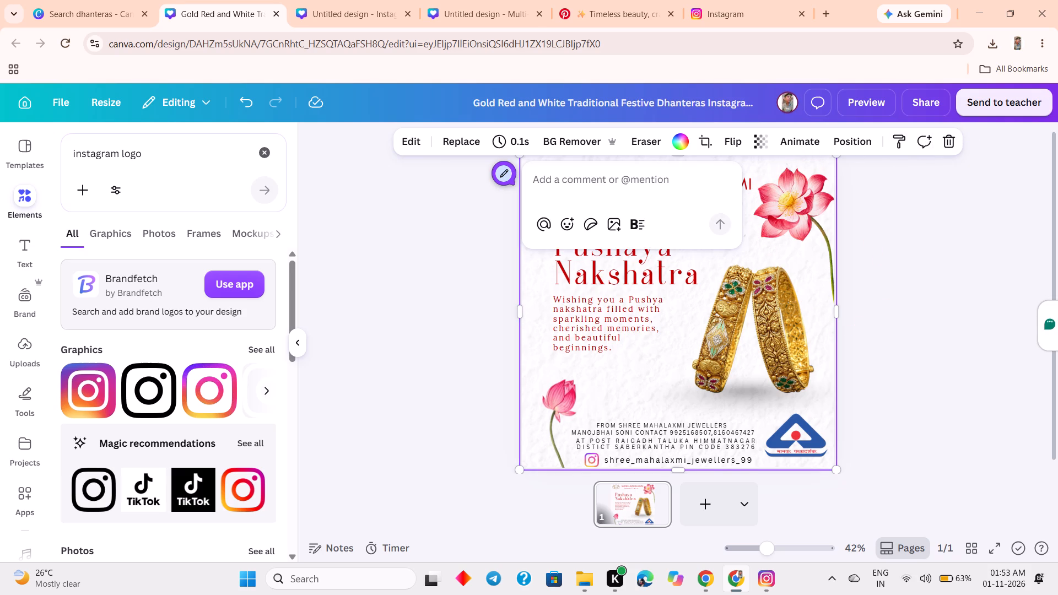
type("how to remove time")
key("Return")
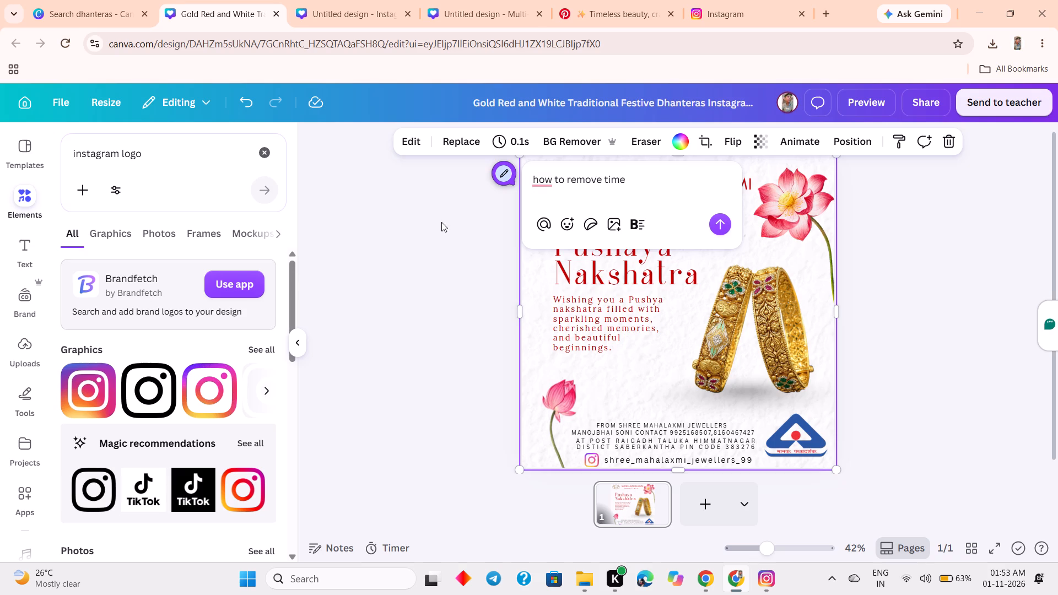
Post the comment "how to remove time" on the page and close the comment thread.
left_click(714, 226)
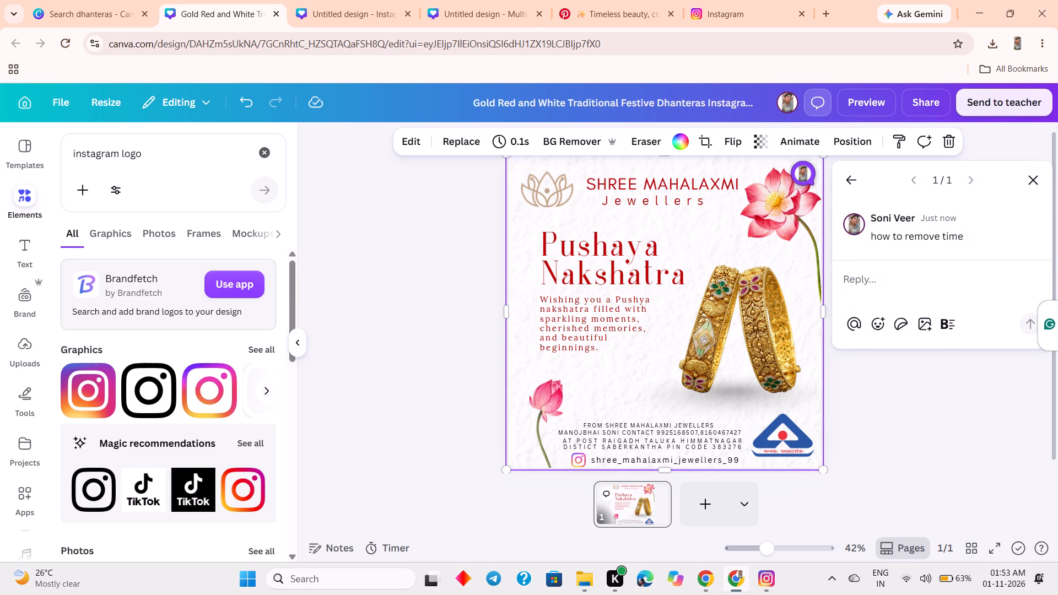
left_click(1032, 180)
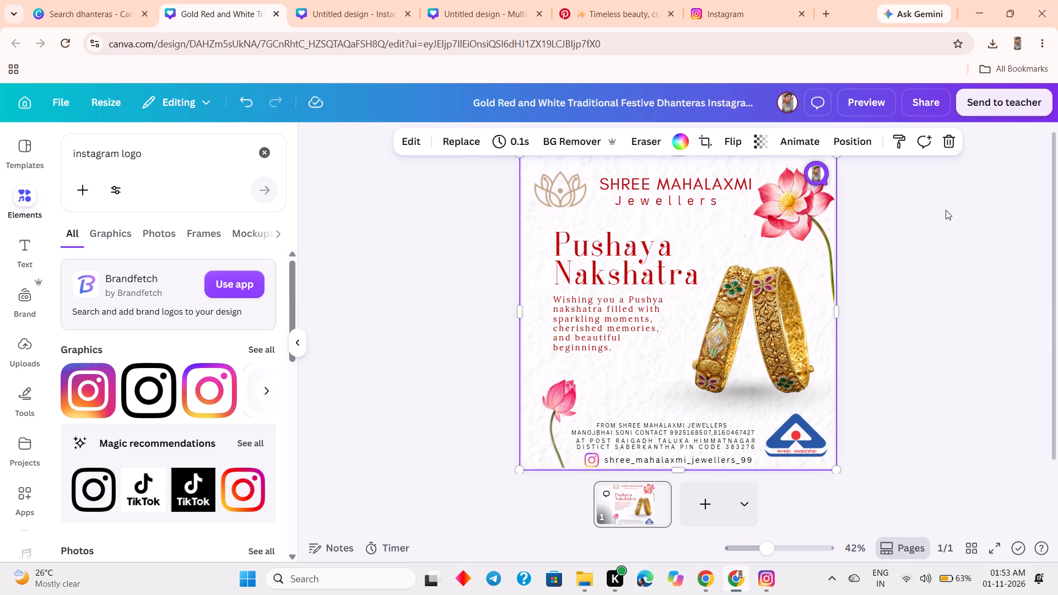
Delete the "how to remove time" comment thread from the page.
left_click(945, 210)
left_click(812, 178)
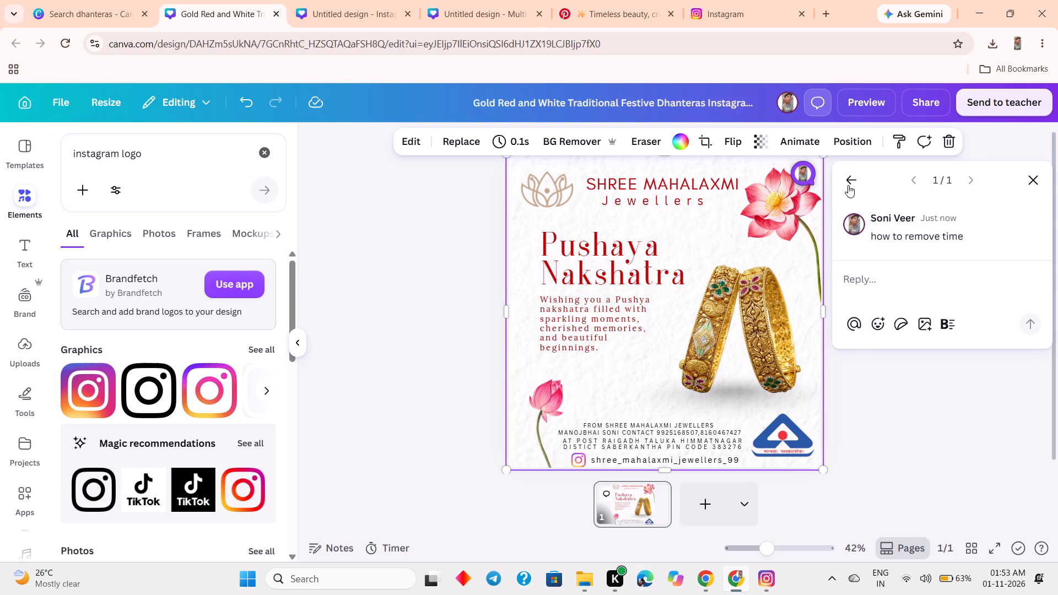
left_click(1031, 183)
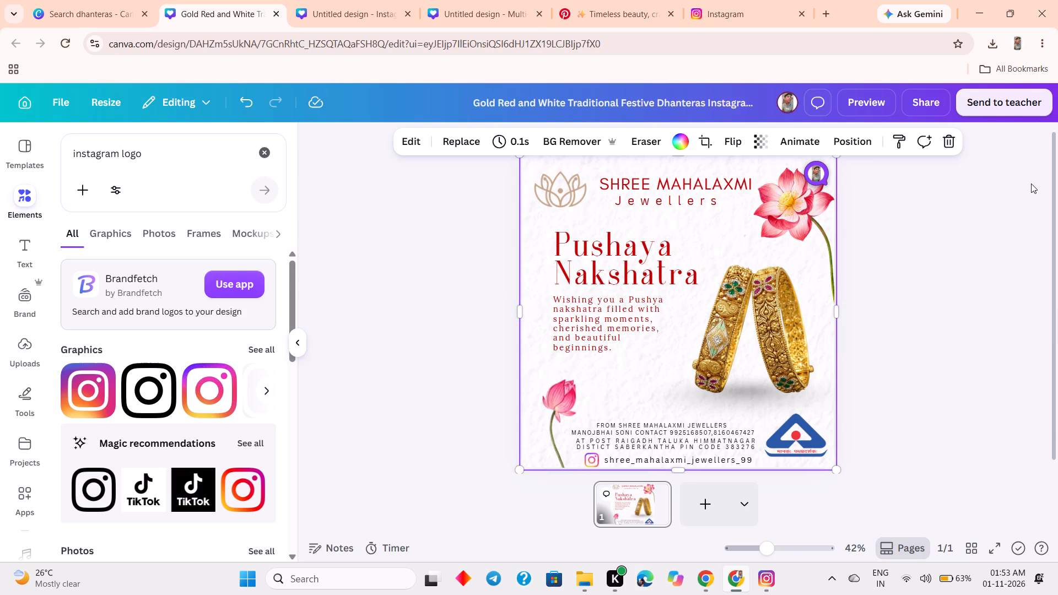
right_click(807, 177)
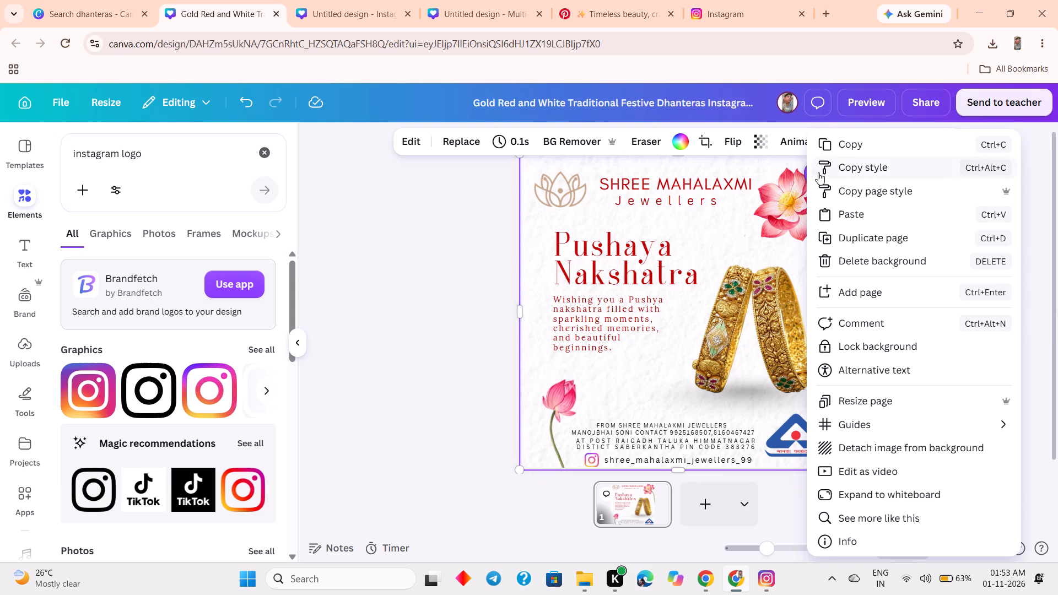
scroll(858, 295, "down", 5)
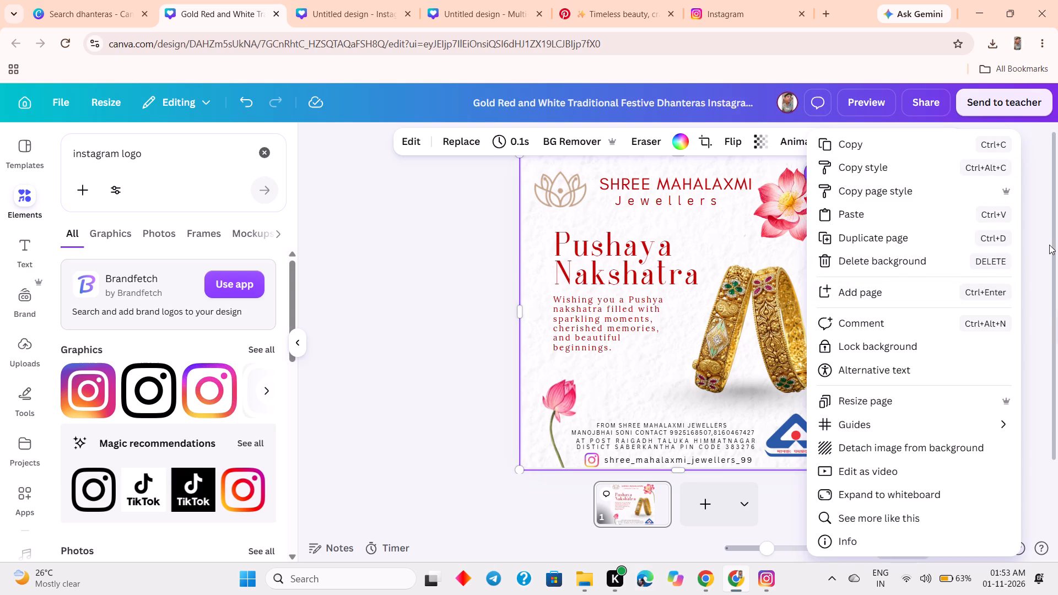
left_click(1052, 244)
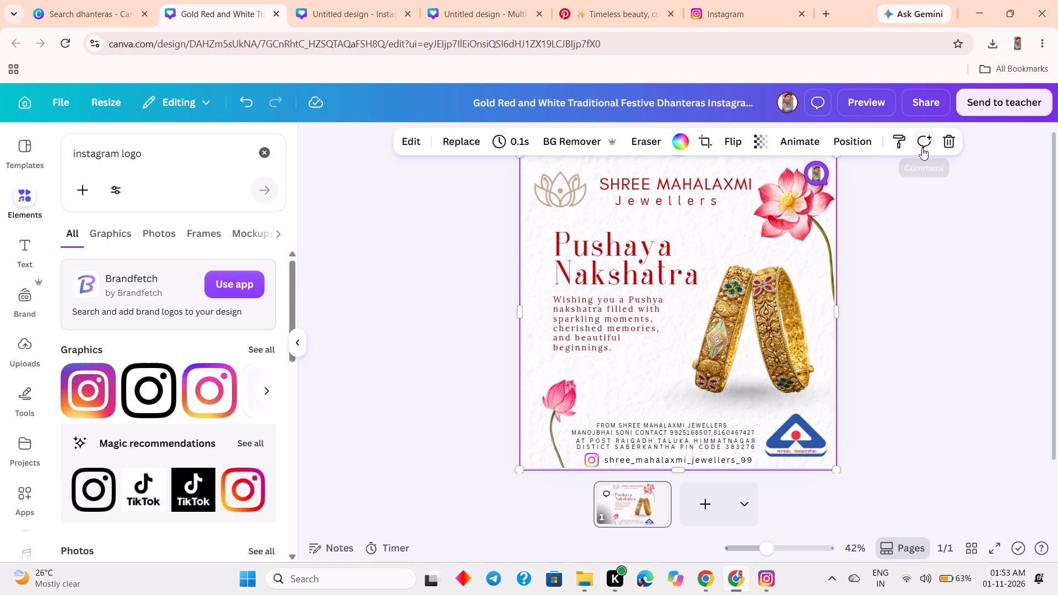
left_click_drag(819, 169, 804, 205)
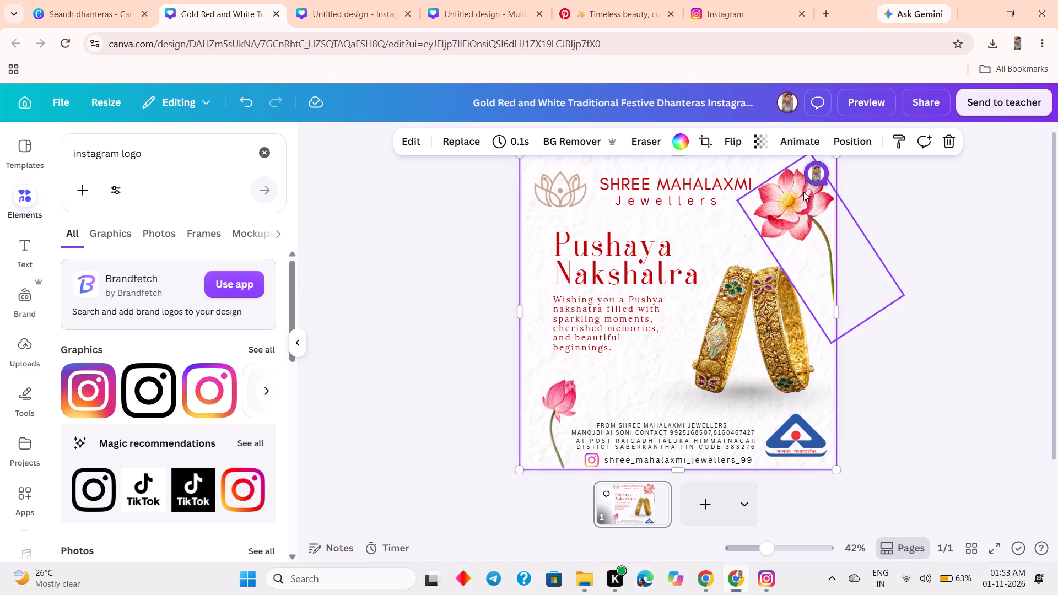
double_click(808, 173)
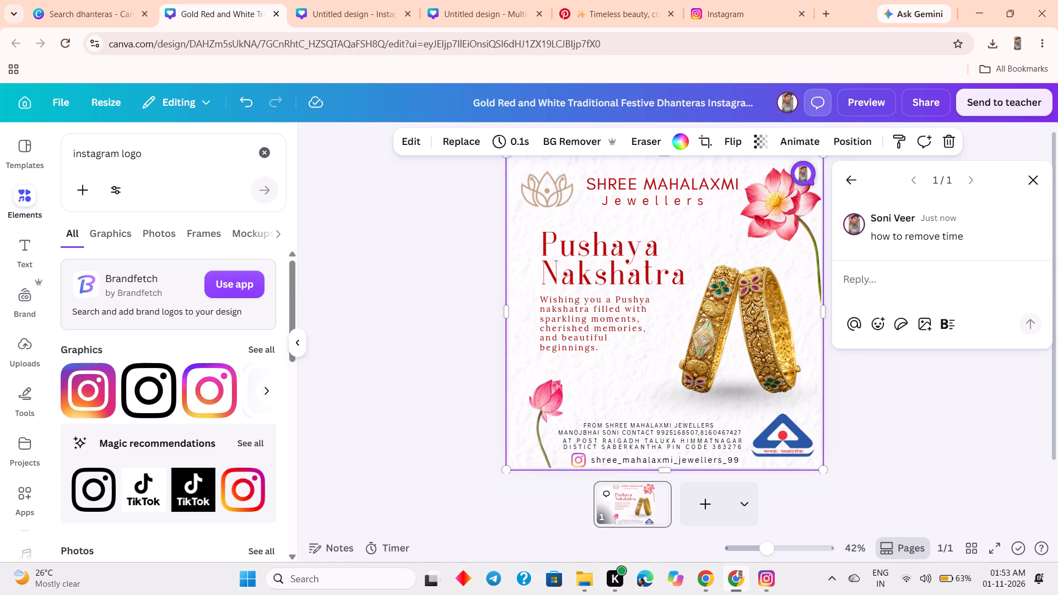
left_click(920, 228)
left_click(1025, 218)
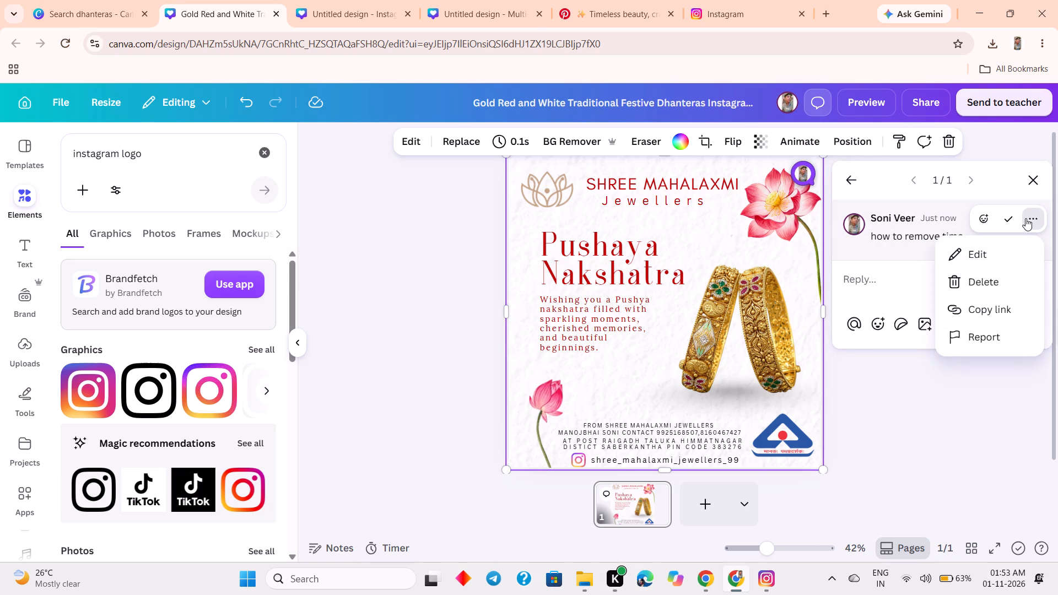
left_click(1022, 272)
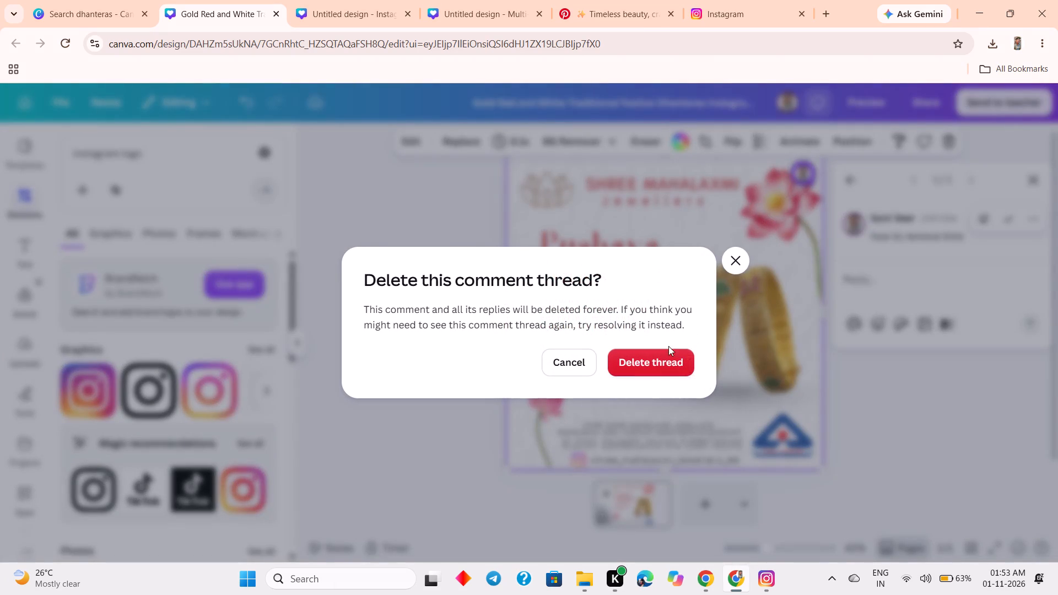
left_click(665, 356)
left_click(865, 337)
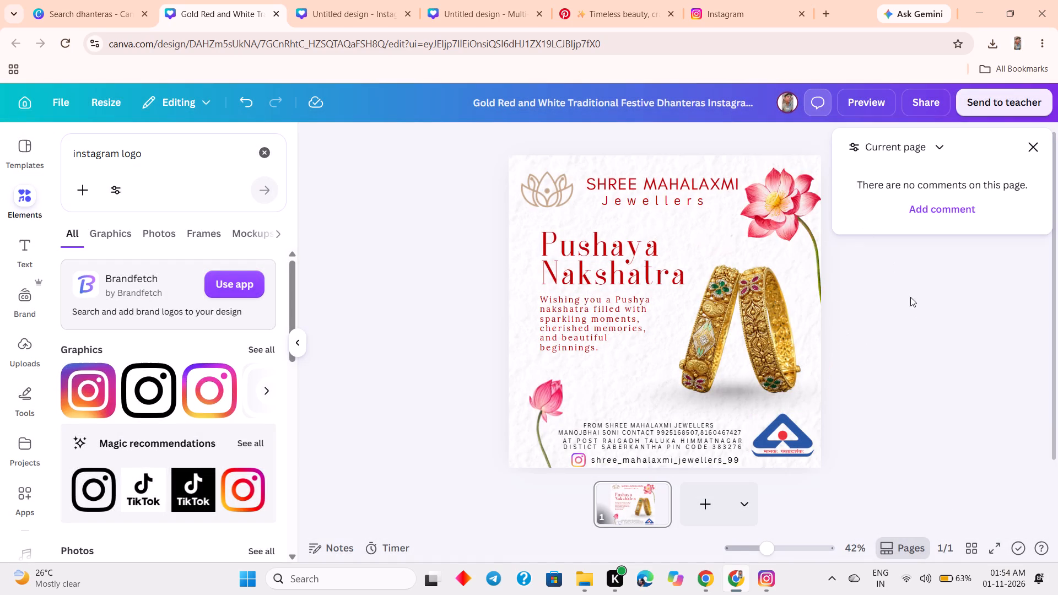
Download the post as a PNG image at 1,080 × 1,080 px.
left_click(919, 96)
left_click(795, 420)
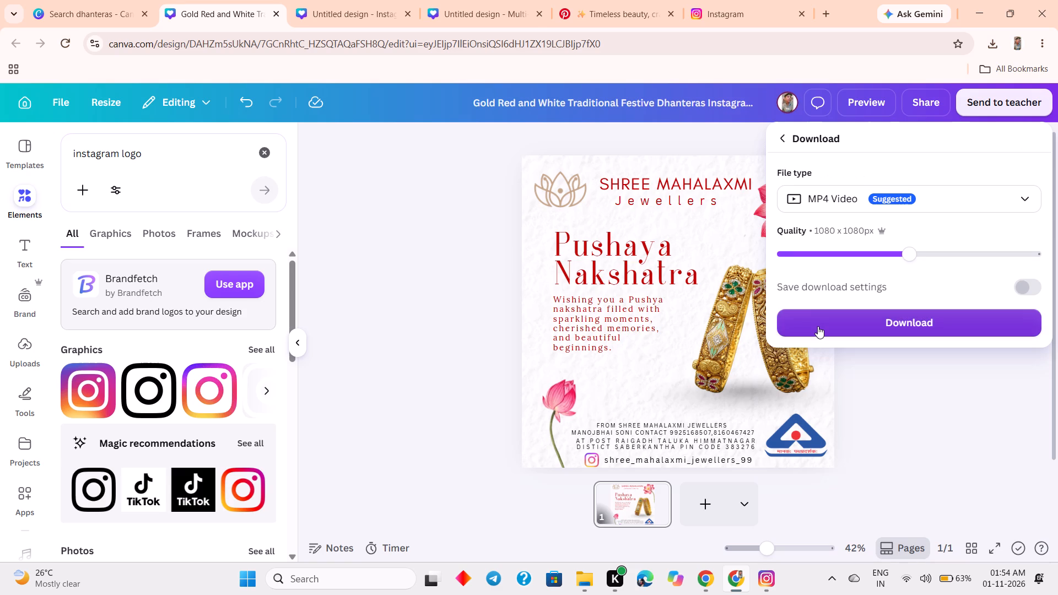
left_click(856, 195)
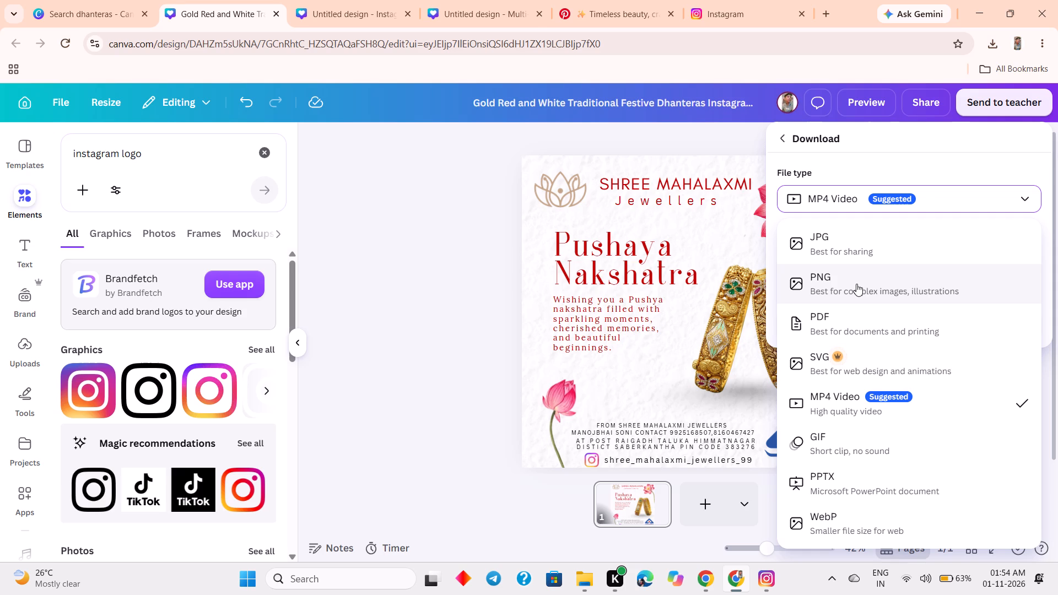
left_click(868, 289)
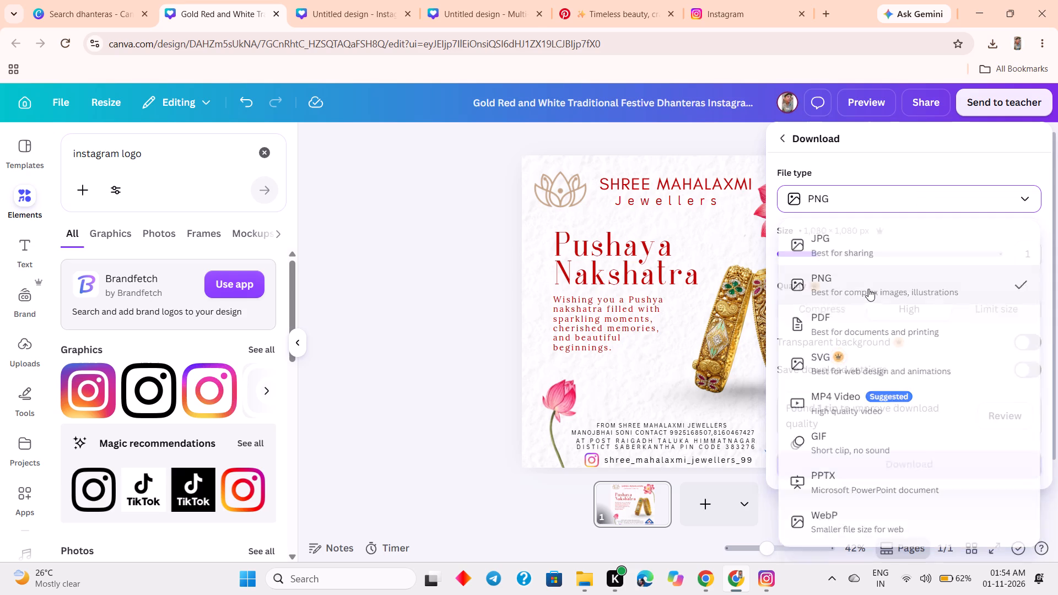
left_click(840, 207)
left_click(846, 246)
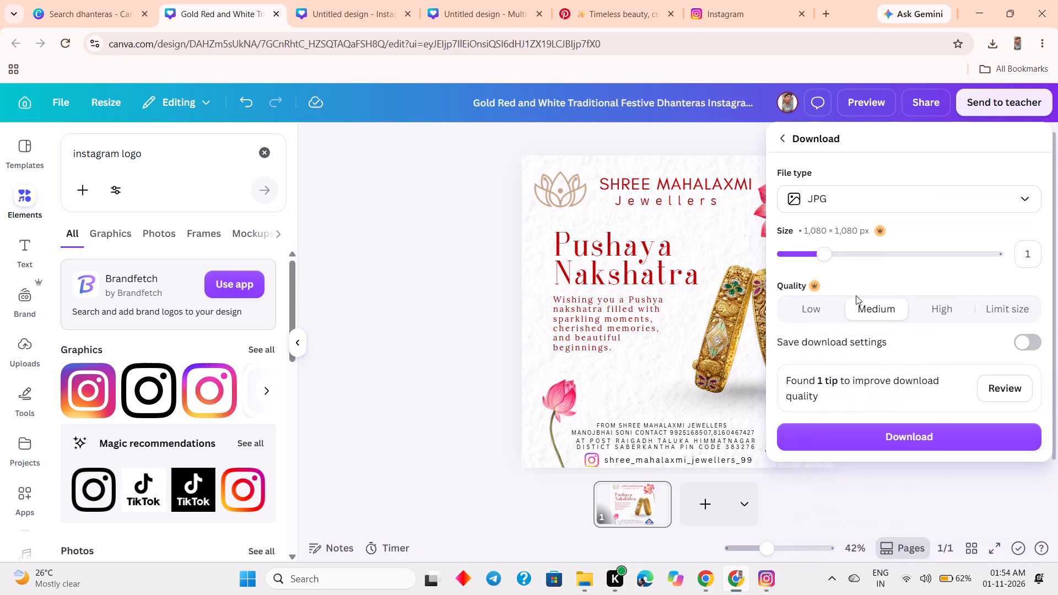
left_click(844, 206)
left_click(856, 281)
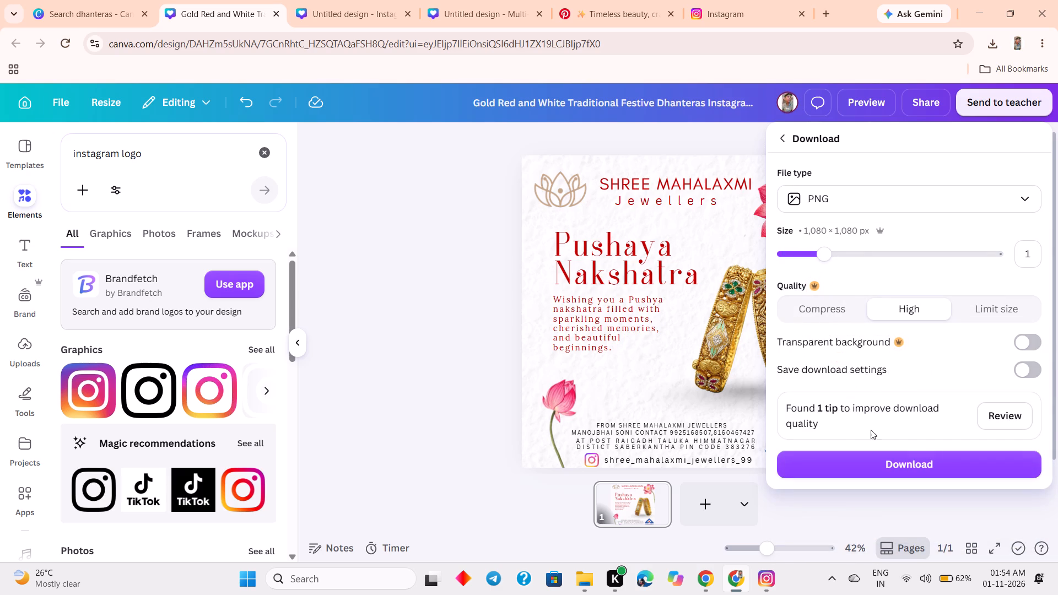
left_click(876, 459)
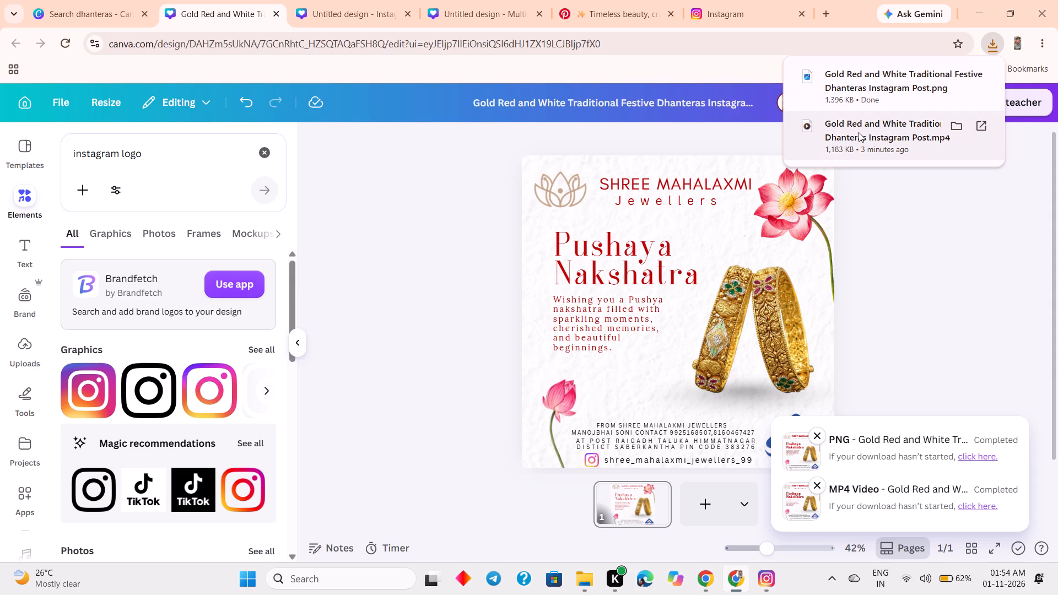
left_click(663, 0)
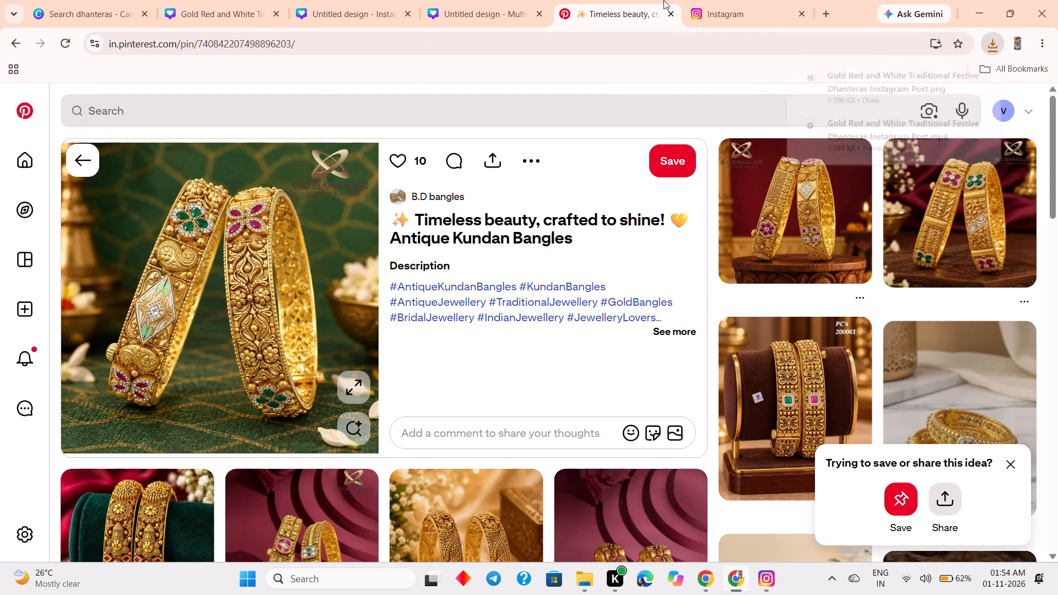